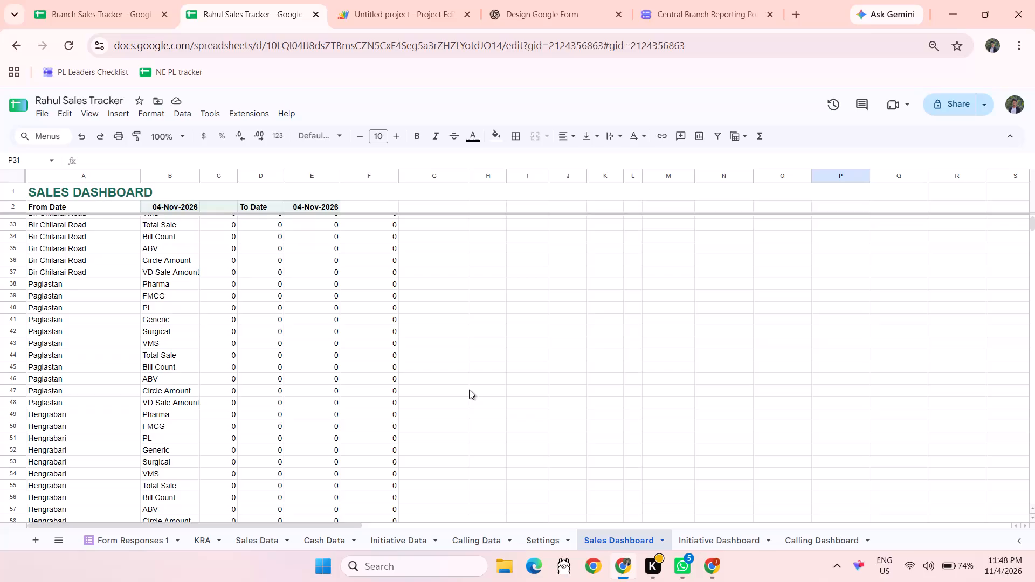
scroll(469, 390, "up", 6)
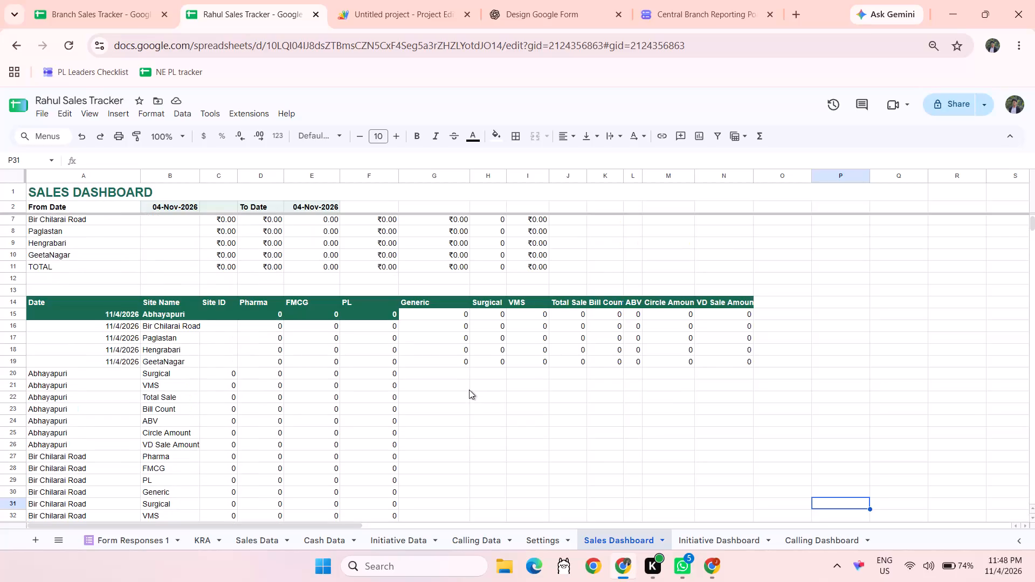
left_click(82, 0)
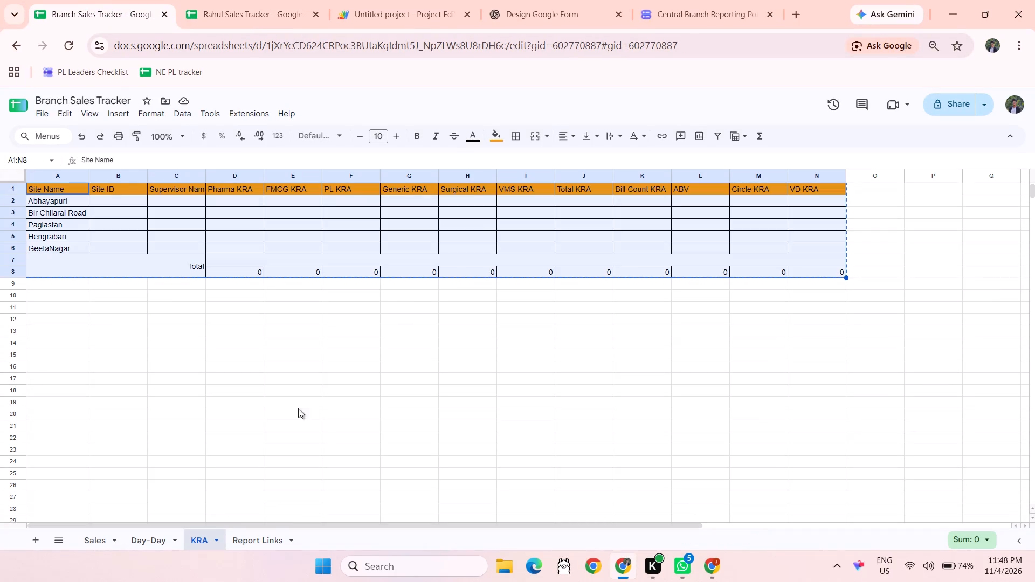
left_click(319, 439)
scroll(319, 439, "right", 3)
left_click(97, 537)
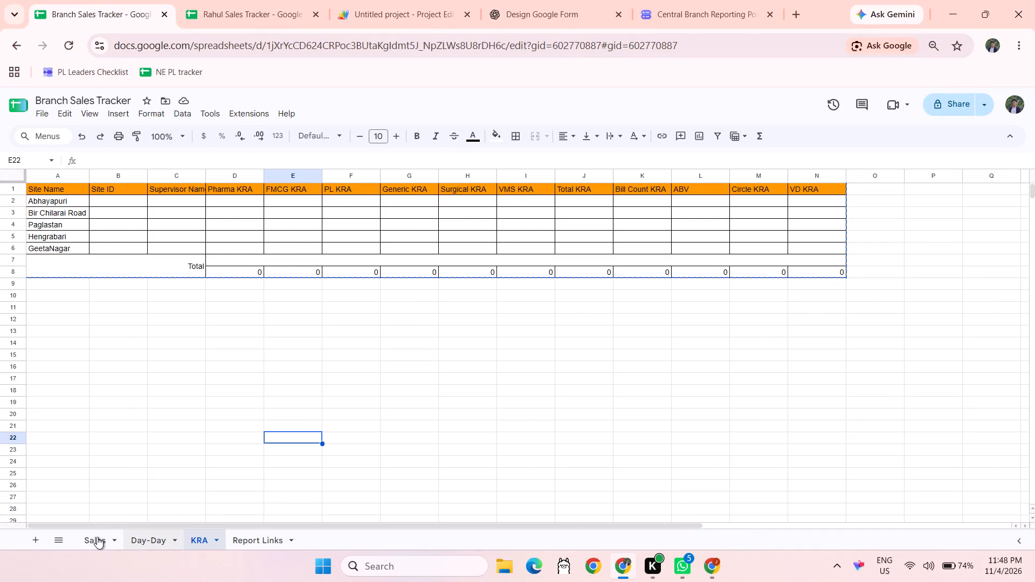
scroll(301, 496, "right", 2)
left_click(261, 472)
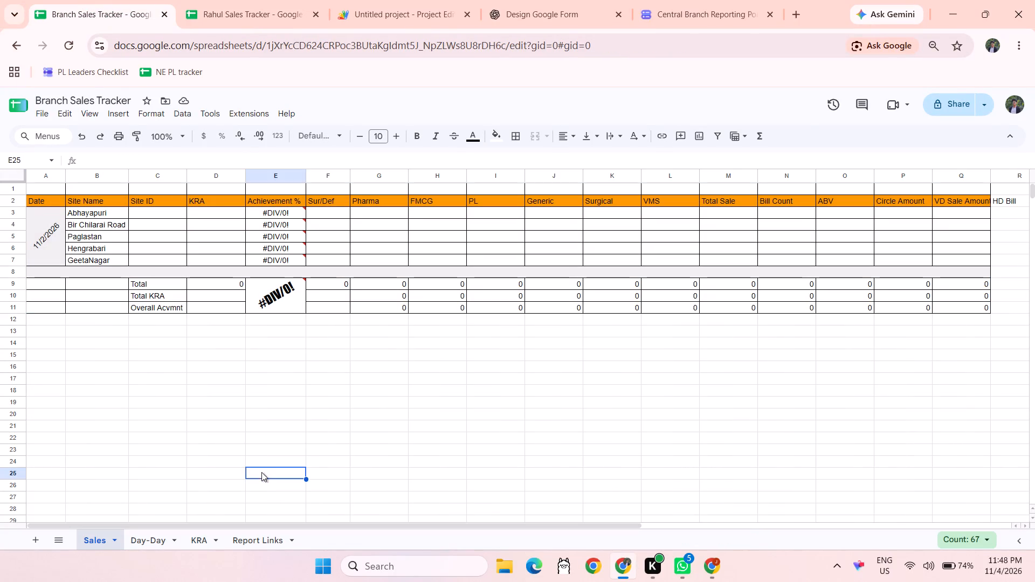
left_click(34, 197)
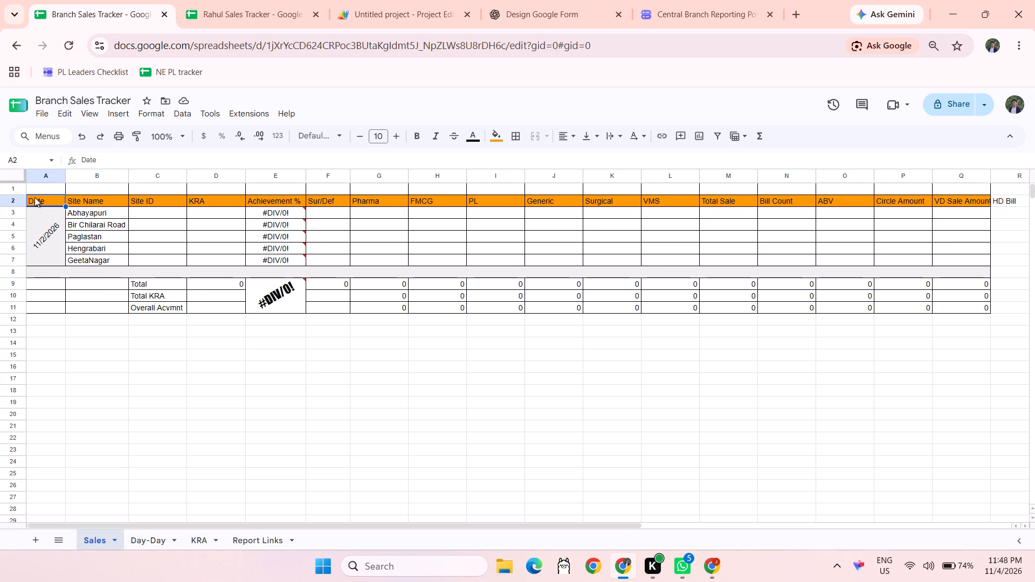
key("ctrl+shift+Down")
key("ctrl+shift+Down")
key("ctrl+shift+Up")
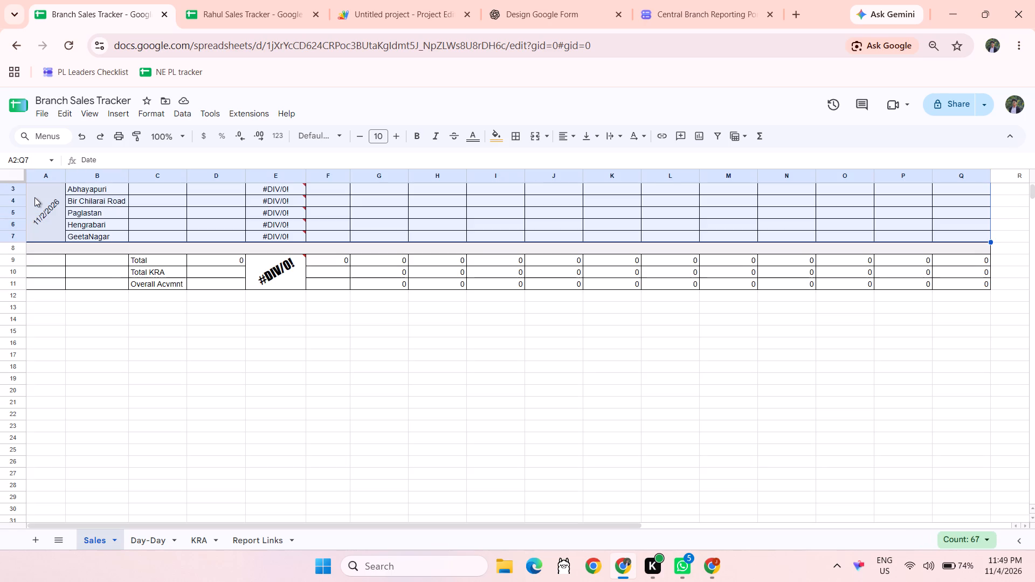
key("shift+Down")
key("shift+Down")
key("shift+Down")
key("shift+Up")
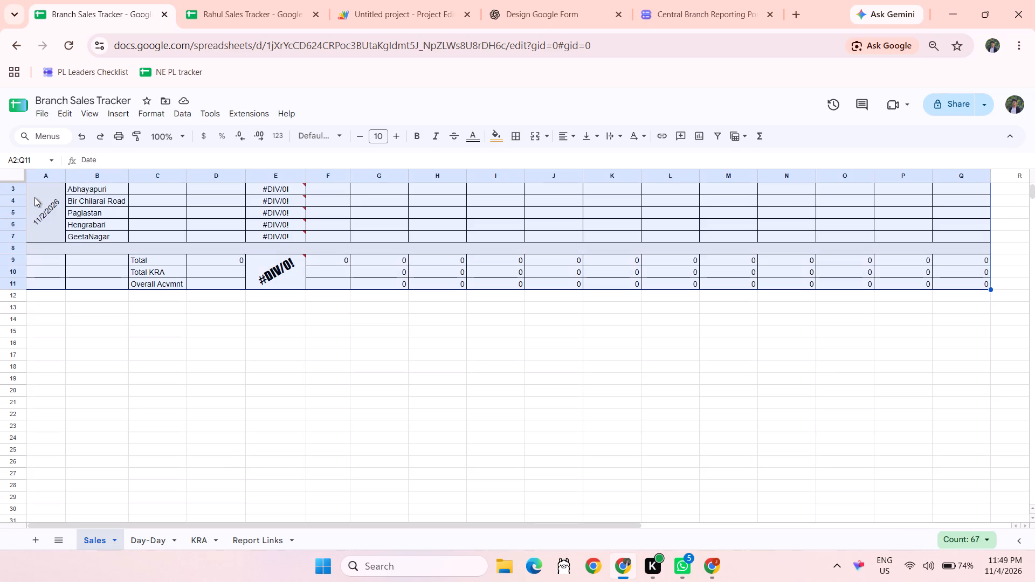
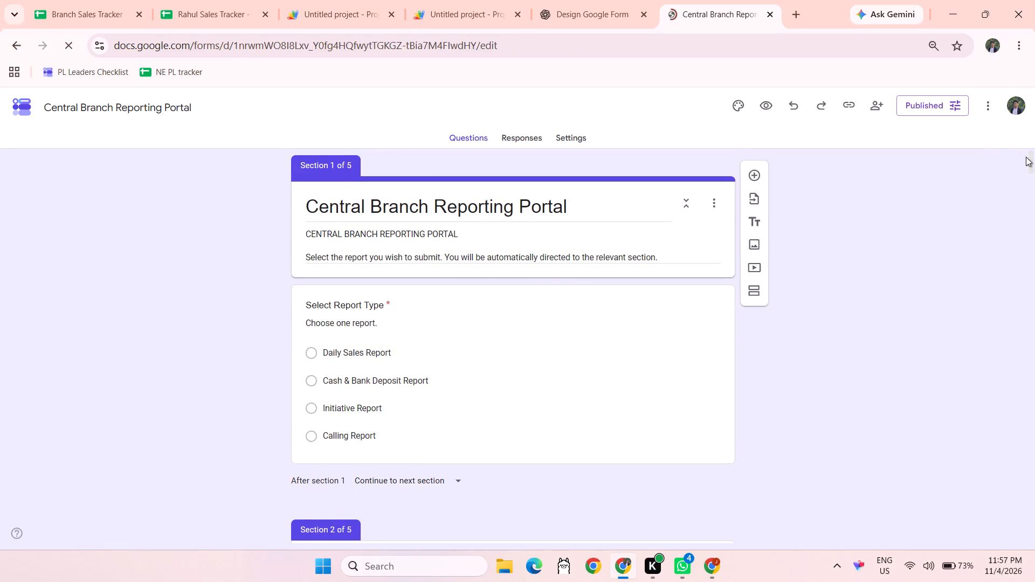
left_click(983, 110)
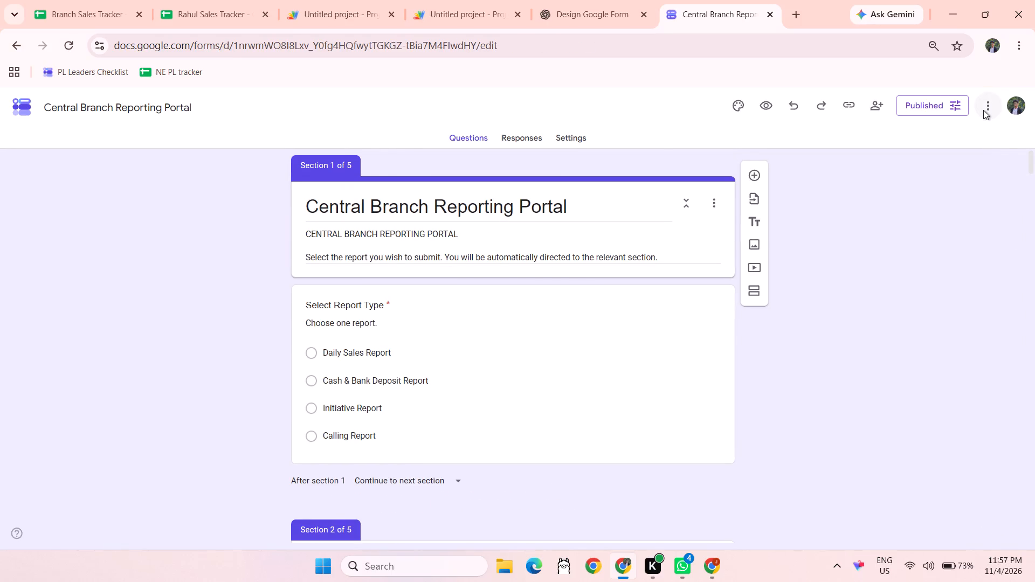
left_click(983, 100)
left_click(983, 100)
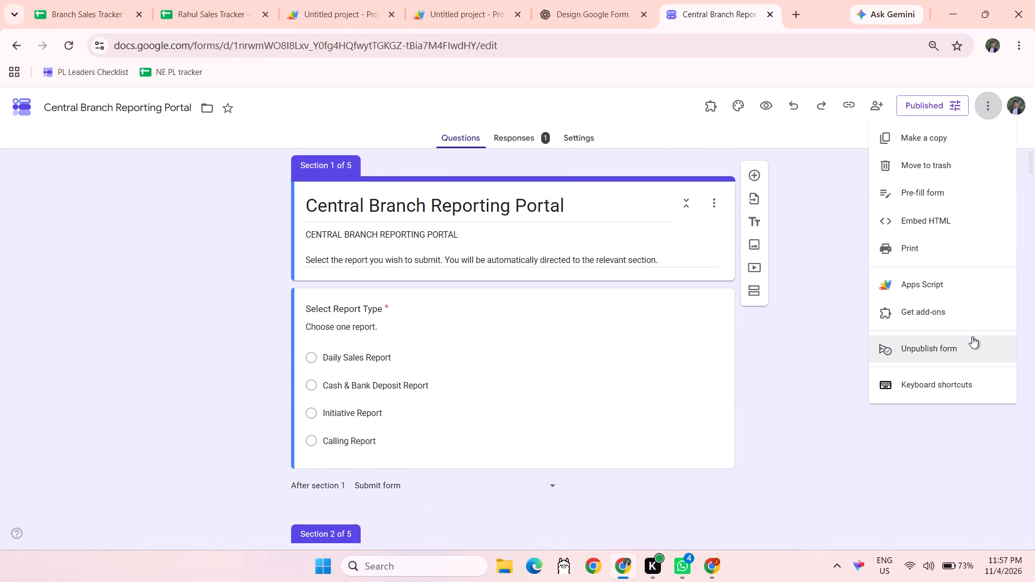
left_click(950, 346)
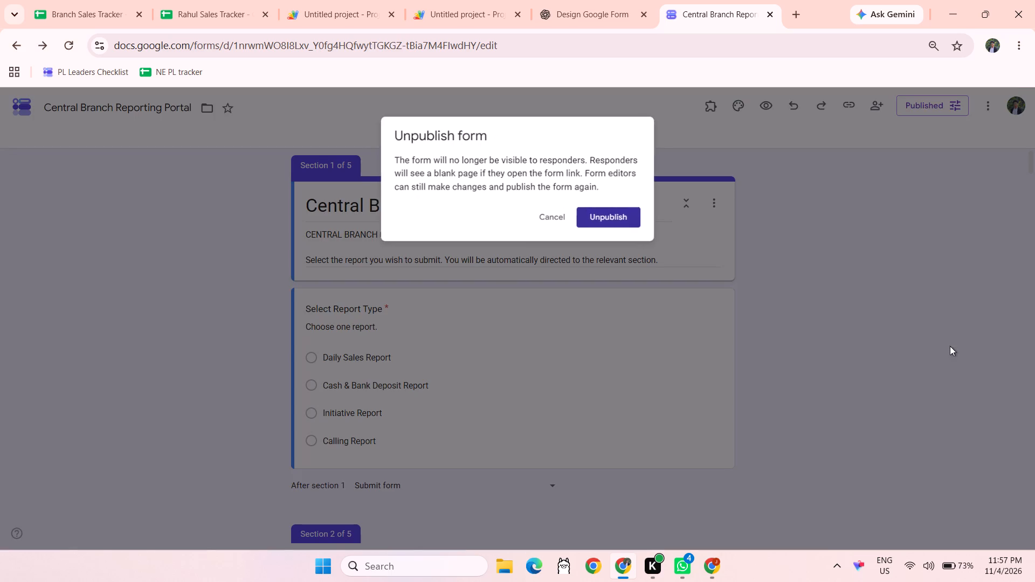
left_click(614, 212)
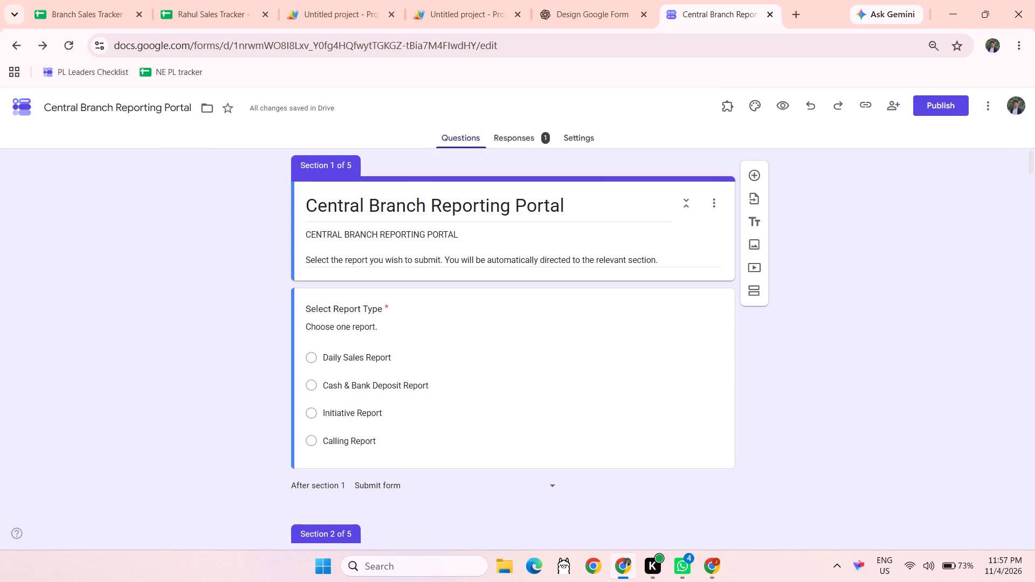
Move the Central Branch Reporting Portal form to the trash and go to the Forms home screen.
left_click(996, 111)
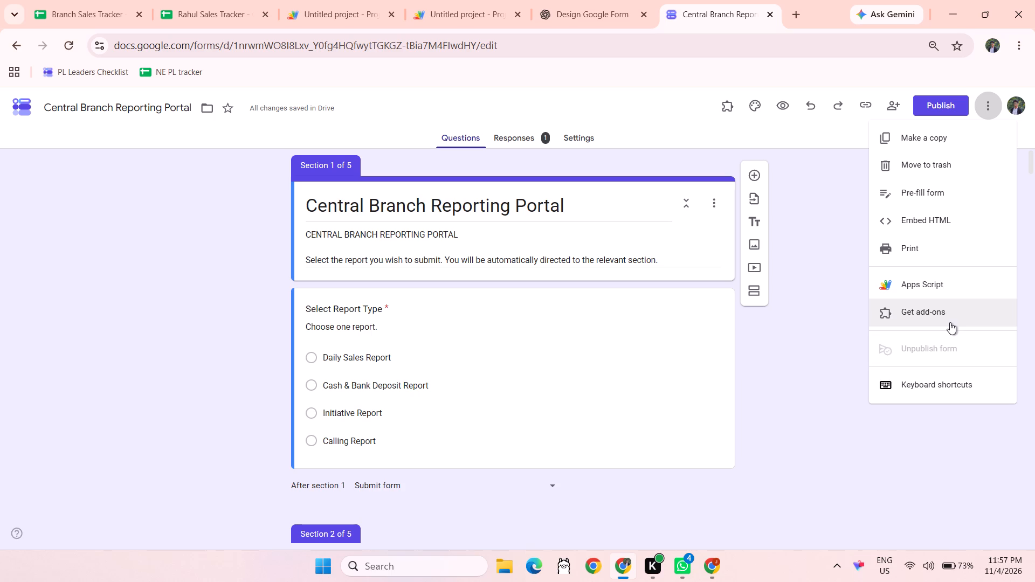
left_click(951, 171)
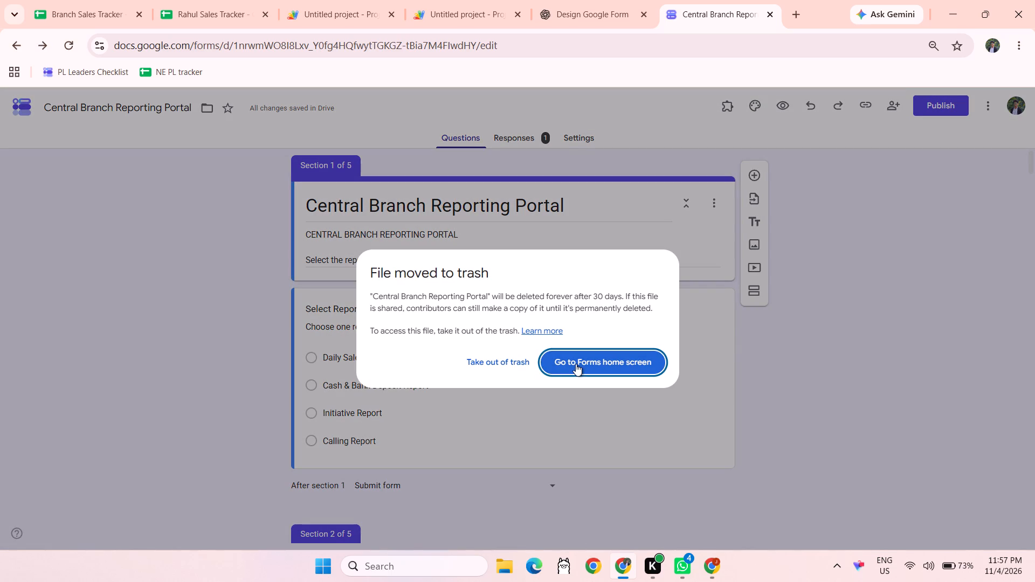
left_click(577, 363)
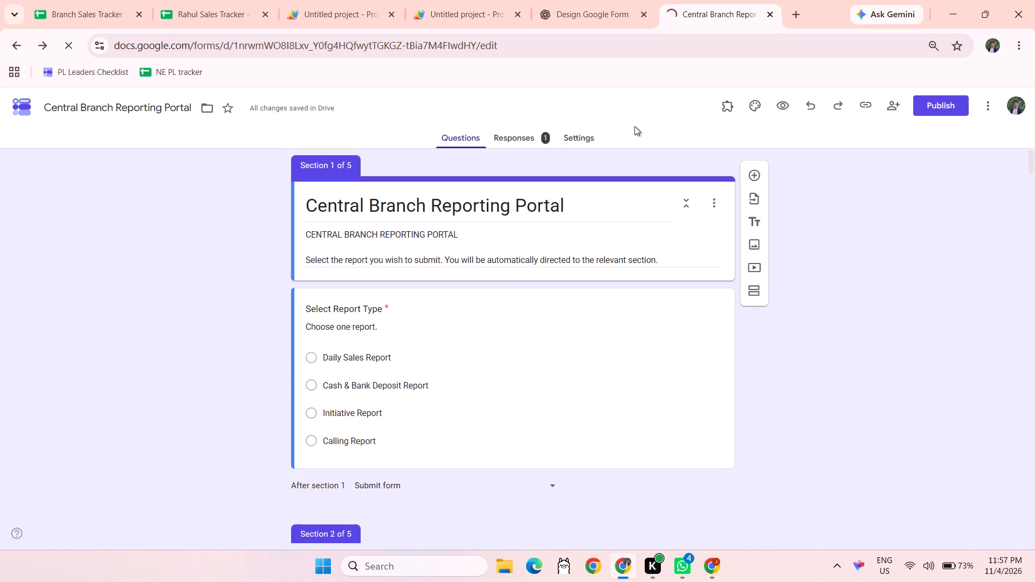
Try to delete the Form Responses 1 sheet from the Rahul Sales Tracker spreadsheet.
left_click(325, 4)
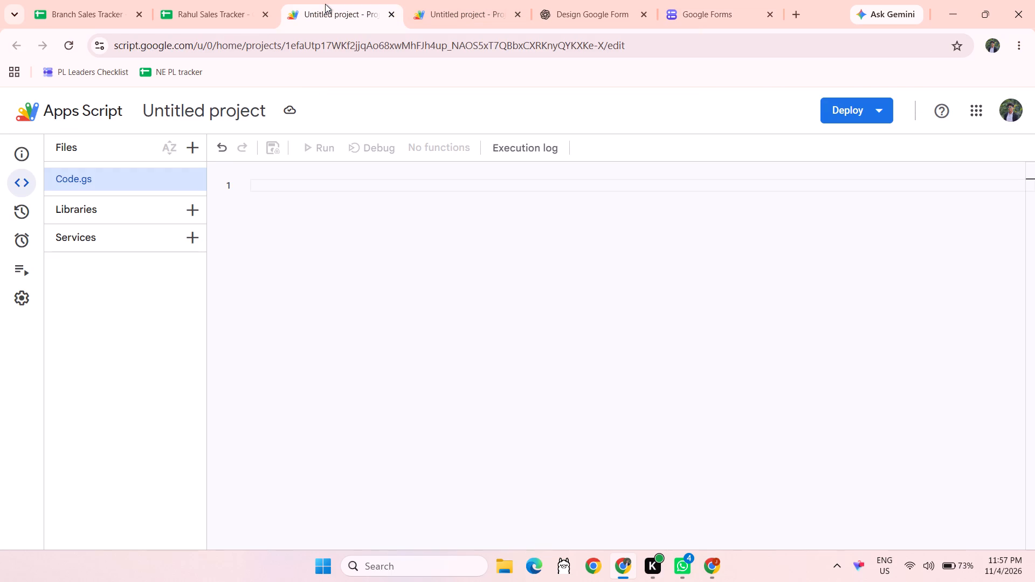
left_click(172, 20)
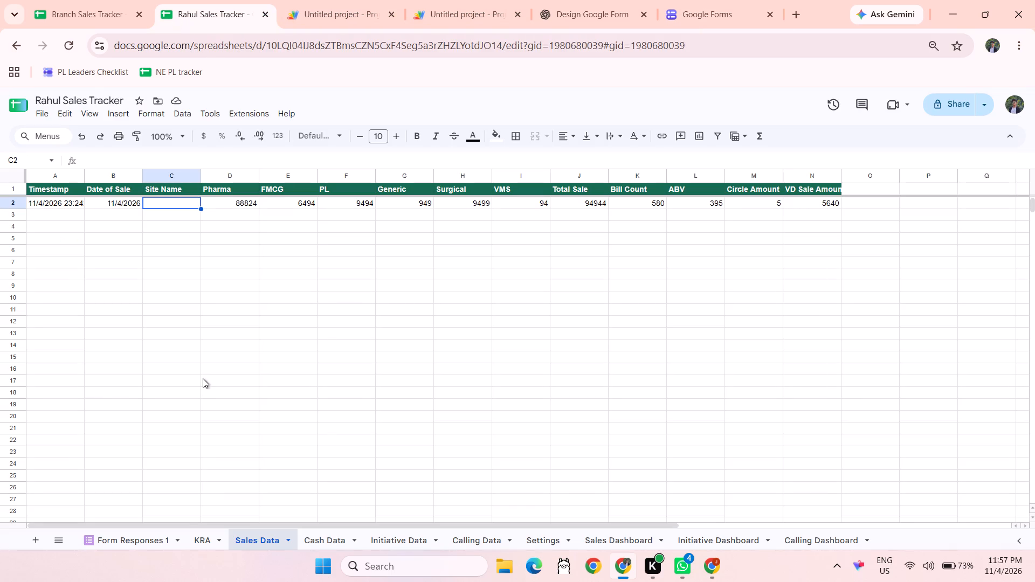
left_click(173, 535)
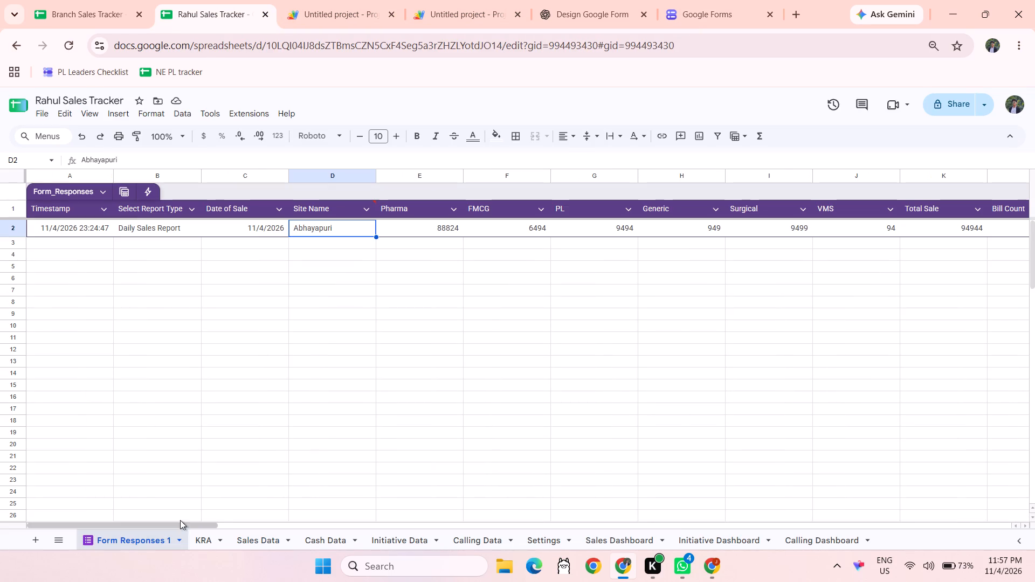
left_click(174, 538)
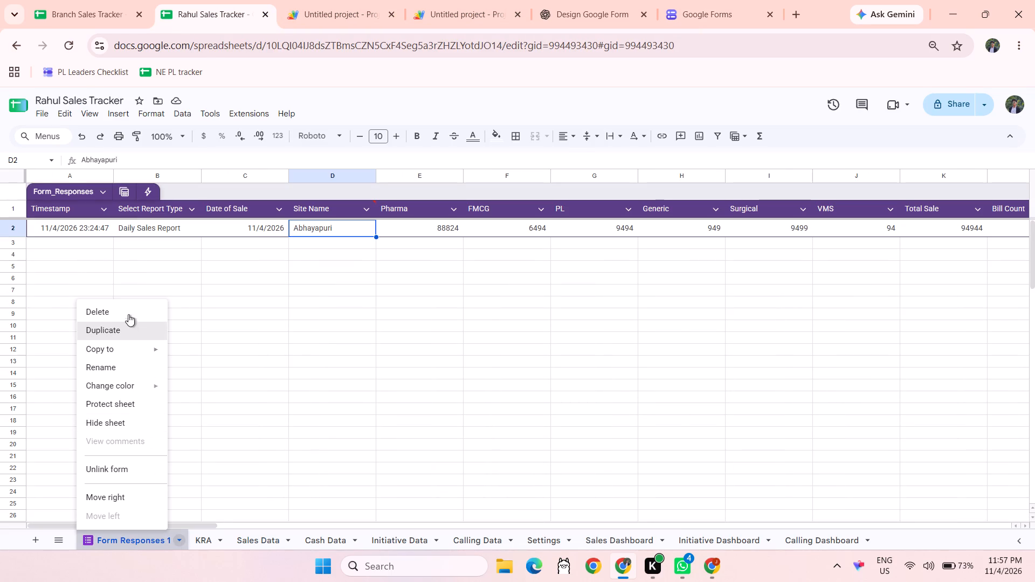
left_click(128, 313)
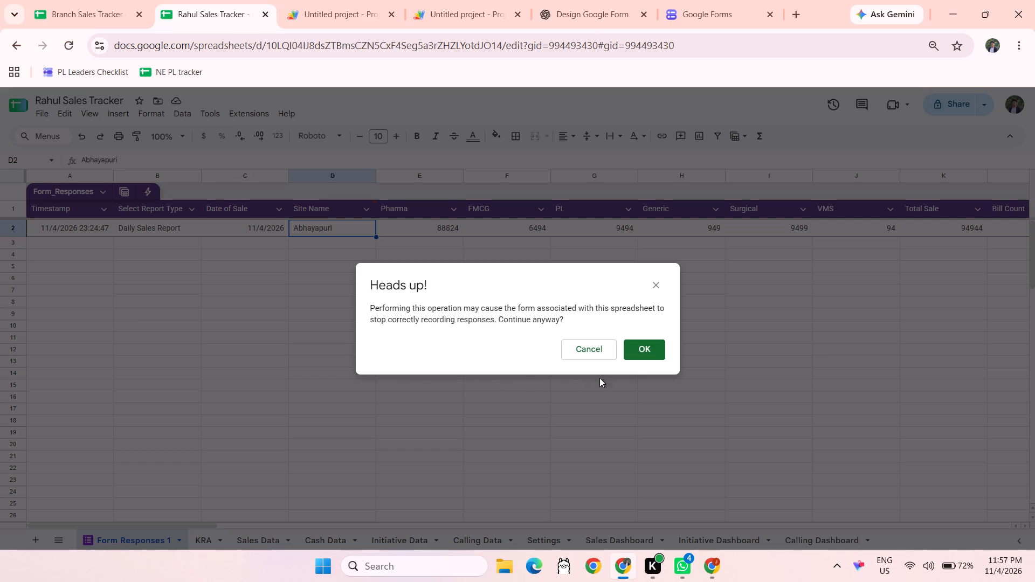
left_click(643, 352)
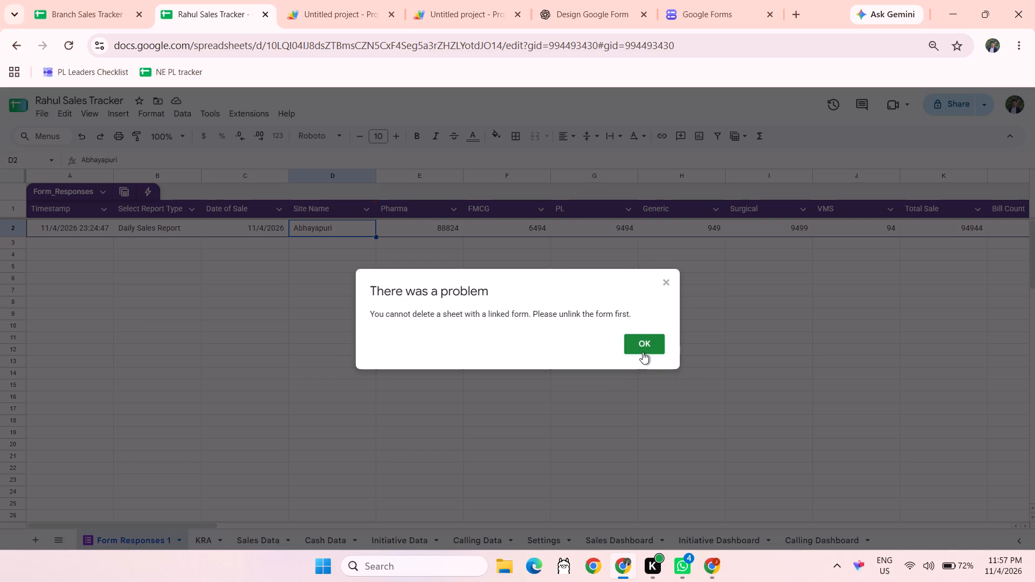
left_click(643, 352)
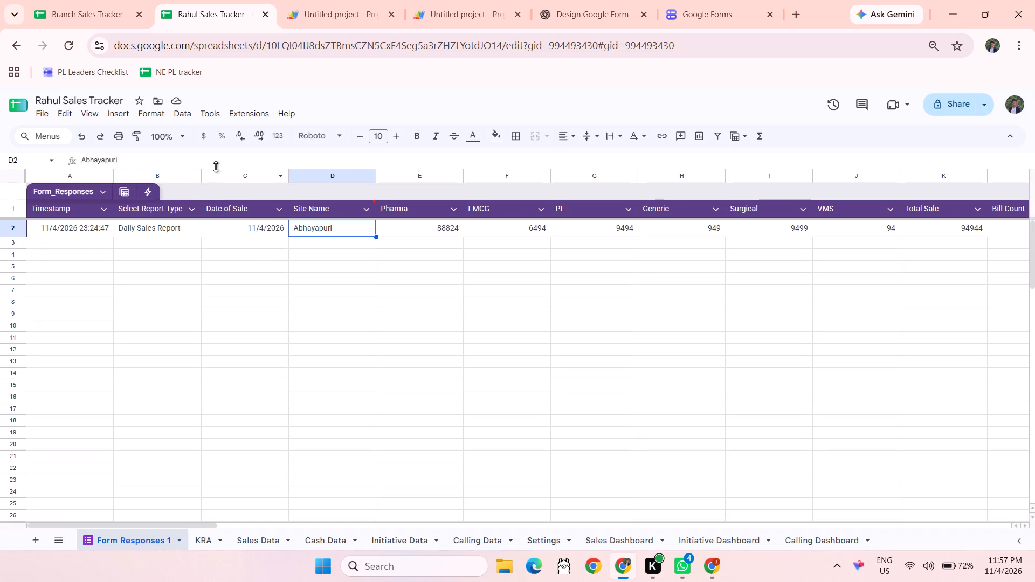
Look through the Forms home screen's settings, Google apps list, recent forms, template options and ownership filter.
left_click(659, 3)
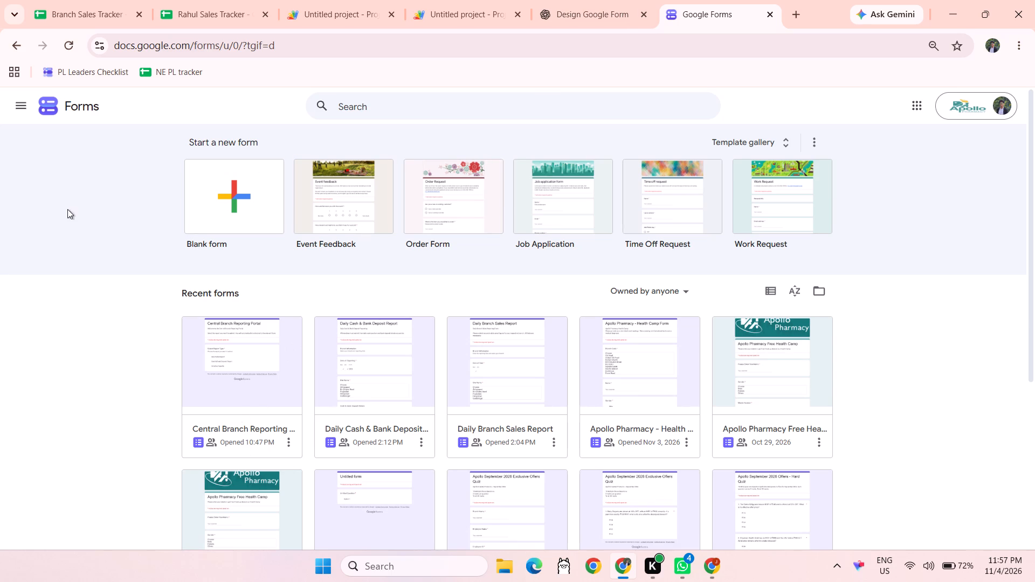
left_click(16, 102)
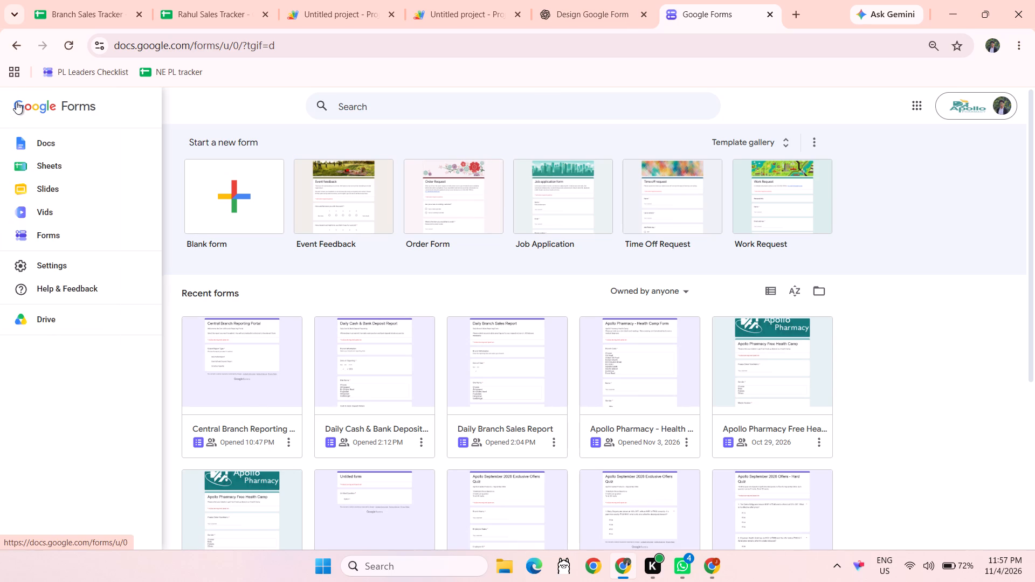
left_click(63, 267)
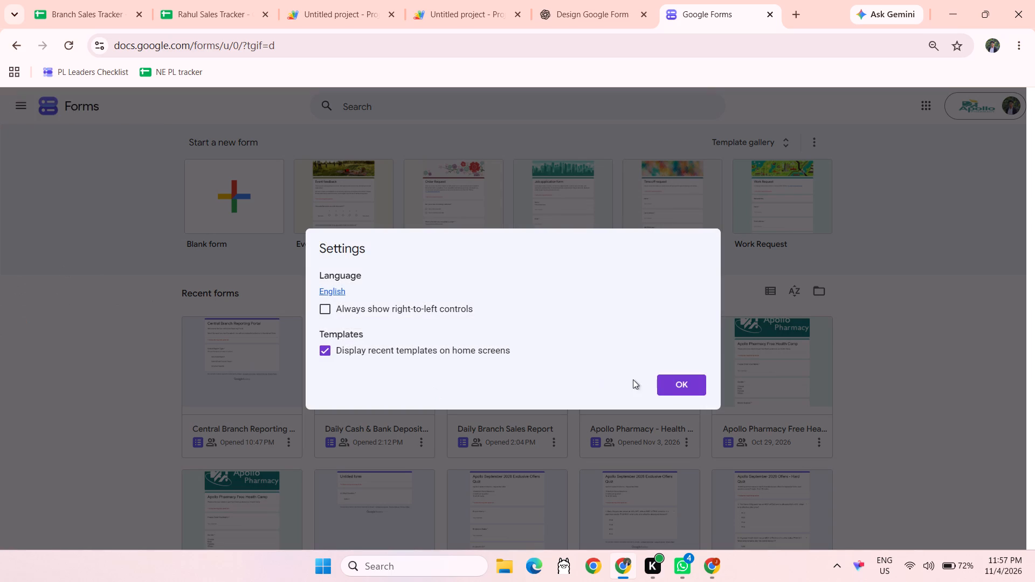
left_click(667, 382)
scroll(163, 433, "down", 5)
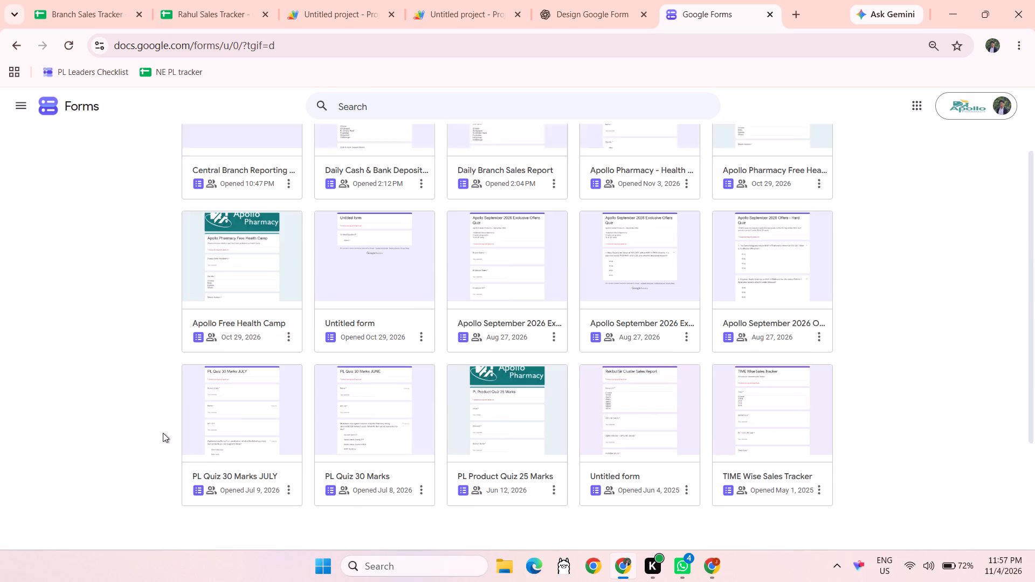
scroll(163, 433, "down", 11)
scroll(163, 433, "up", 7)
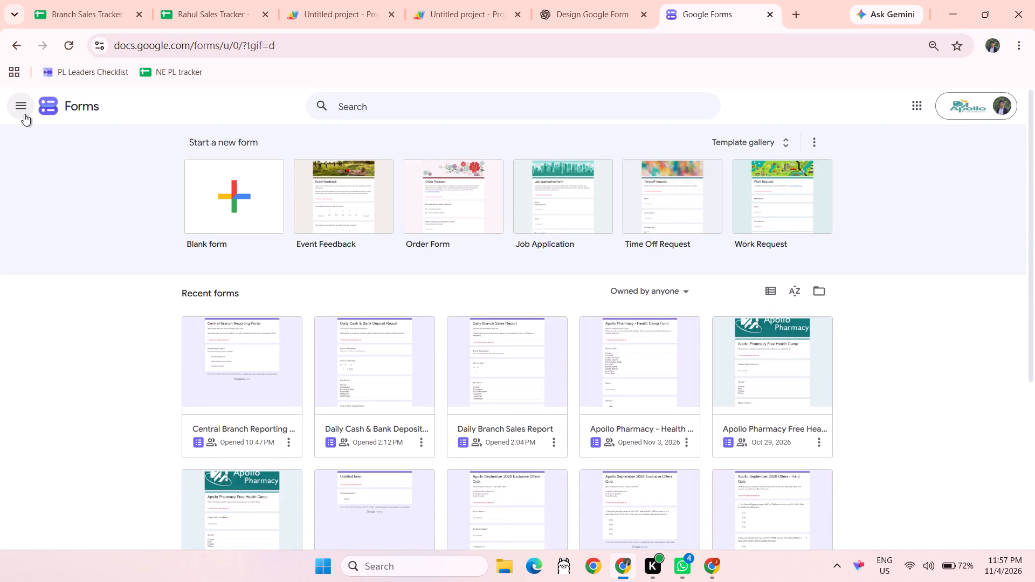
left_click(24, 114)
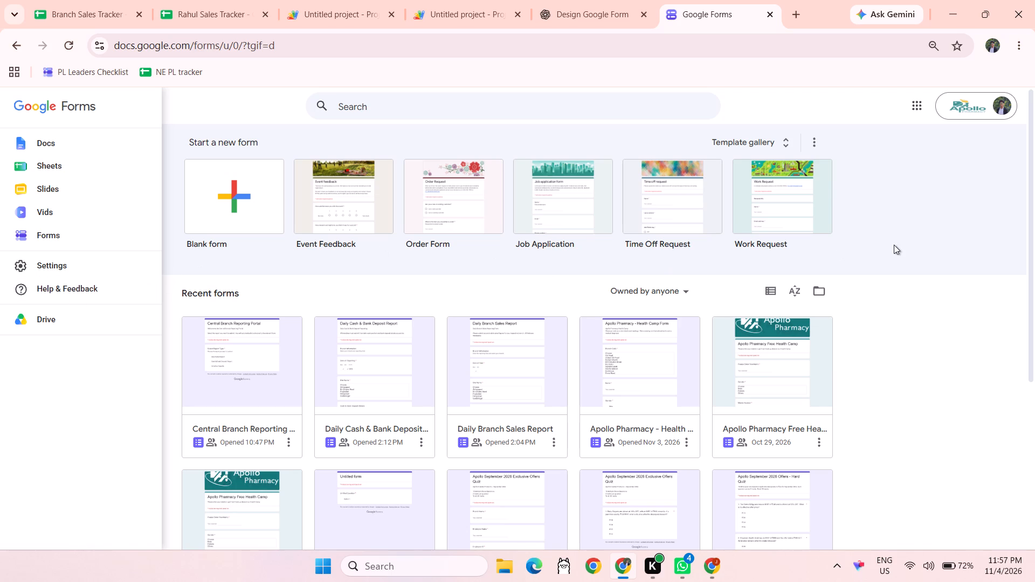
left_click(917, 102)
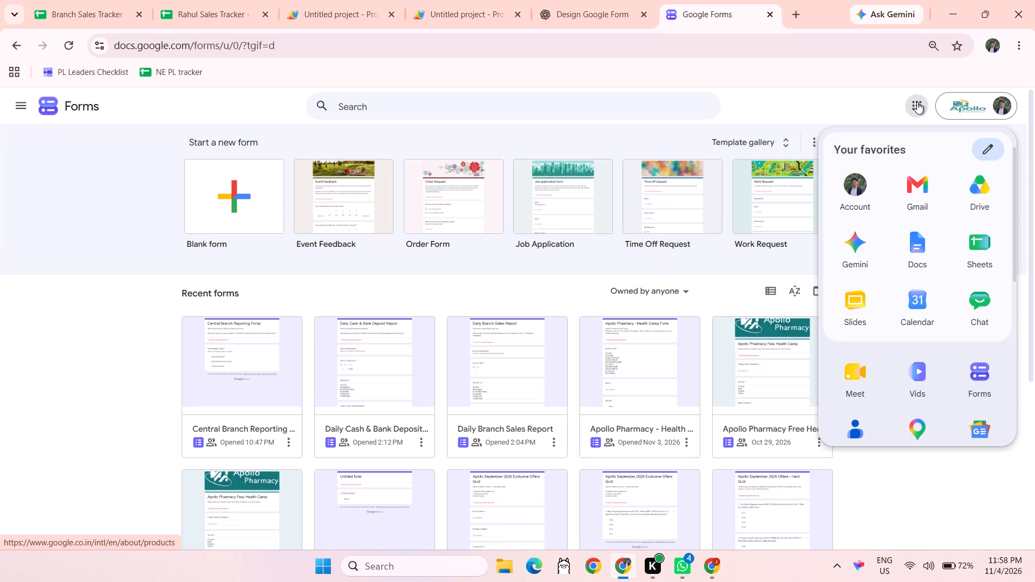
scroll(925, 269, "down", 6)
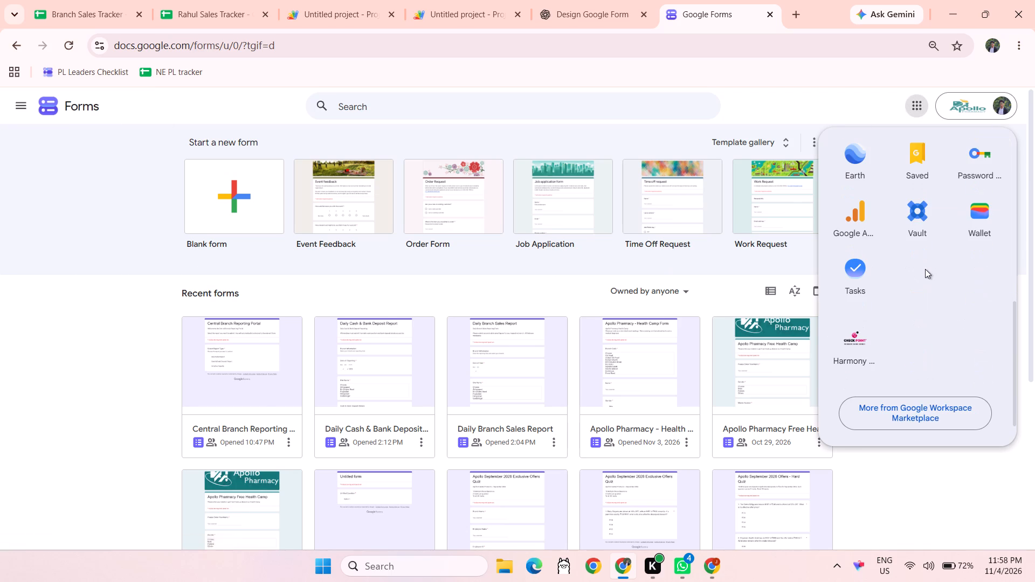
scroll(925, 269, "down", 2)
left_click(859, 512)
scroll(859, 512, "down", 3)
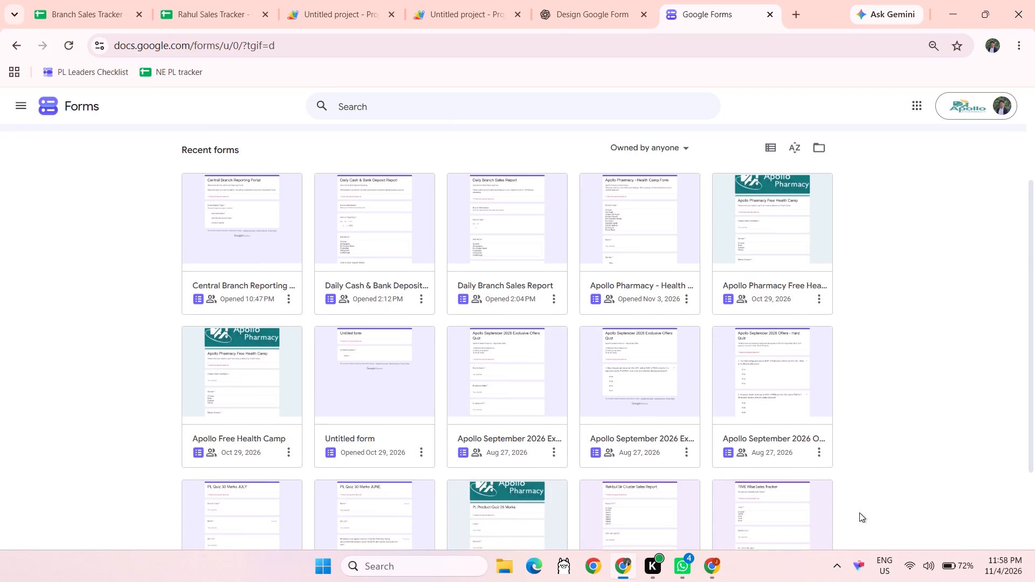
scroll(859, 512, "down", 6)
scroll(859, 512, "up", 5)
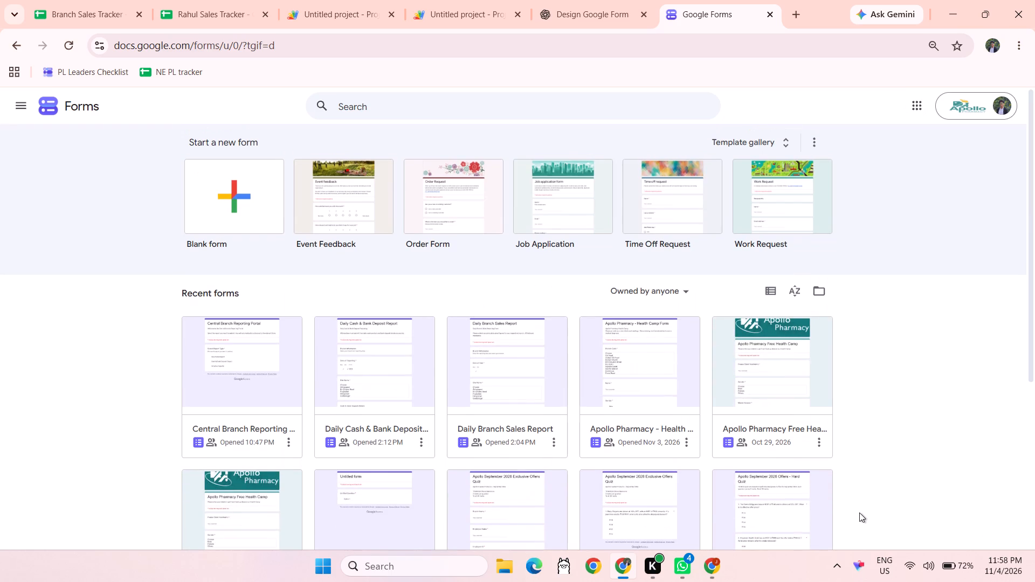
scroll(859, 512, "up", 3)
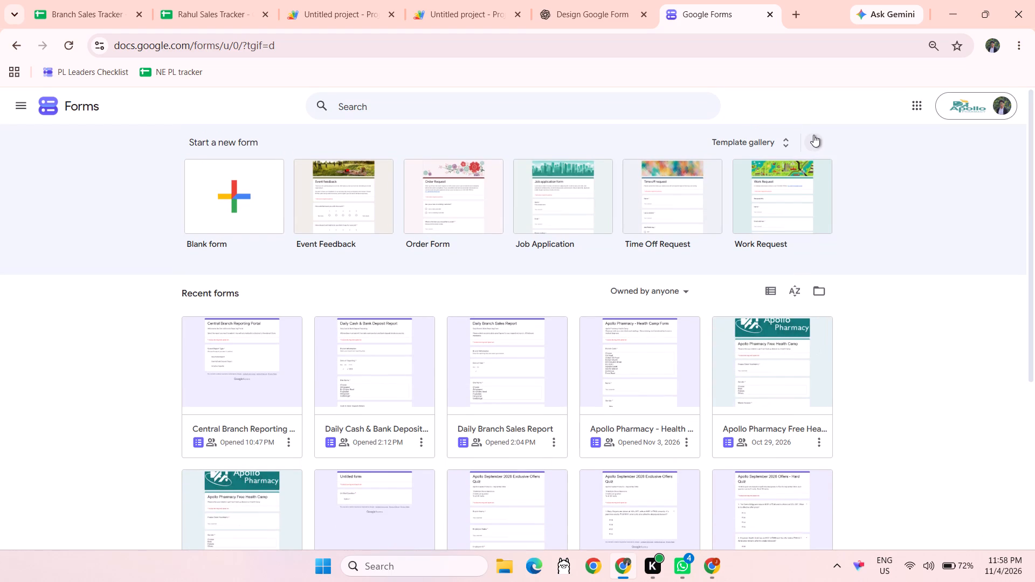
left_click(815, 135)
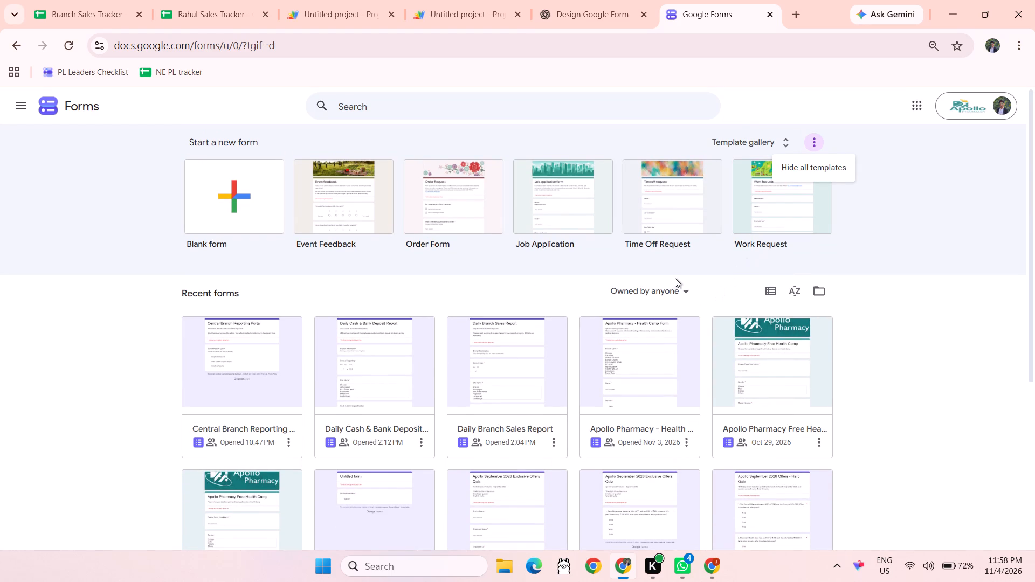
left_click(674, 286)
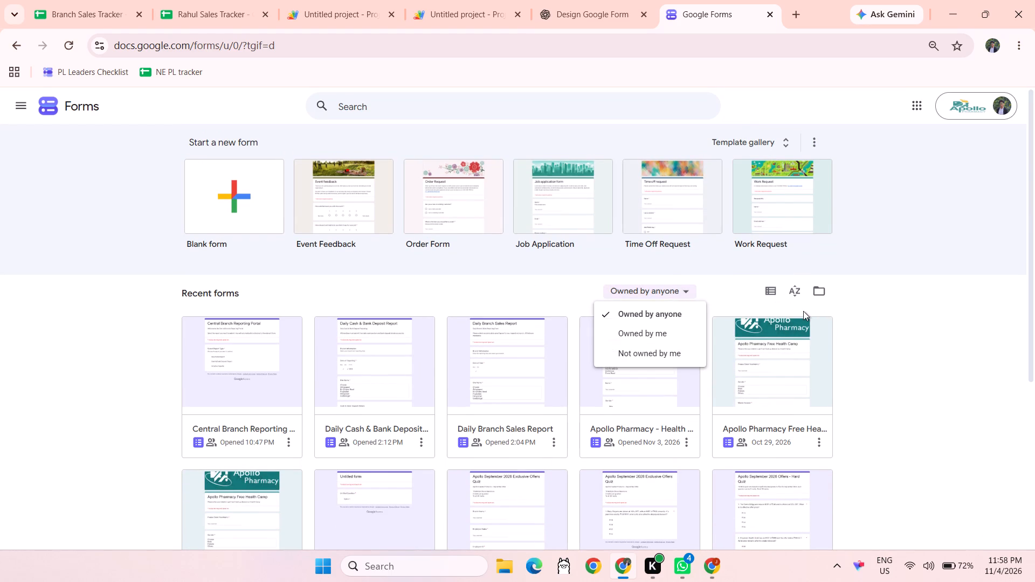
left_click(893, 295)
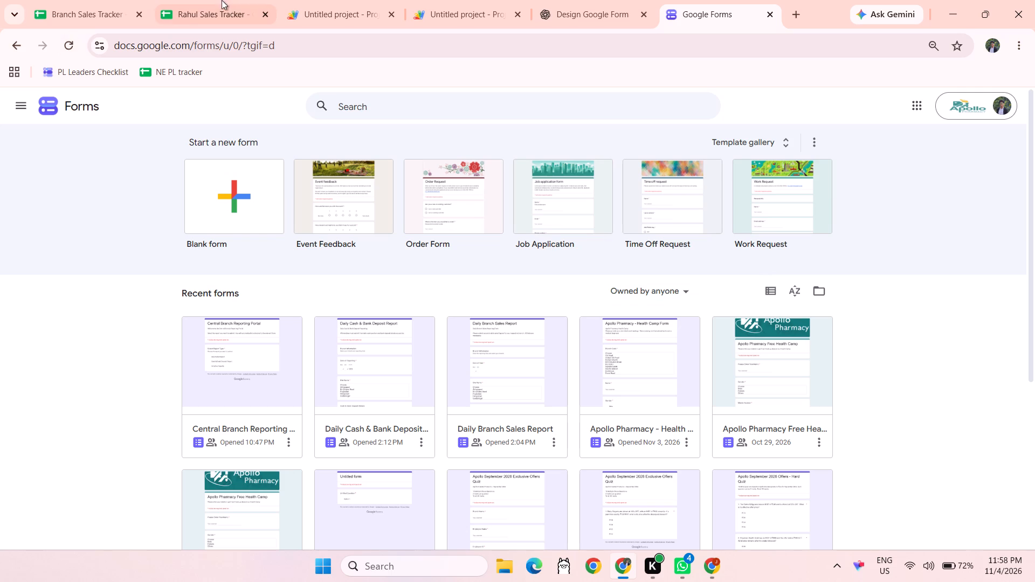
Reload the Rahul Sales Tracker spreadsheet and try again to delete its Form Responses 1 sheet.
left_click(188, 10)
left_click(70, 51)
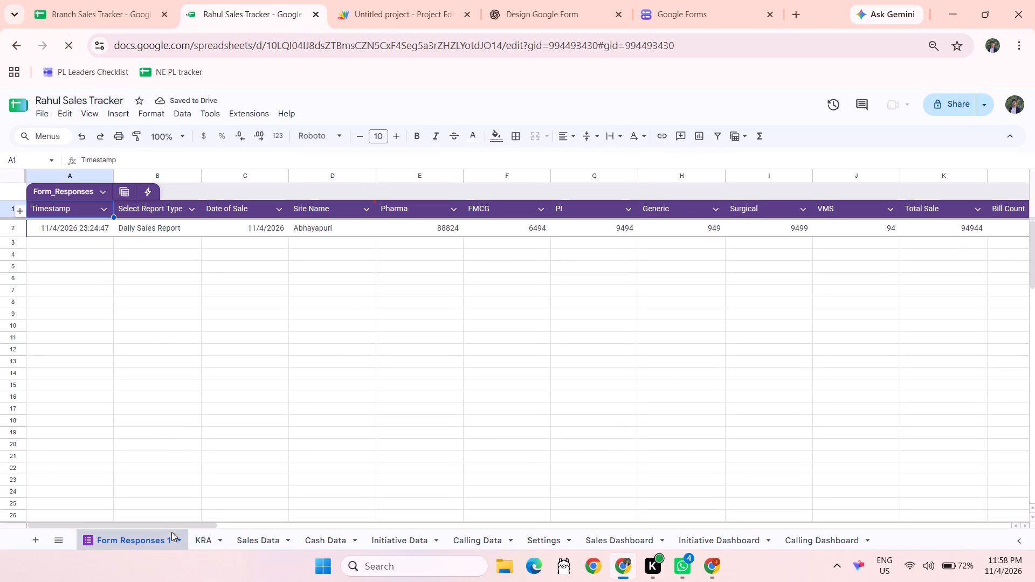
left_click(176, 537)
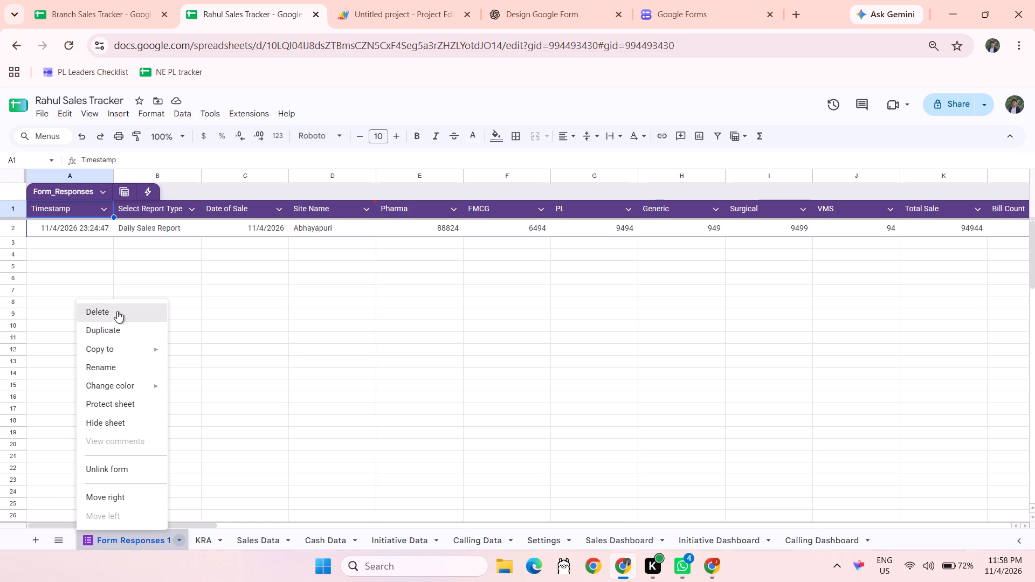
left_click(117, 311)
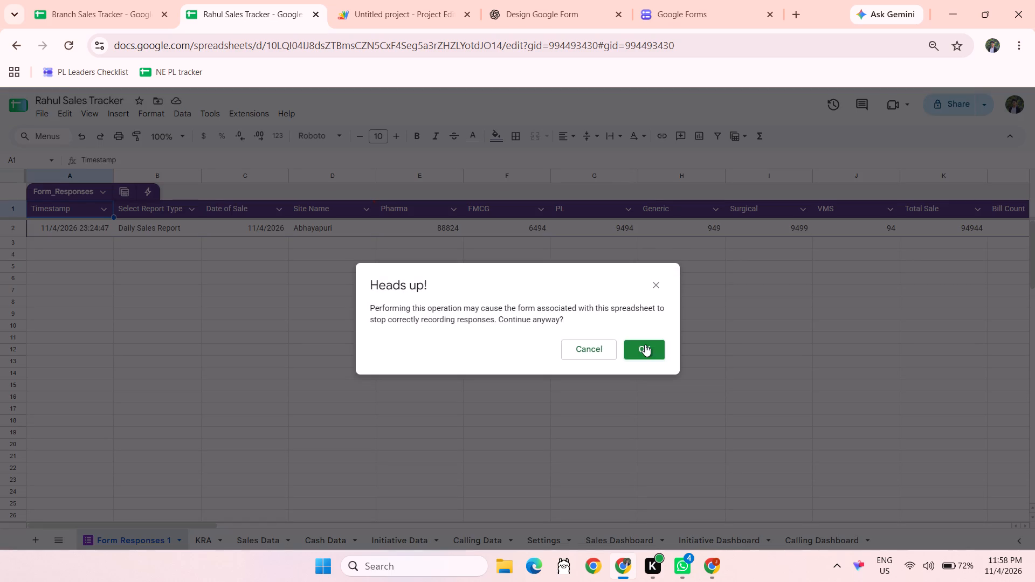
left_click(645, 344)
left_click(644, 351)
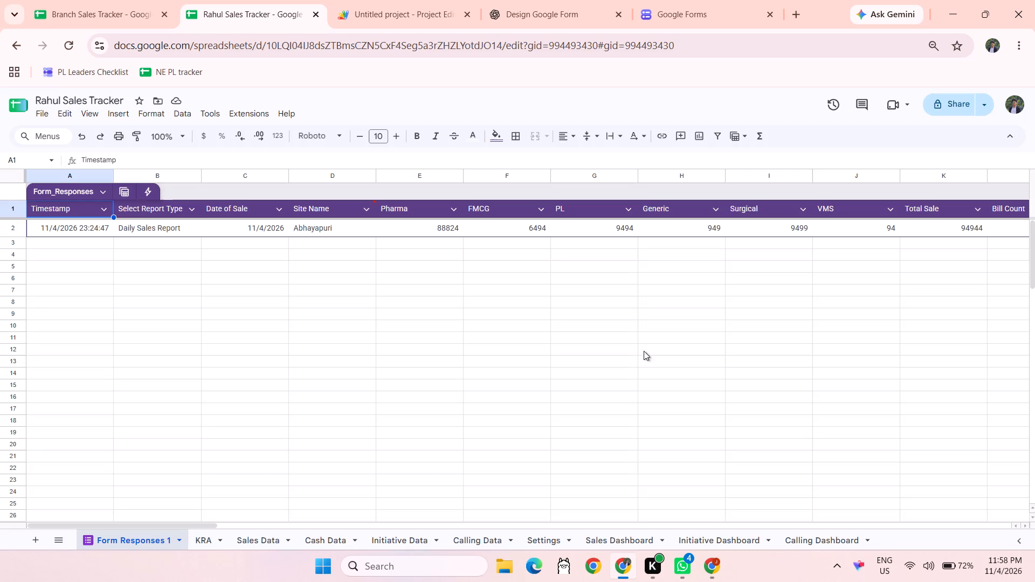
Move the whole Rahul Sales Tracker spreadsheet to the trash and close its browser tab.
left_click(38, 117)
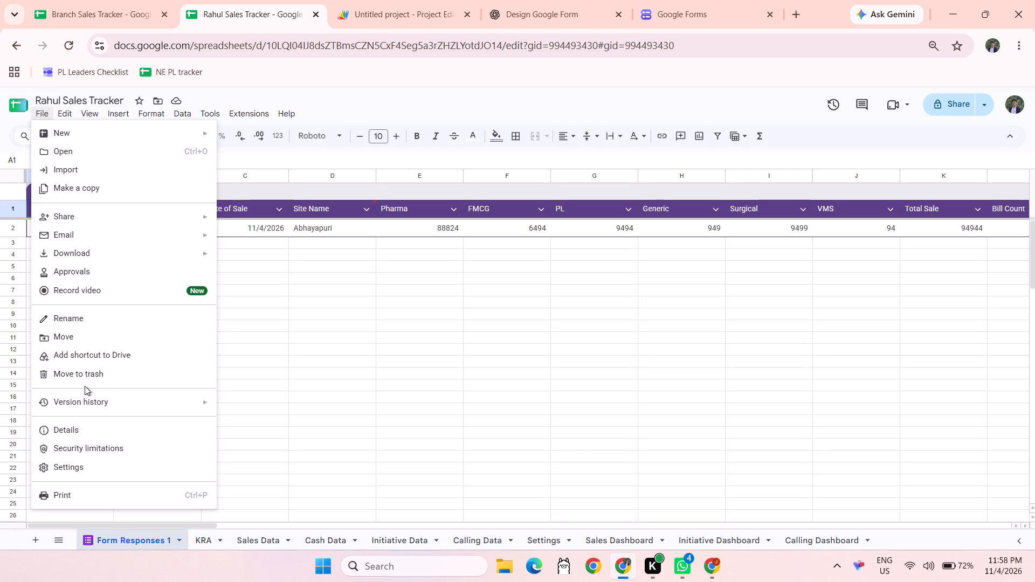
left_click(106, 373)
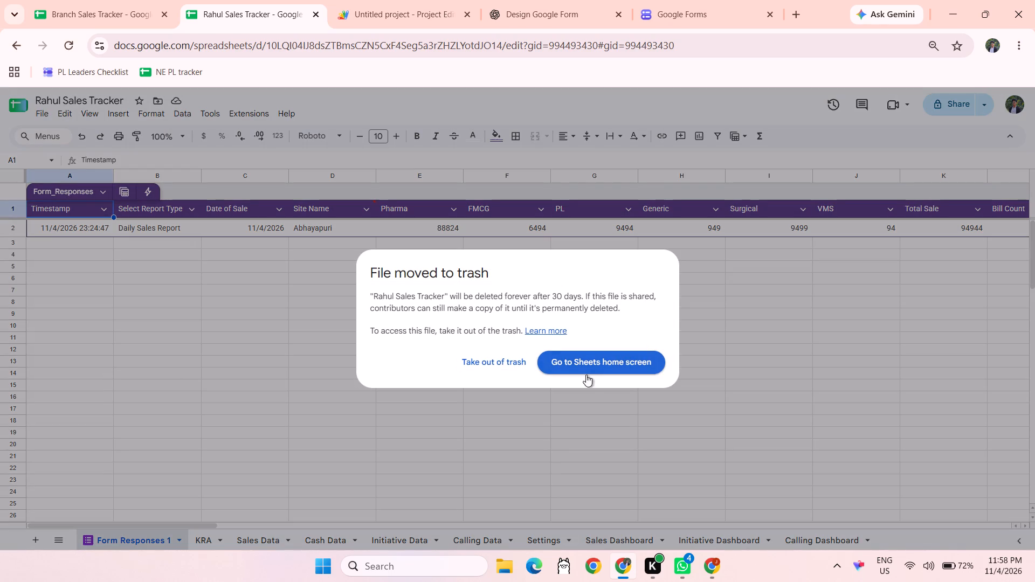
left_click(602, 367)
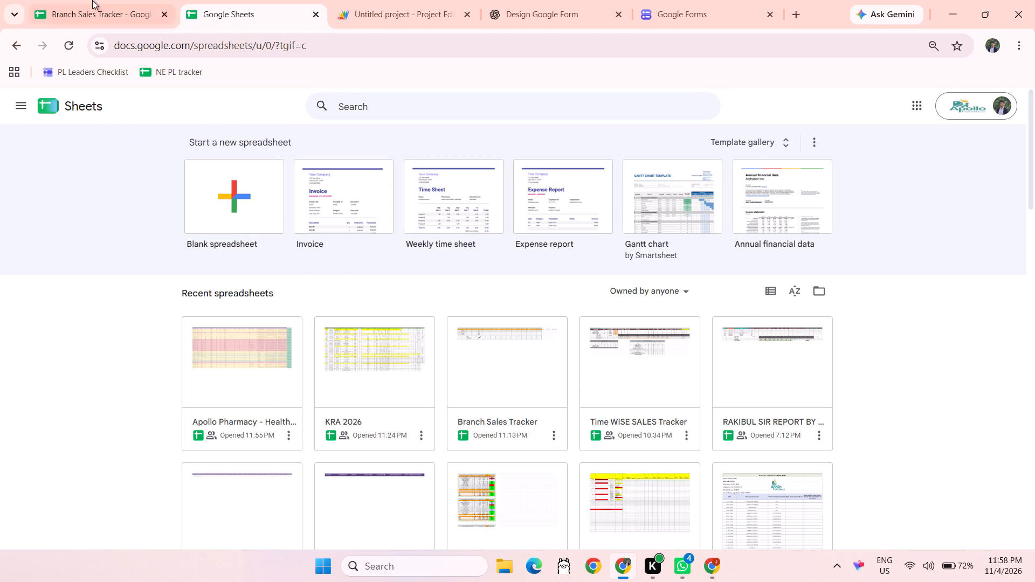
left_click(311, 15)
Make a copy of the Branch Sales Tracker spreadsheet in My Drive, named Sales Tracker.
left_click(127, 9)
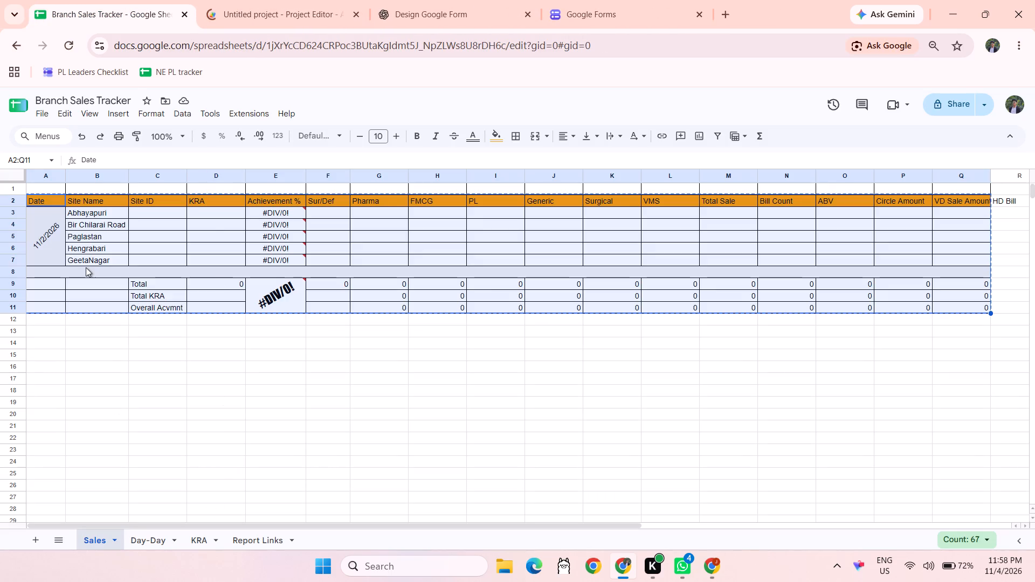
left_click(42, 116)
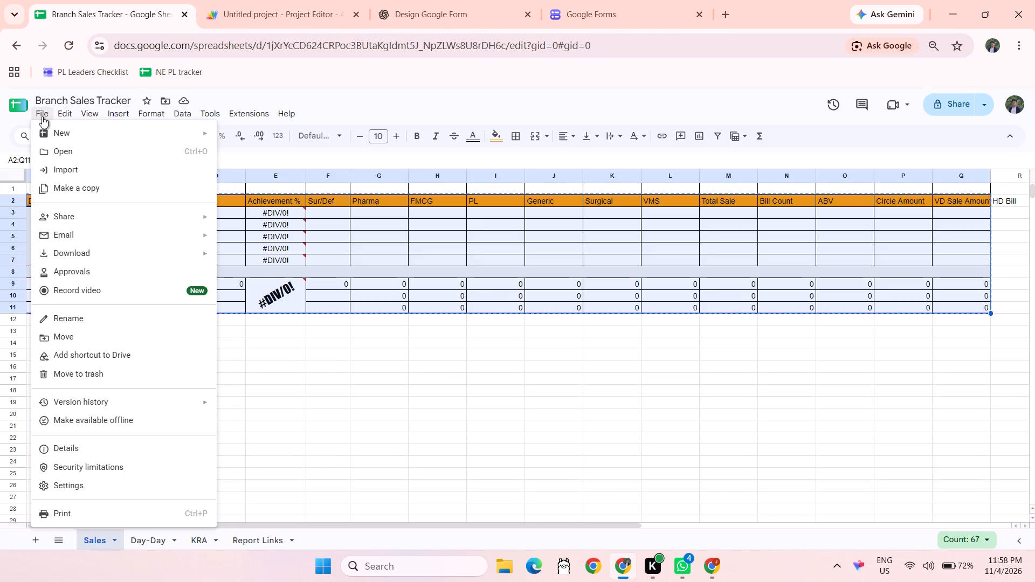
left_click(91, 183)
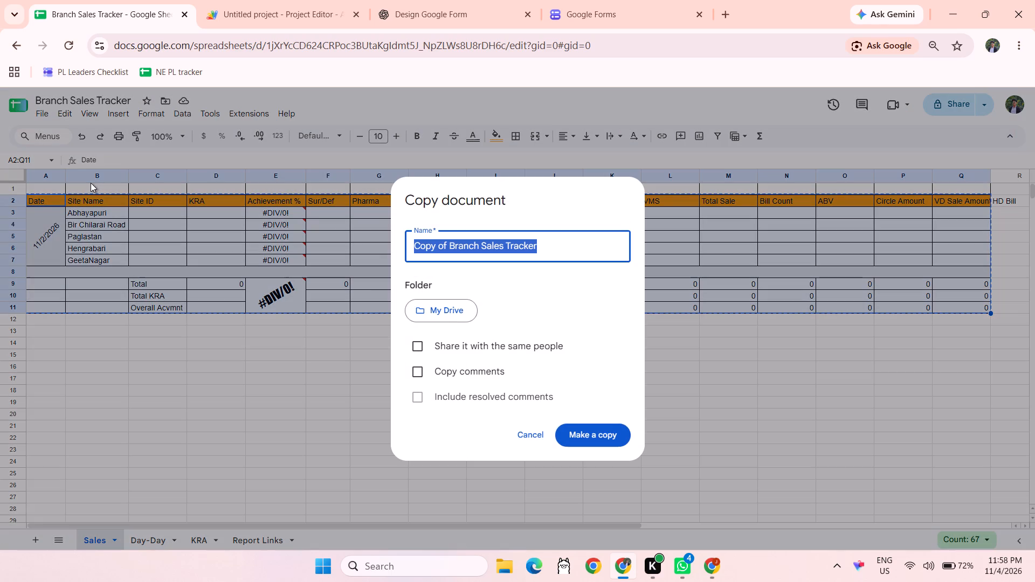
left_click(478, 248)
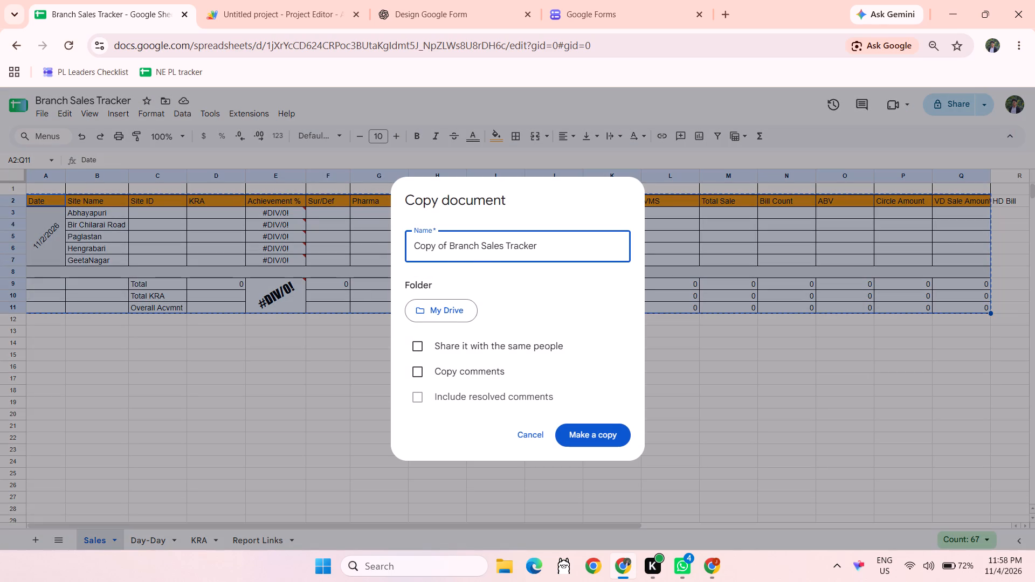
left_click(484, 247)
key("BackSpace")
key("BackSpace")
key("BackSpace")
key("BackSpace")
key("BackSpace")
key("BackSpace")
key("BackSpace")
key("BackSpace")
key("BackSpace")
key("BackSpace")
key("BackSpace")
key("BackSpace")
key("BackSpace")
key("BackSpace")
key("BackSpace")
key("BackSpace")
key("BackSpace")
key("BackSpace")
key("BackSpace")
key("BackSpace")
left_click(601, 432)
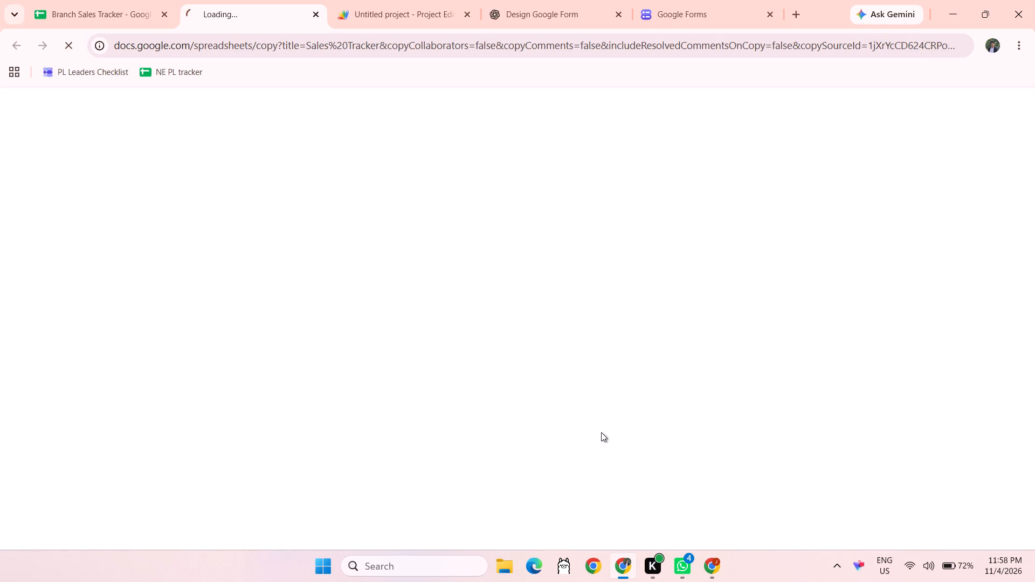
Leave the trashed Apps Script project, look through the project trash and try to open the untitled project there.
left_click(404, 0)
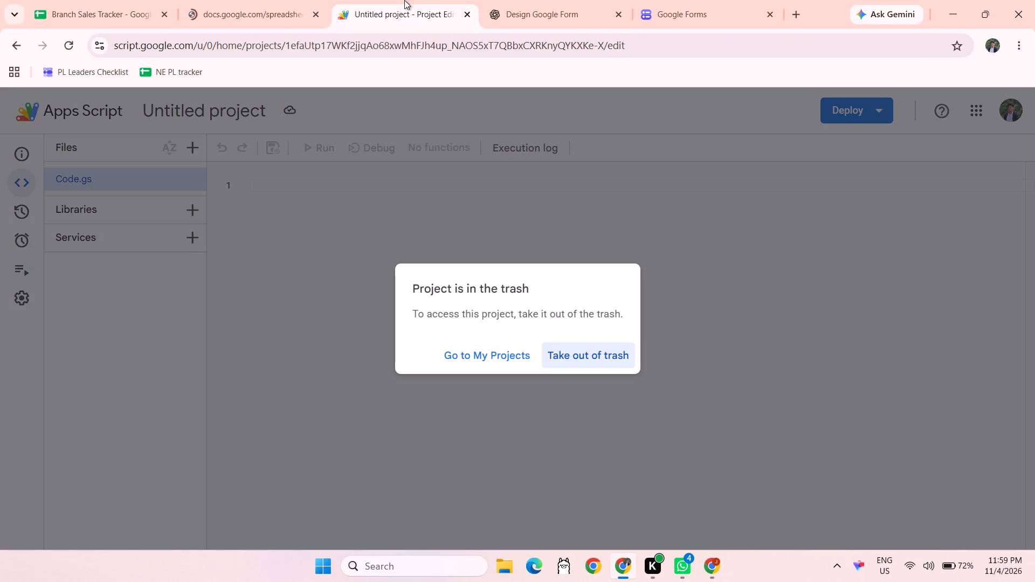
left_click(523, 363)
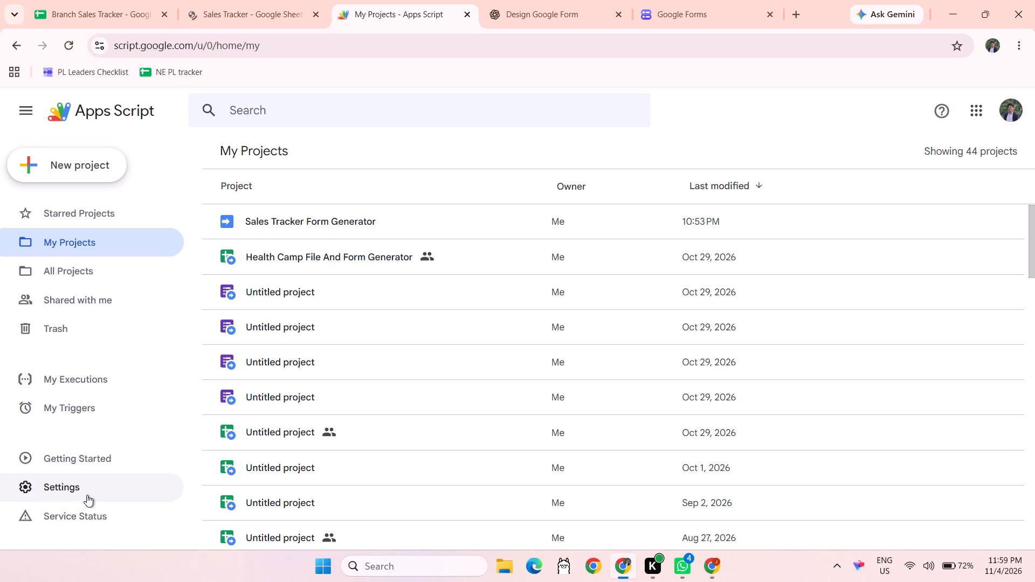
scroll(87, 495, "down", 1)
left_click(59, 337)
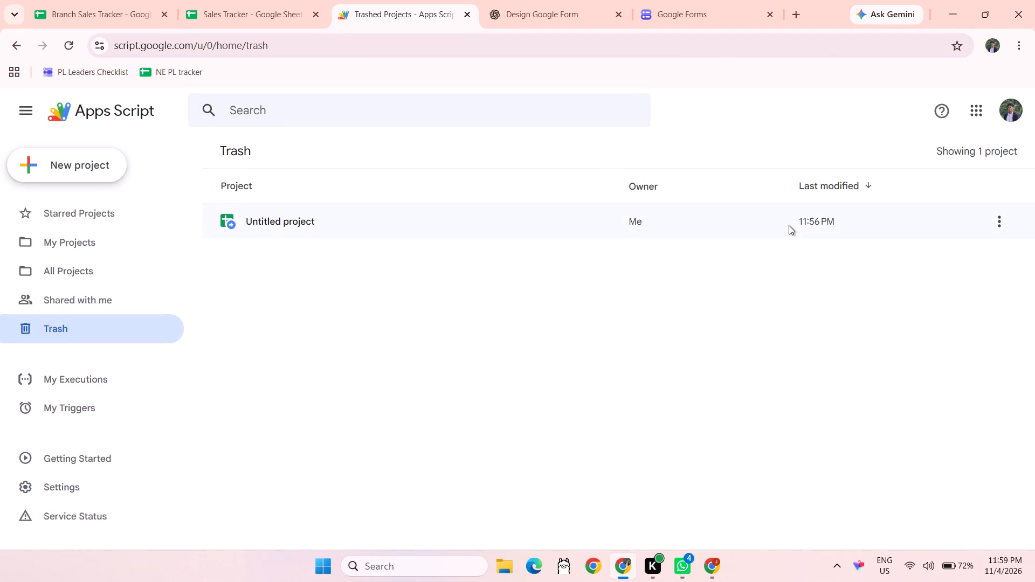
left_click(591, 232)
double_click(591, 232)
double_click(286, 225)
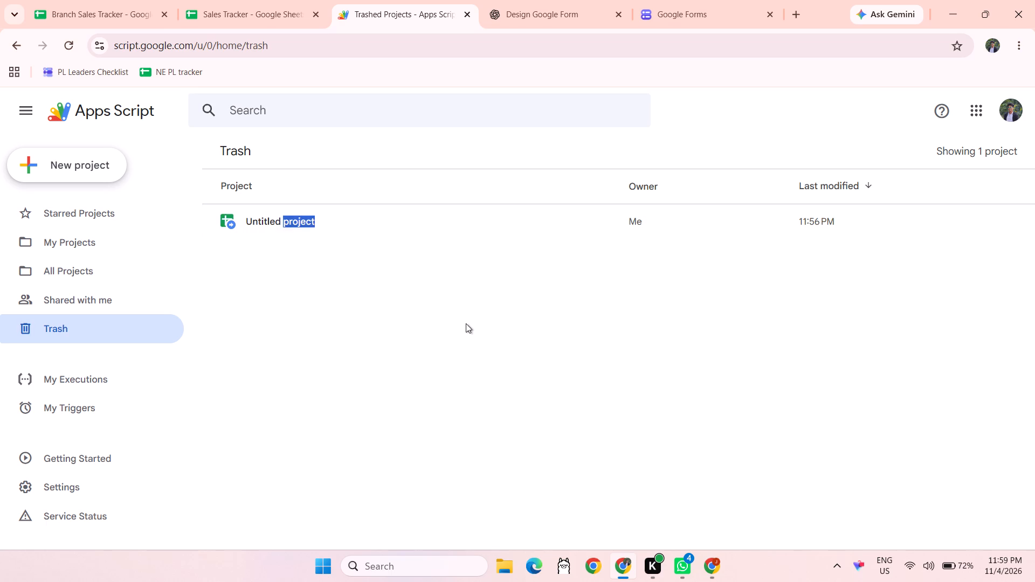
left_click(466, 323)
left_click(268, 0)
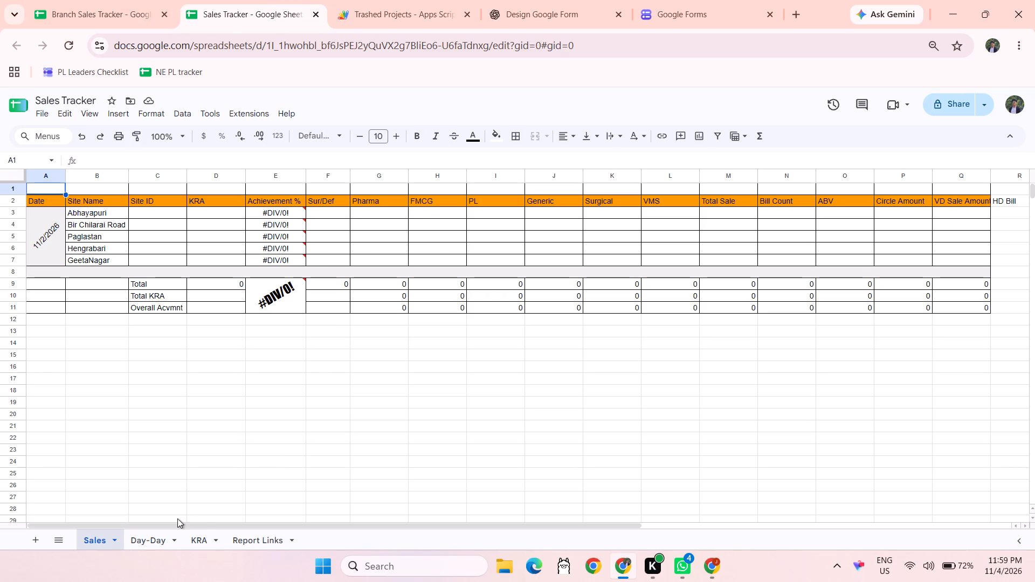
left_click(115, 539)
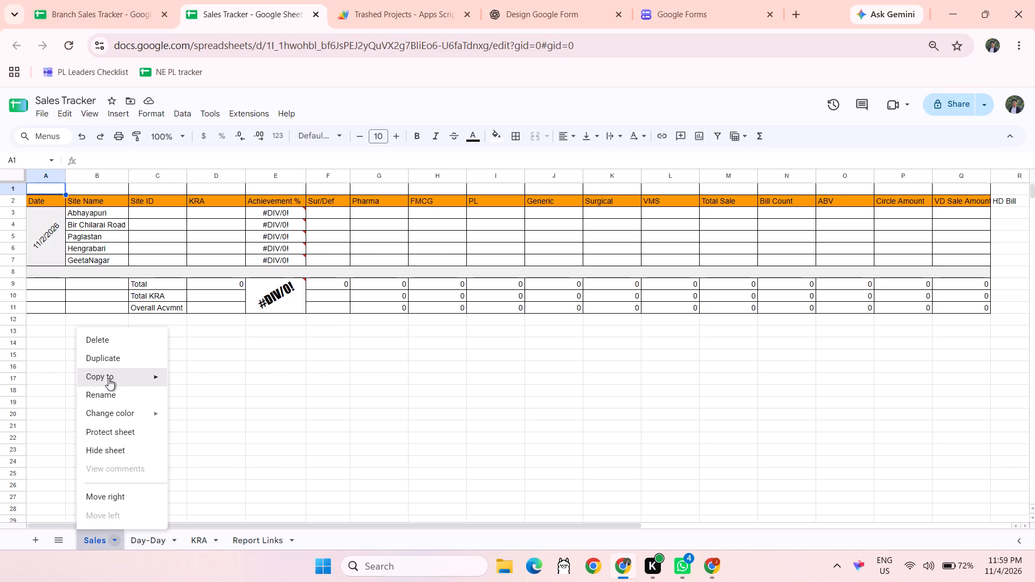
left_click(115, 339)
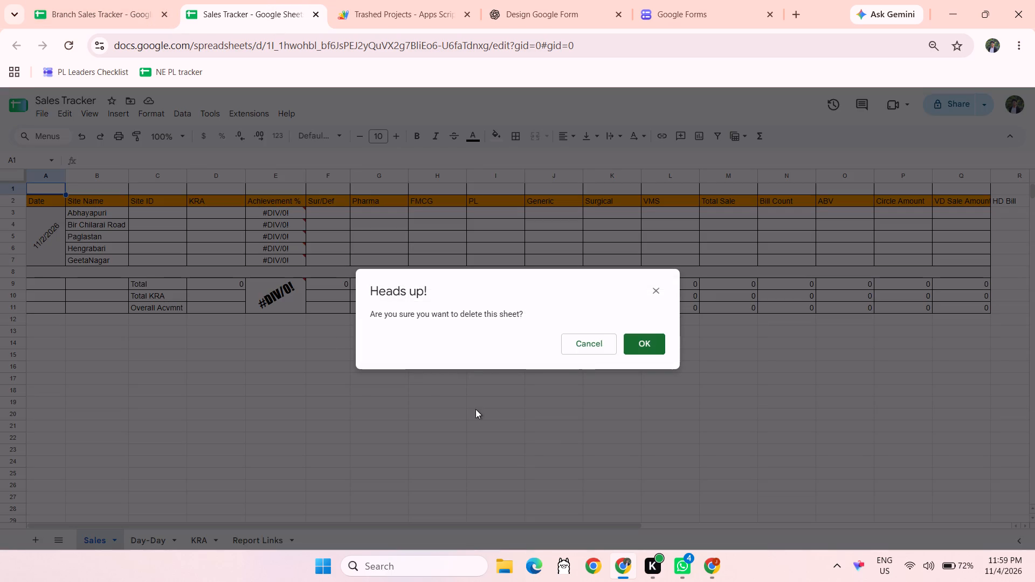
left_click(656, 345)
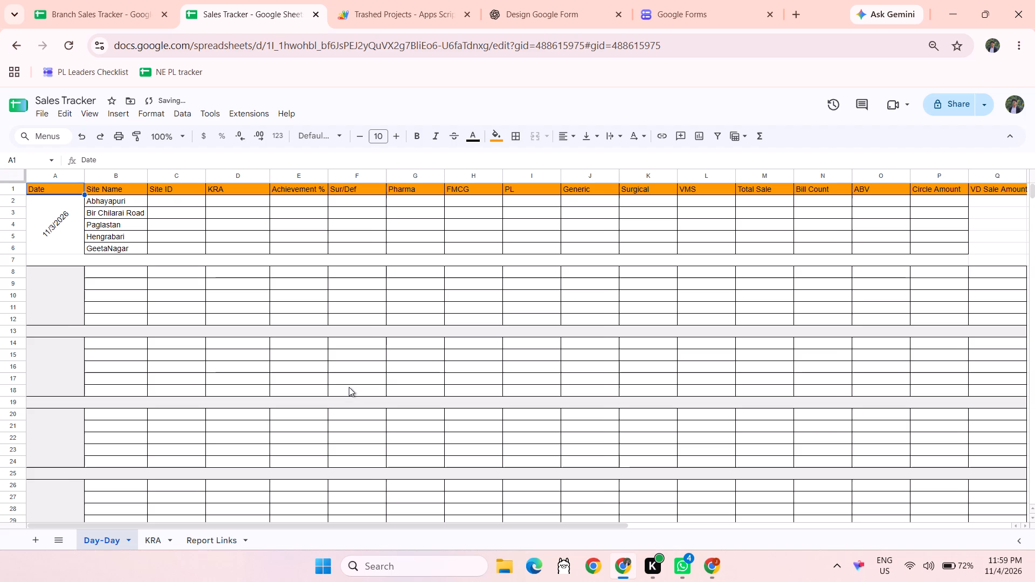
left_click(130, 542)
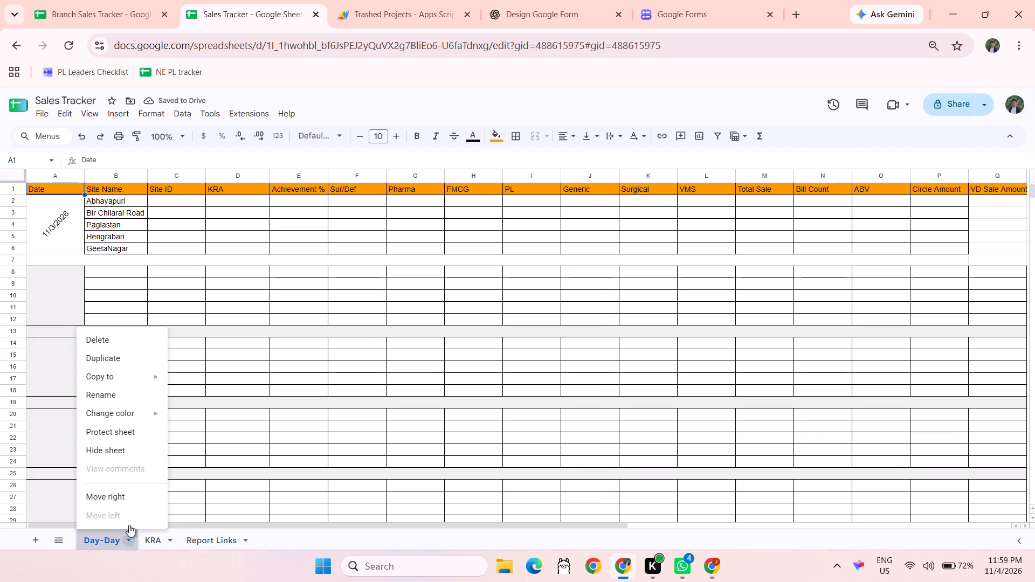
left_click(112, 343)
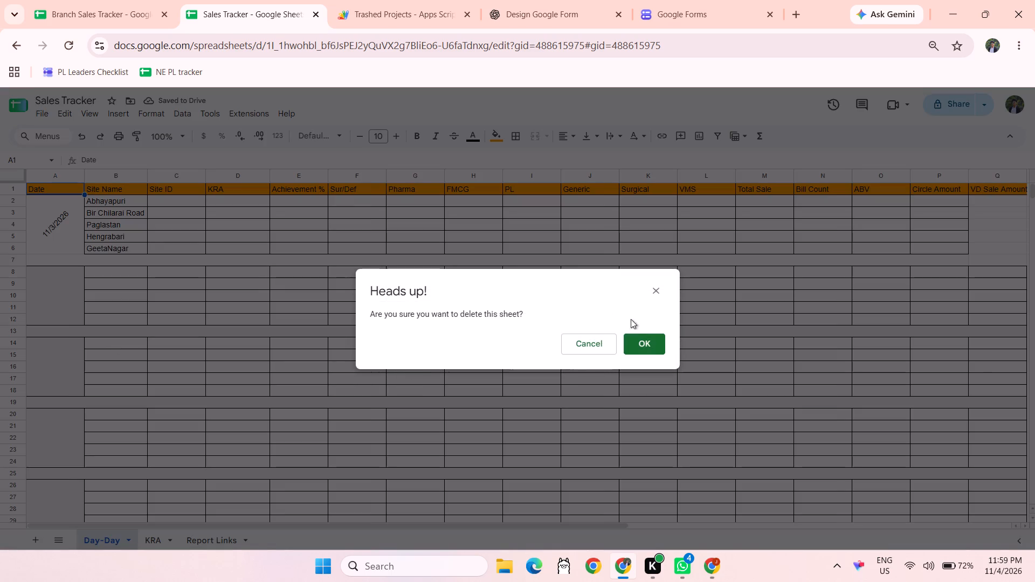
left_click(634, 338)
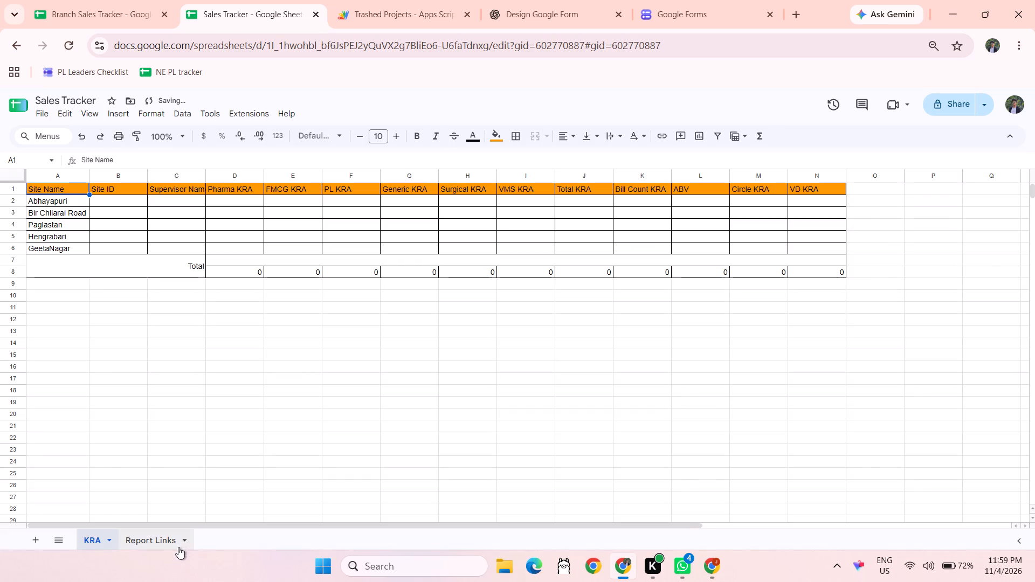
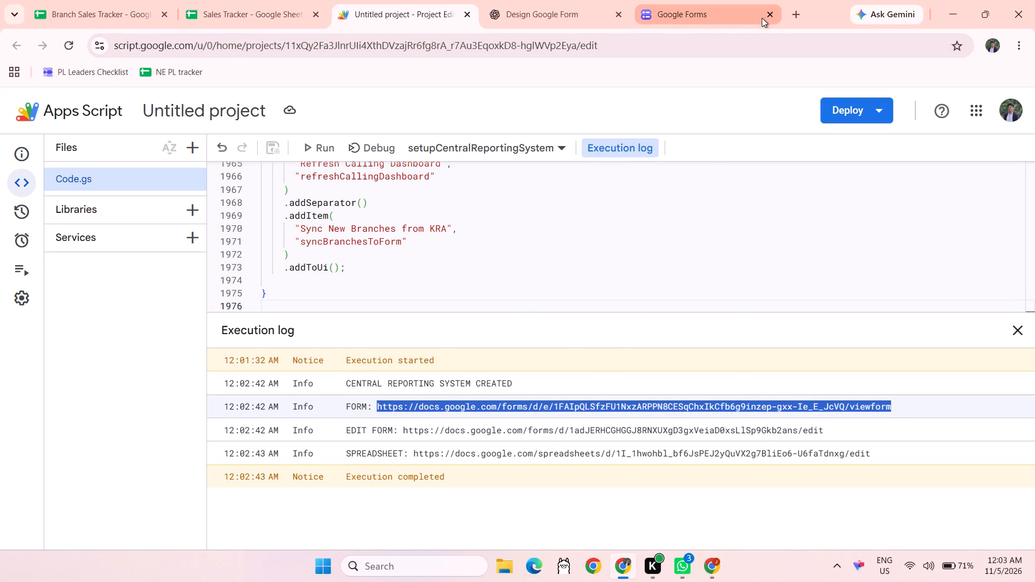
Open the generated form's public view link from the execution log in the browser tab showing Google Forms.
left_click(726, 39)
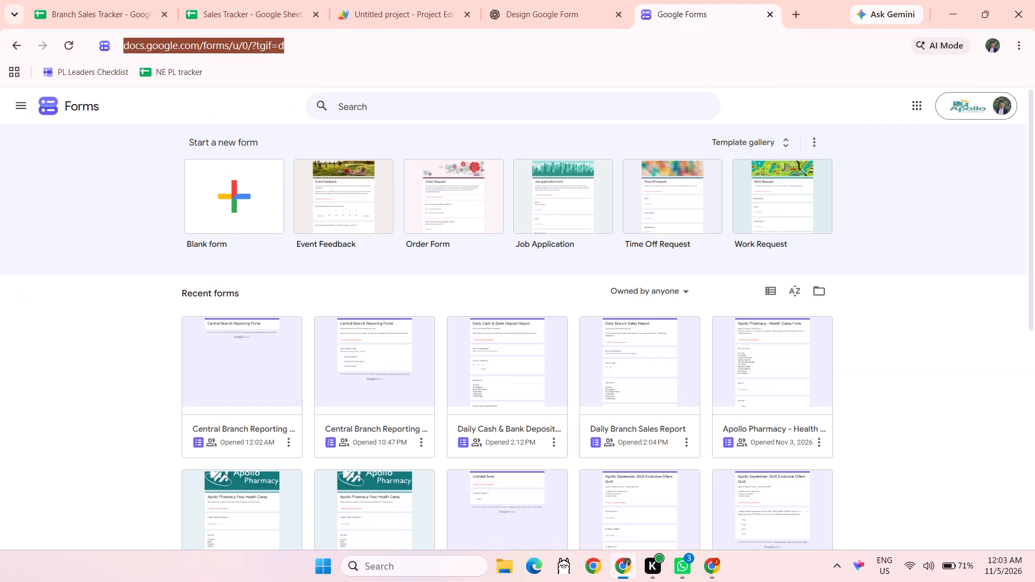
key("ctrl+v")
key("Return")
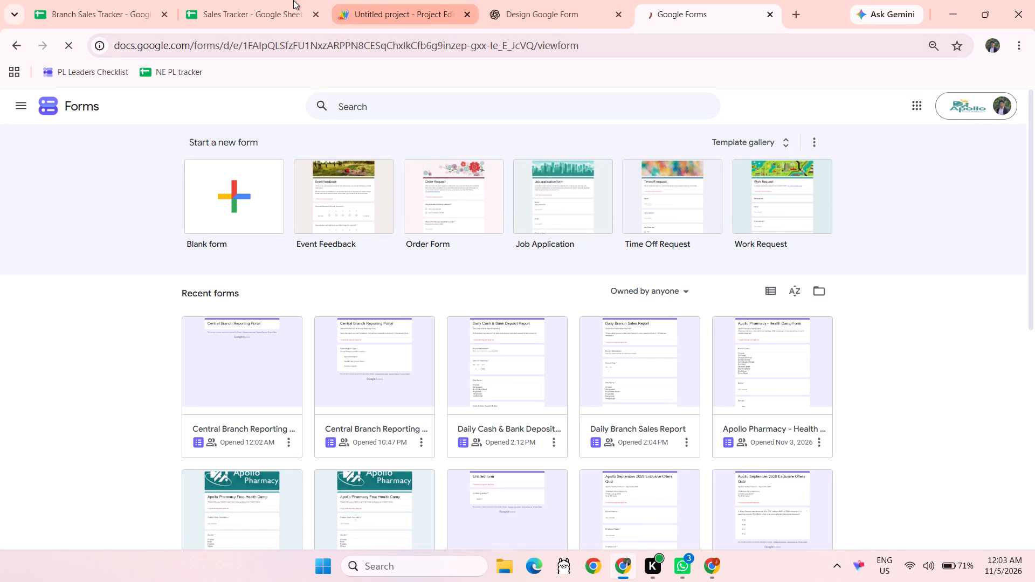
Return to the Sales Tracker spreadsheet and examine the Sales Dashboard sheet's period summary and daily sales tables.
left_click(277, 0)
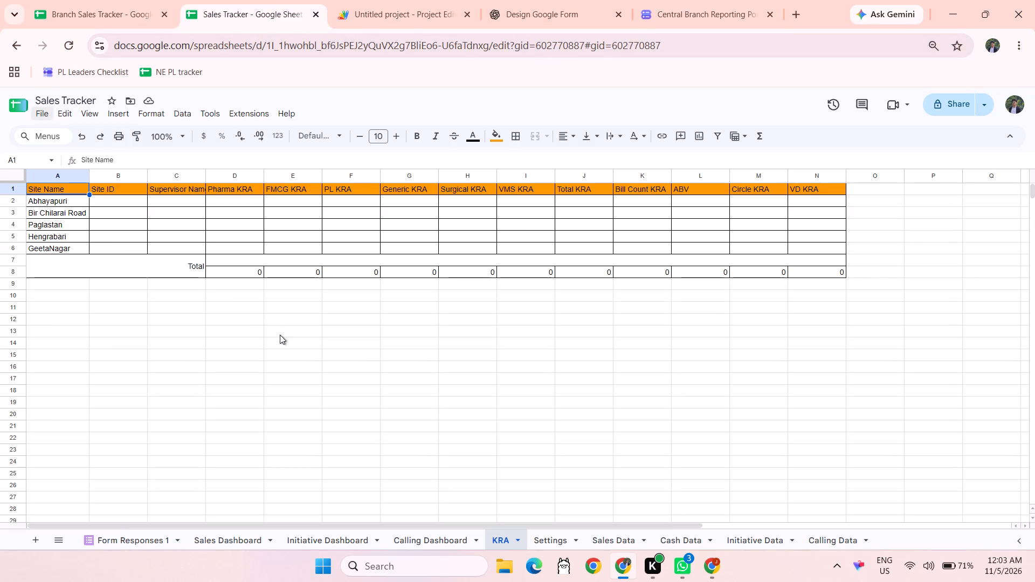
left_click(217, 535)
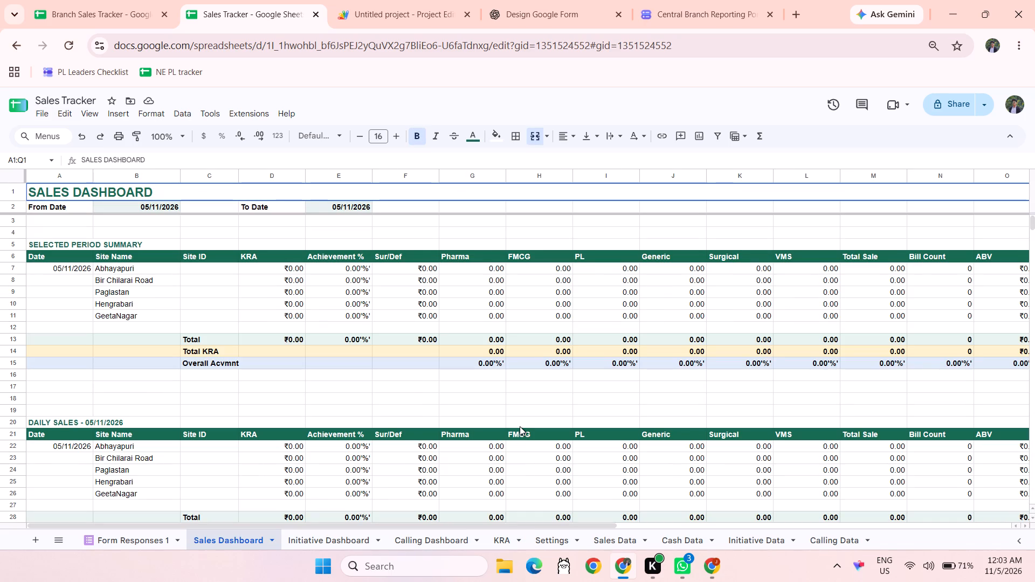
left_click(539, 399)
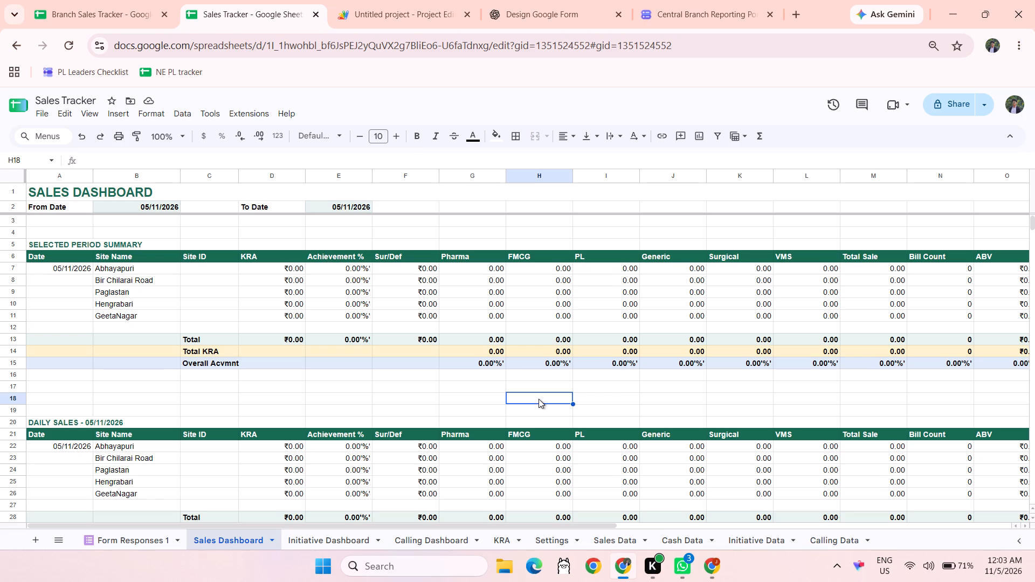
scroll(539, 399, "left", 1)
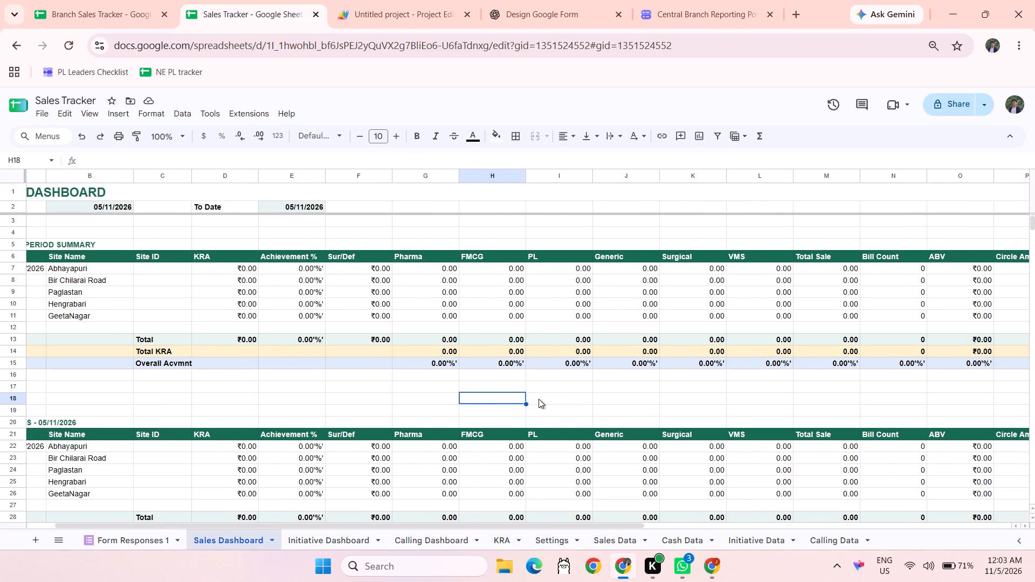
scroll(539, 399, "left", 5)
scroll(539, 399, "right", 6)
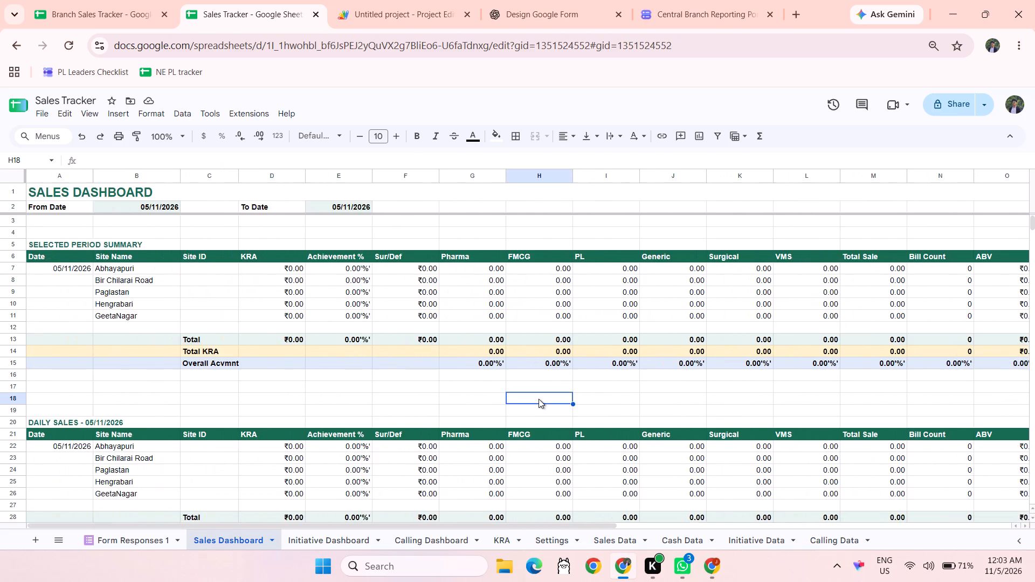
scroll(539, 399, "down", 3)
scroll(539, 399, "up", 5)
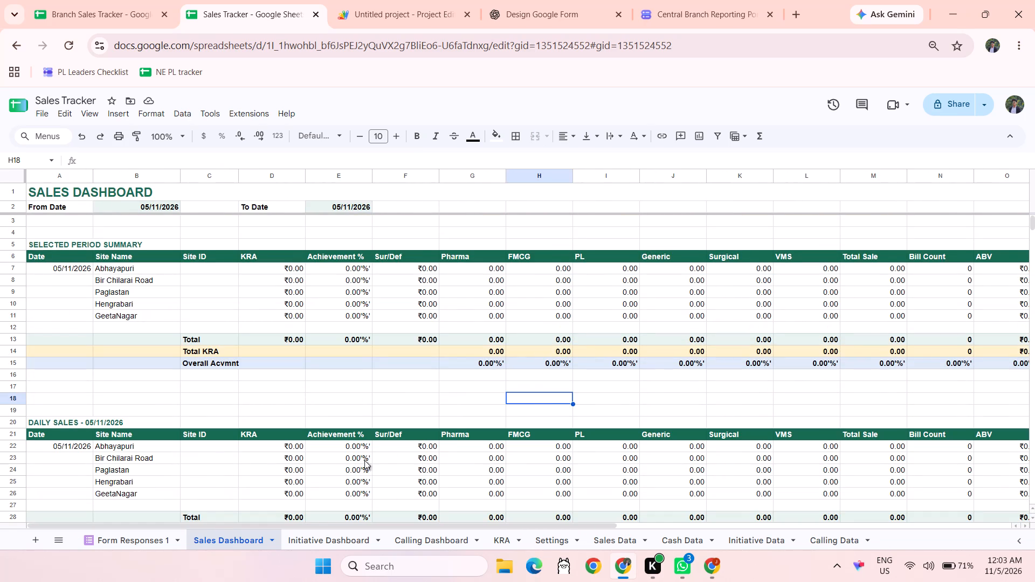
Examine the tables on the Initiative Dashboard and Calling Dashboard sheets.
left_click(332, 533)
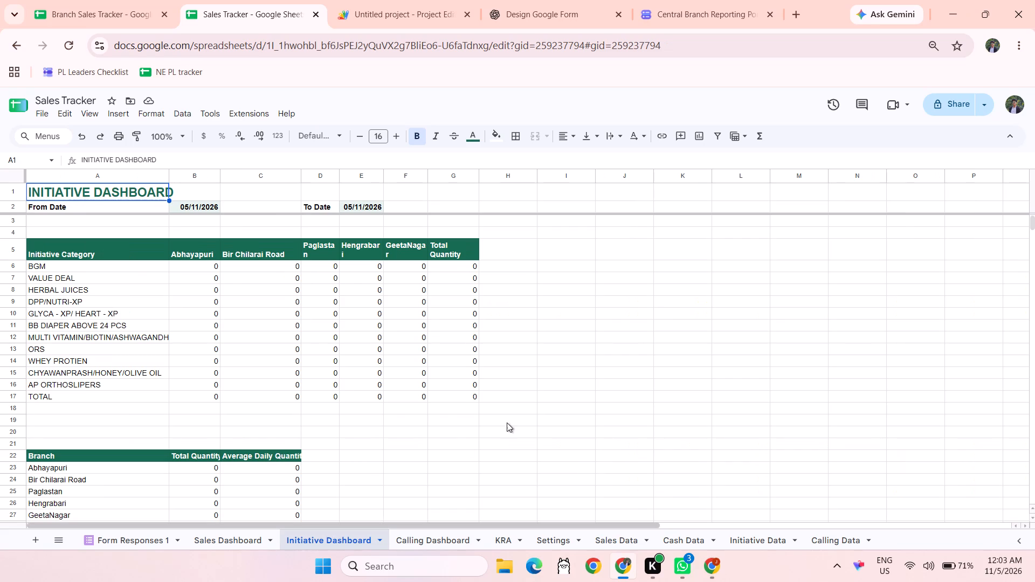
scroll(507, 422, "down", 1)
scroll(507, 422, "up", 3)
scroll(507, 422, "down", 1)
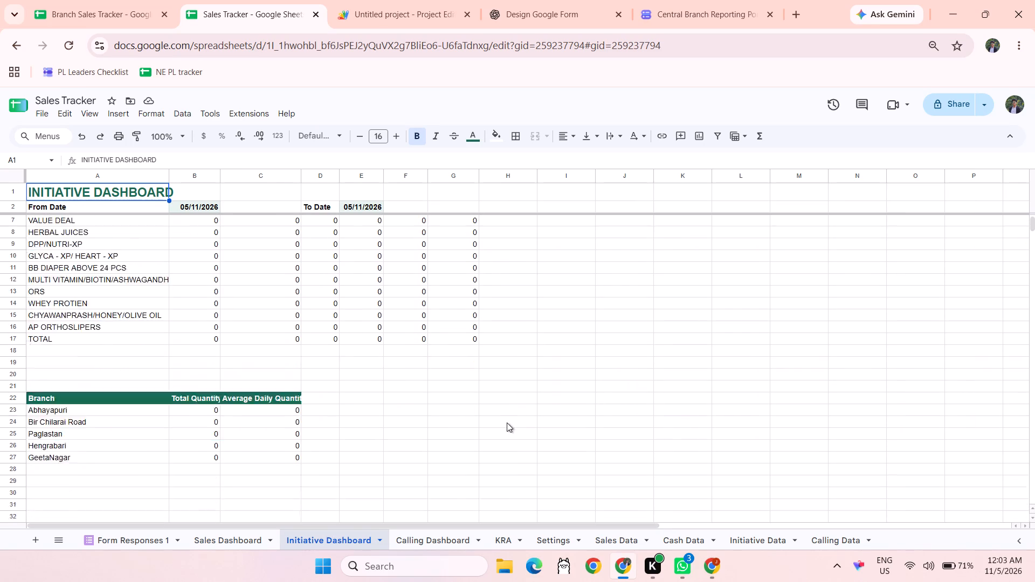
scroll(507, 422, "down", 1)
scroll(507, 422, "up", 4)
left_click(434, 543)
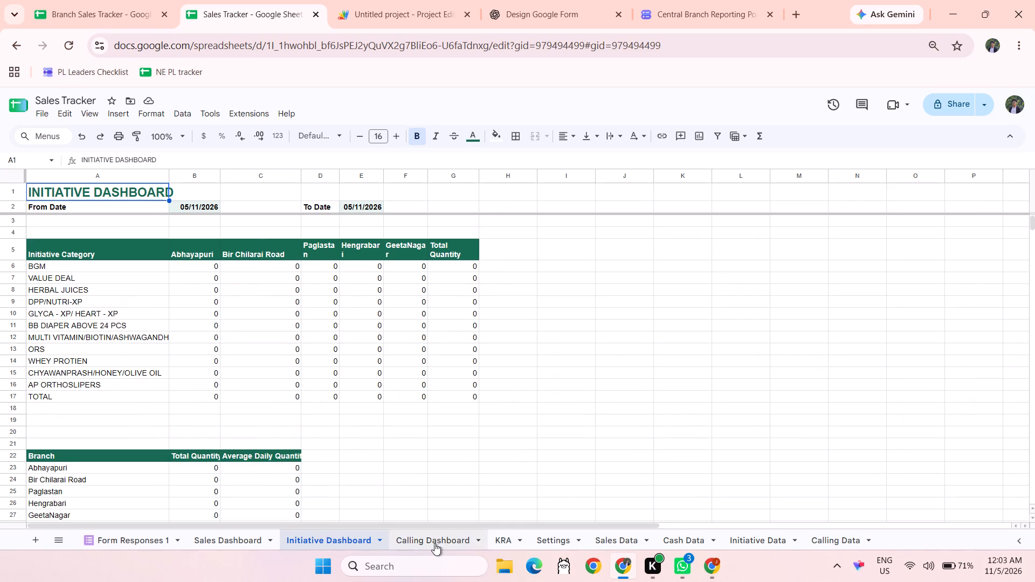
scroll(529, 434, "right", 1)
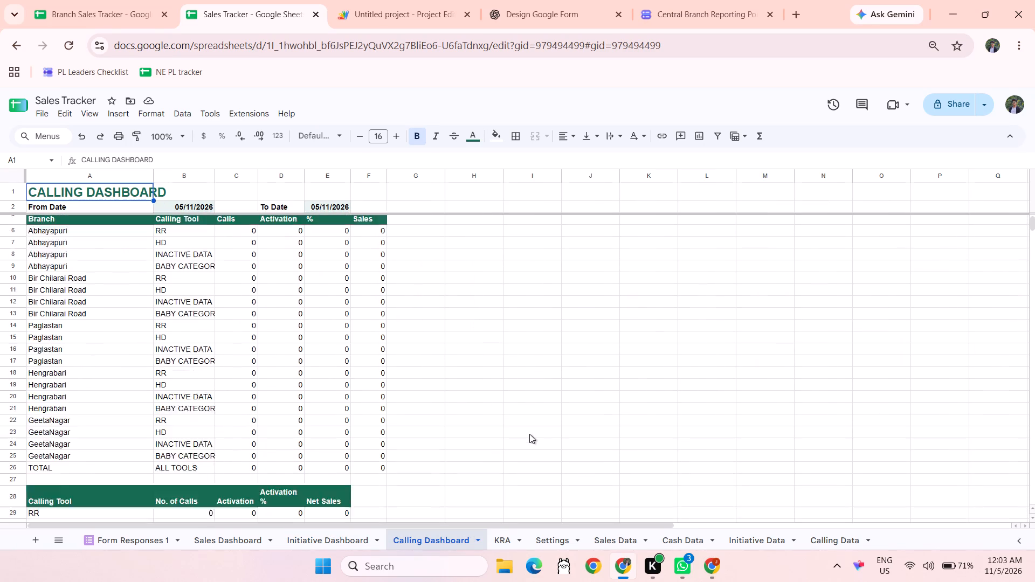
scroll(529, 434, "right", 1)
Check the KRA and Settings sheets, the Sales, Cash, Initiative and Calling Data headers, and the Form Responses 1 sheet.
left_click(503, 541)
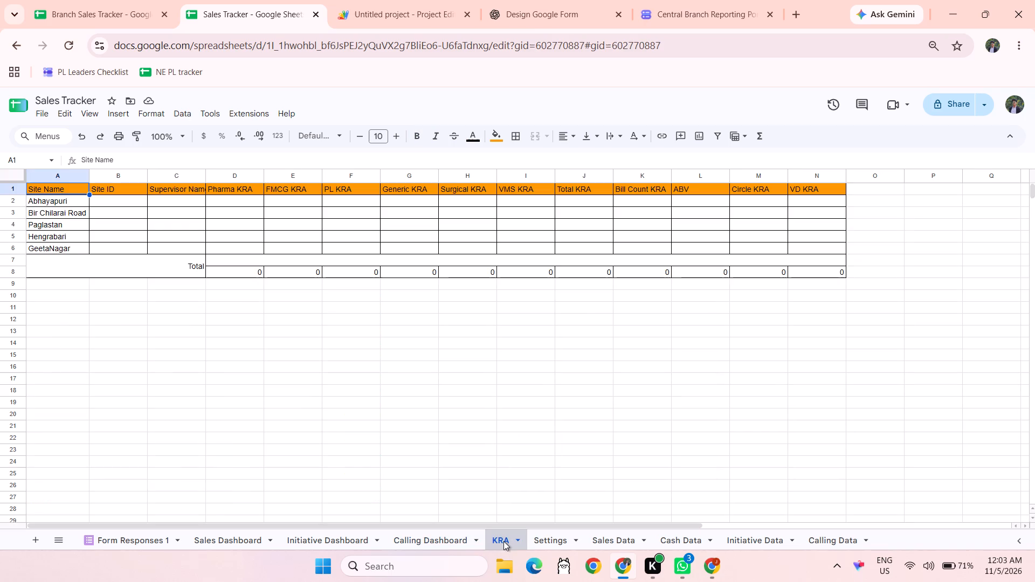
left_click(550, 538)
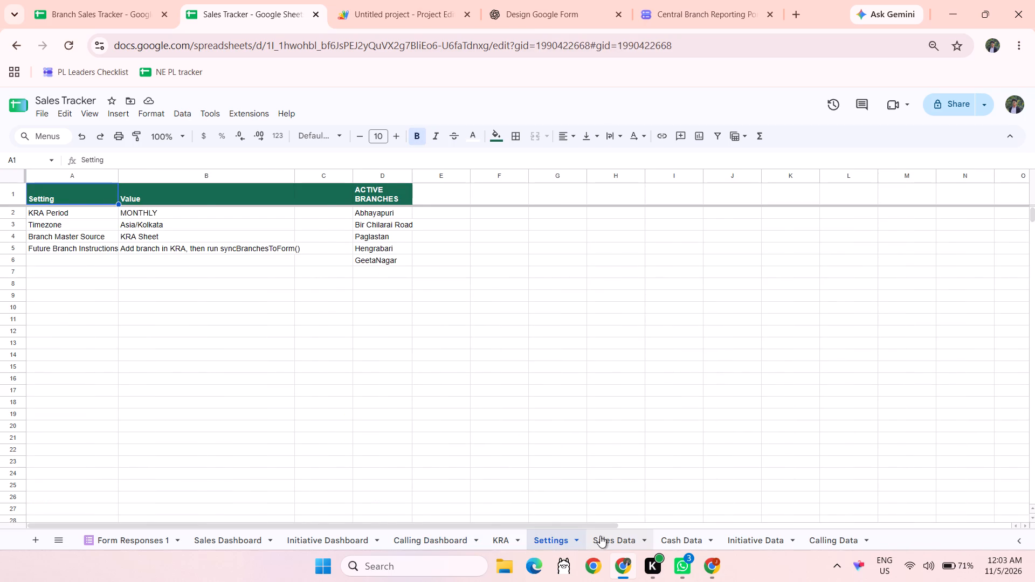
left_click(600, 536)
left_click(544, 546)
left_click(606, 544)
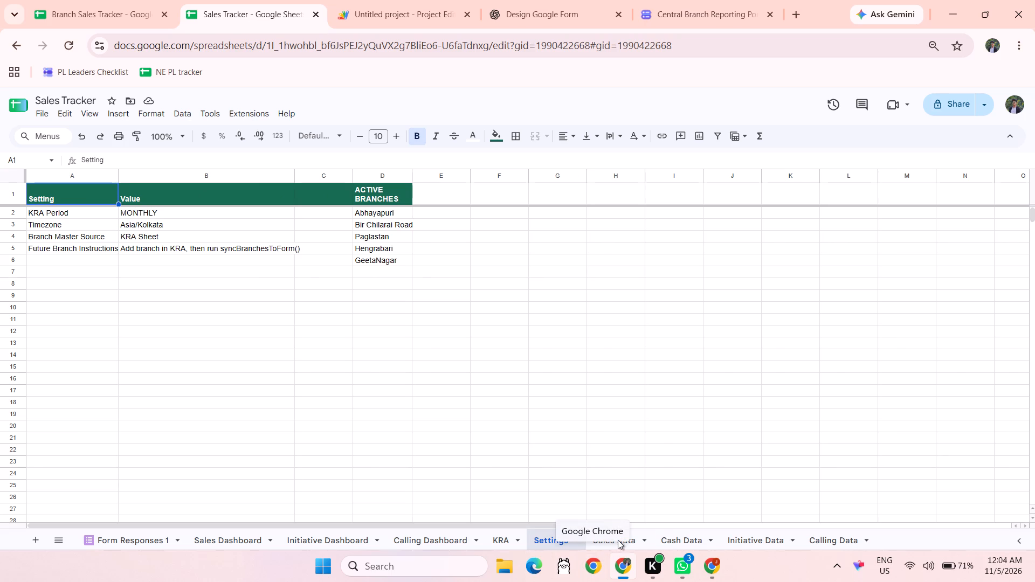
left_click(638, 541)
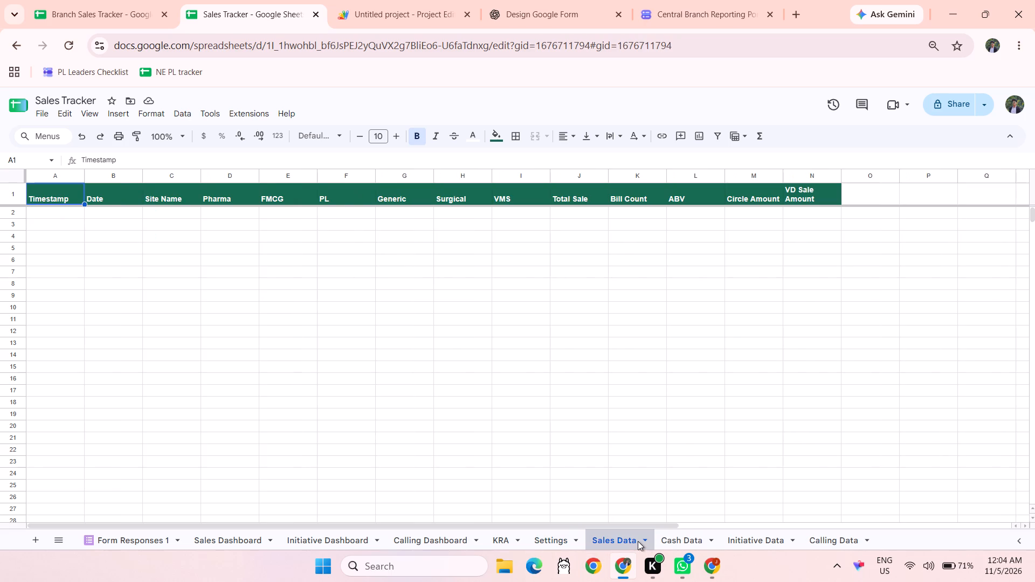
scroll(486, 450, "up", 1)
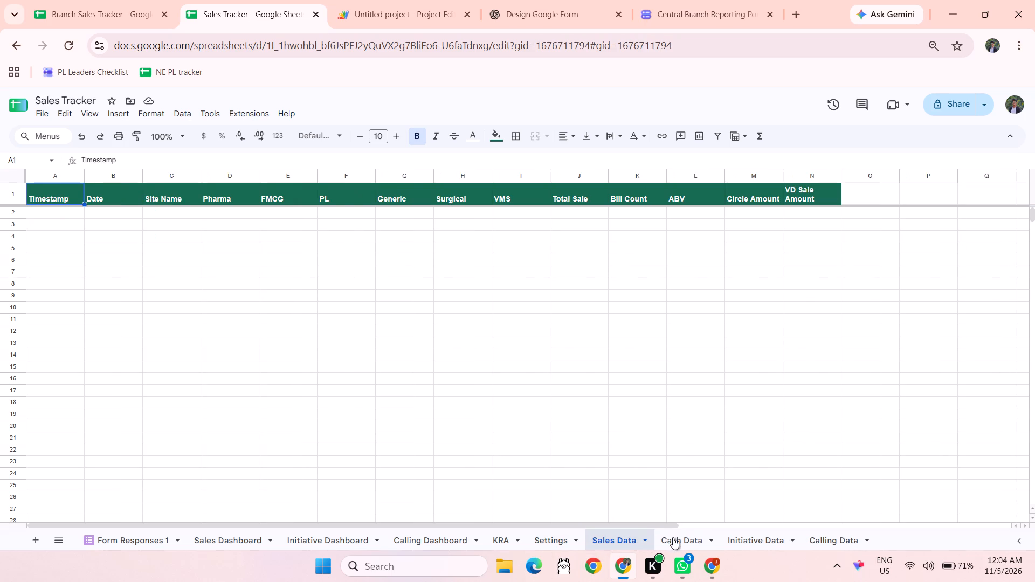
left_click(673, 537)
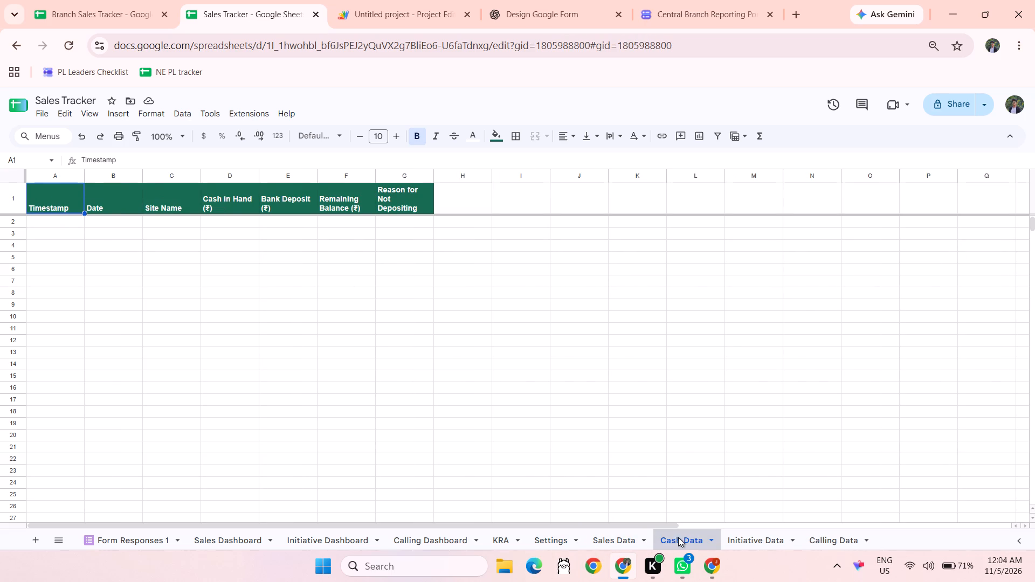
left_click(739, 538)
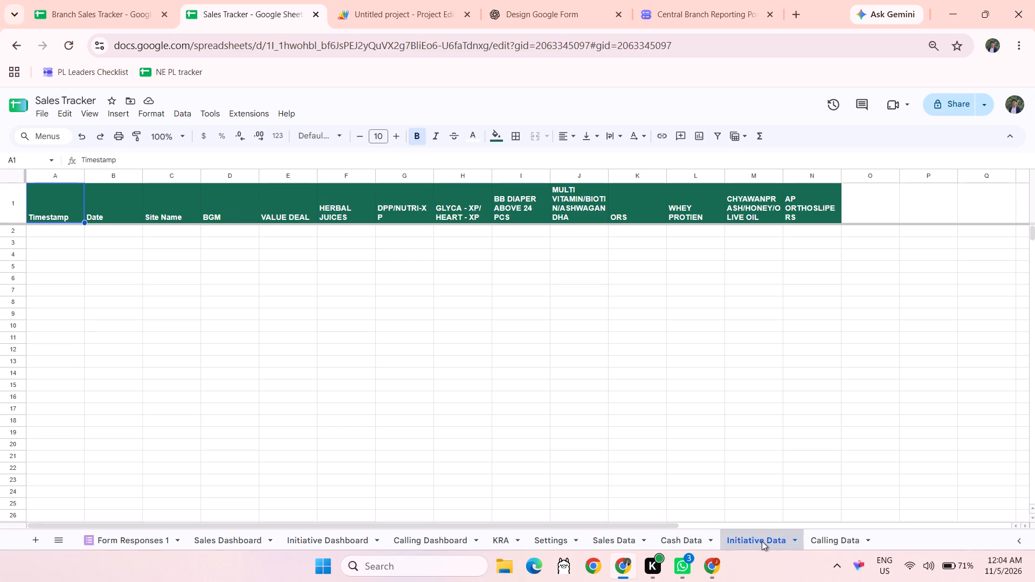
left_click(820, 541)
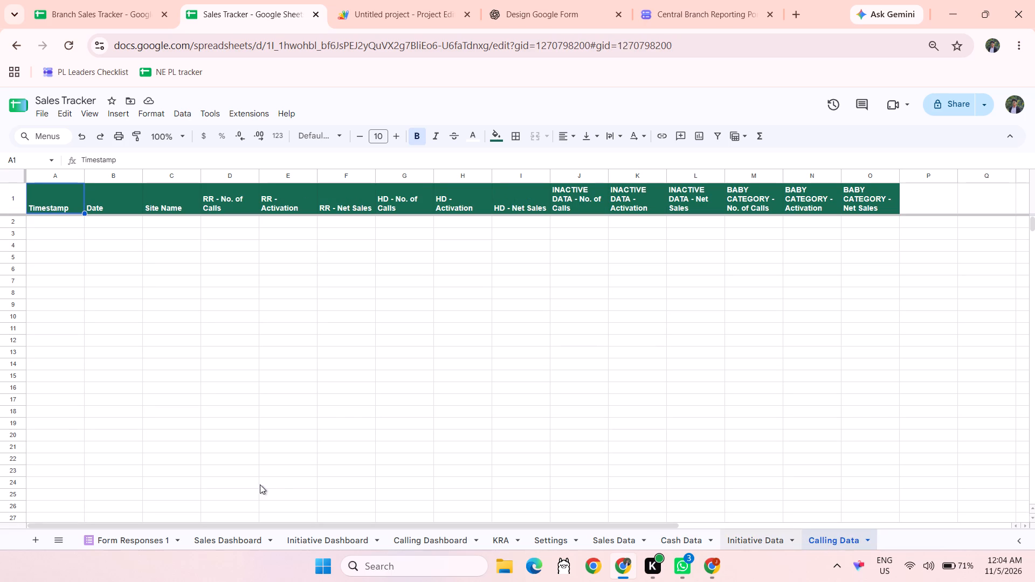
left_click(150, 535)
left_click(307, 440)
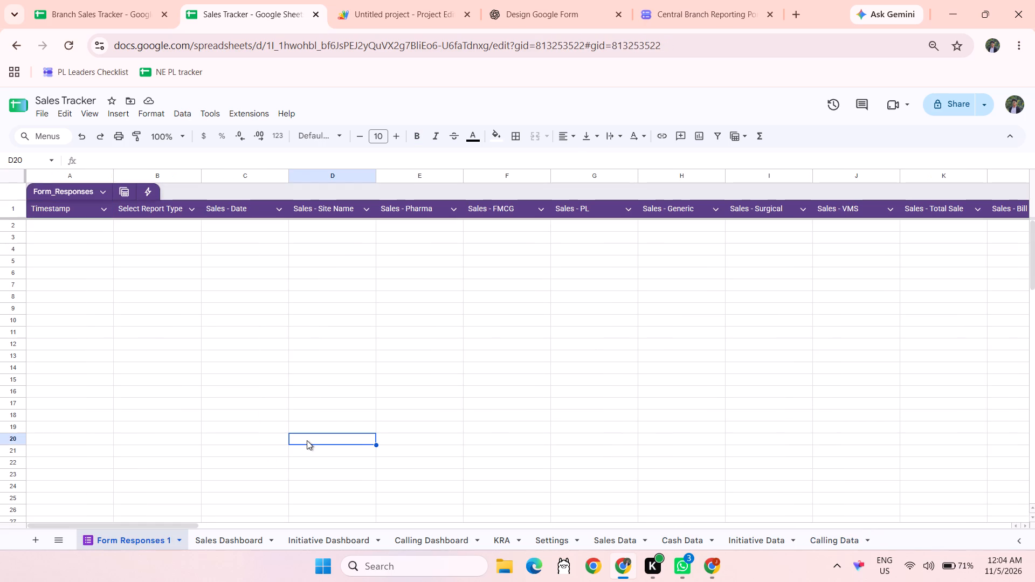
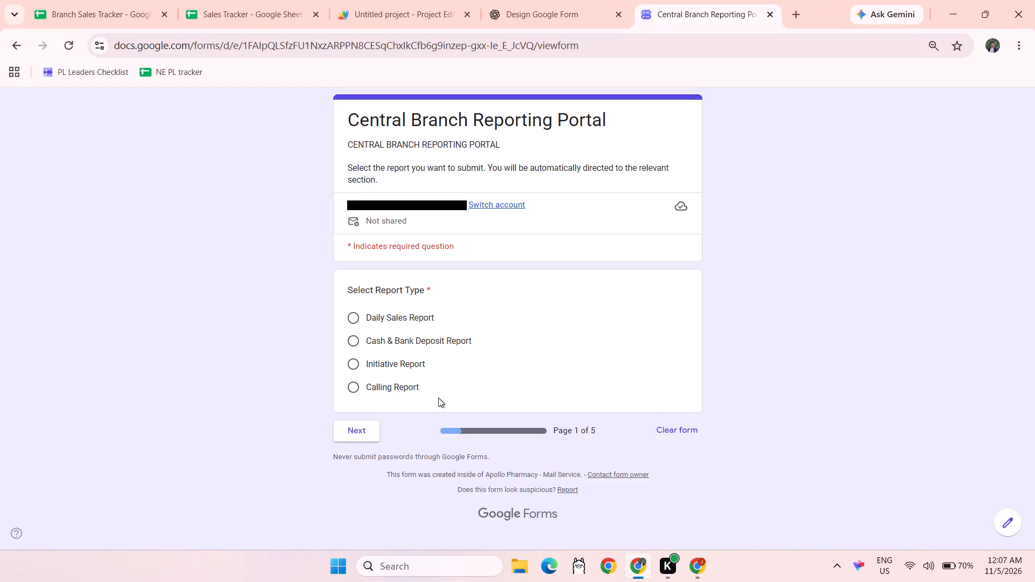
Choose Daily Sales Report as the report type, restore the saved draft progress, and continue to its section.
left_click(362, 320)
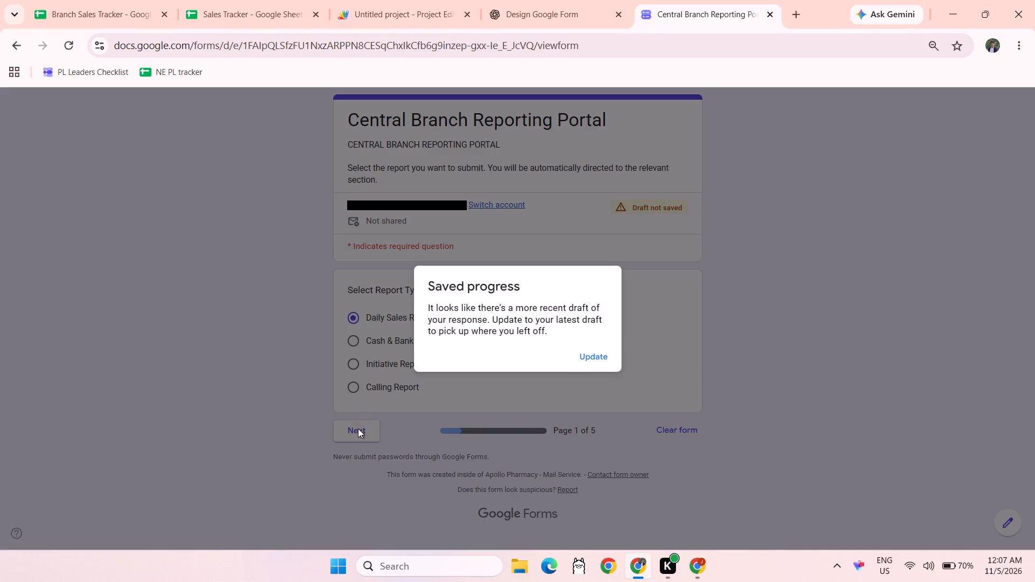
left_click(588, 352)
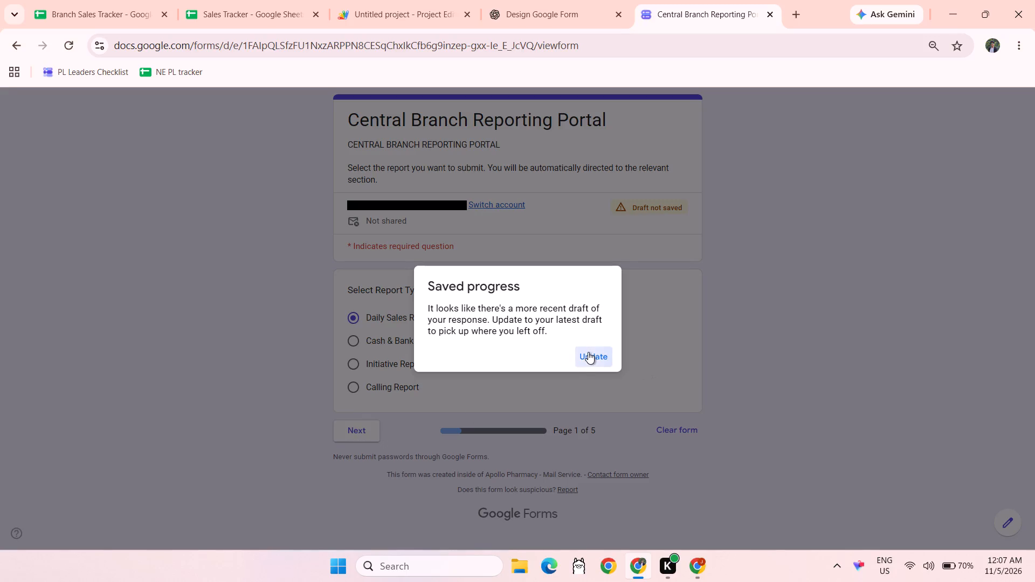
left_click(350, 439)
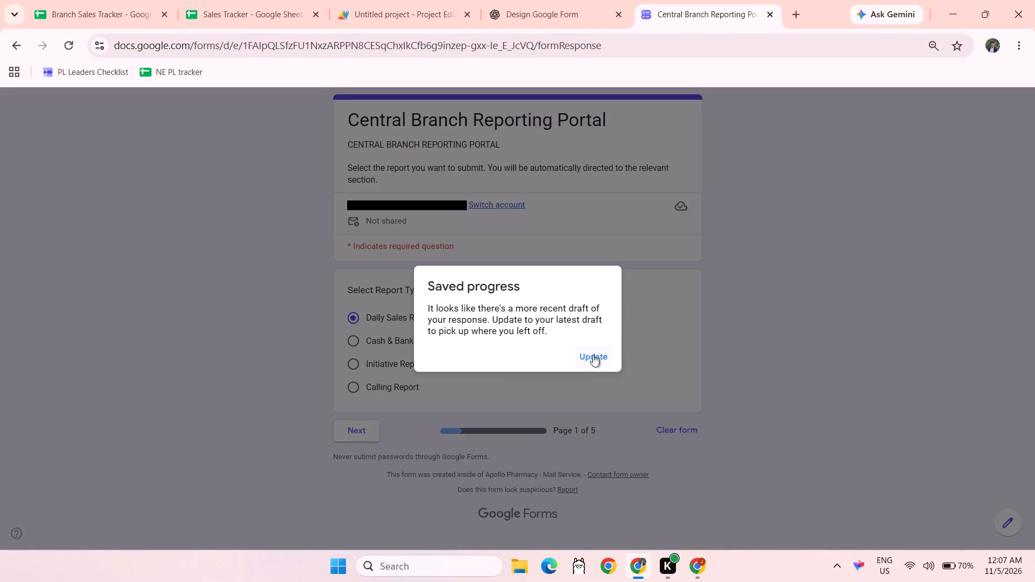
left_click(591, 357)
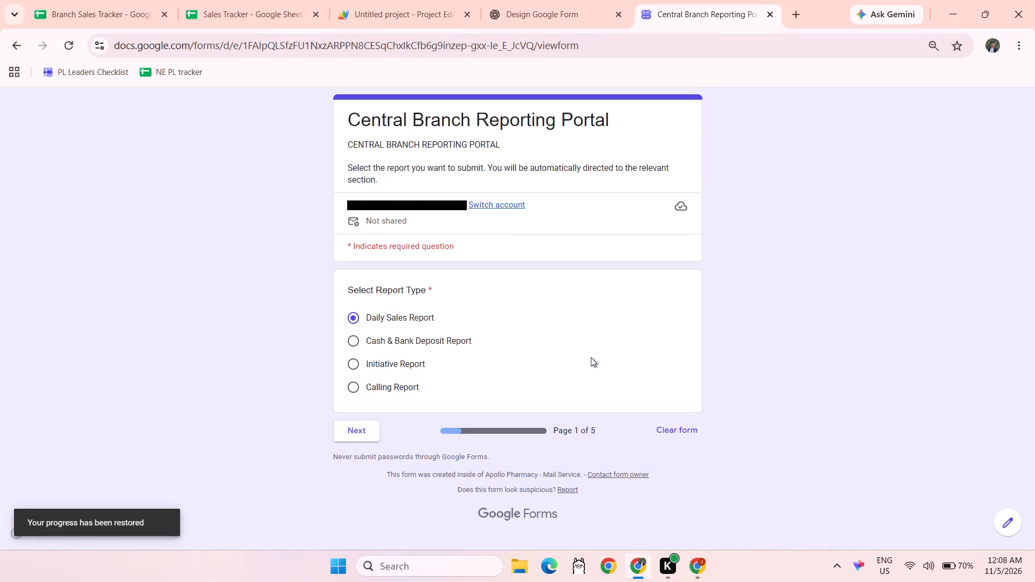
left_click(369, 435)
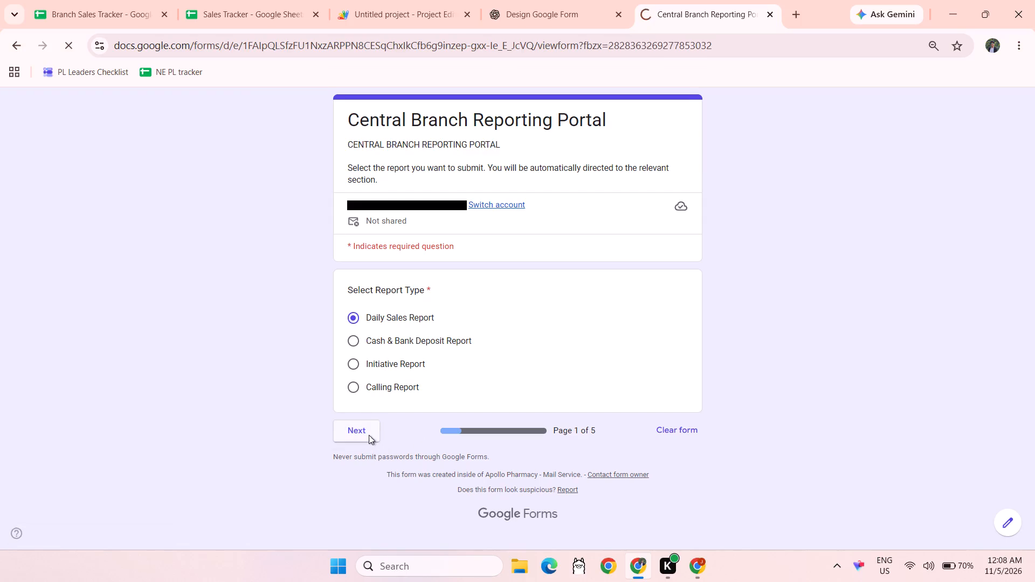
Set the sales report's date to 11/04/2026 and its site name to Abhayapuri.
left_click(415, 308)
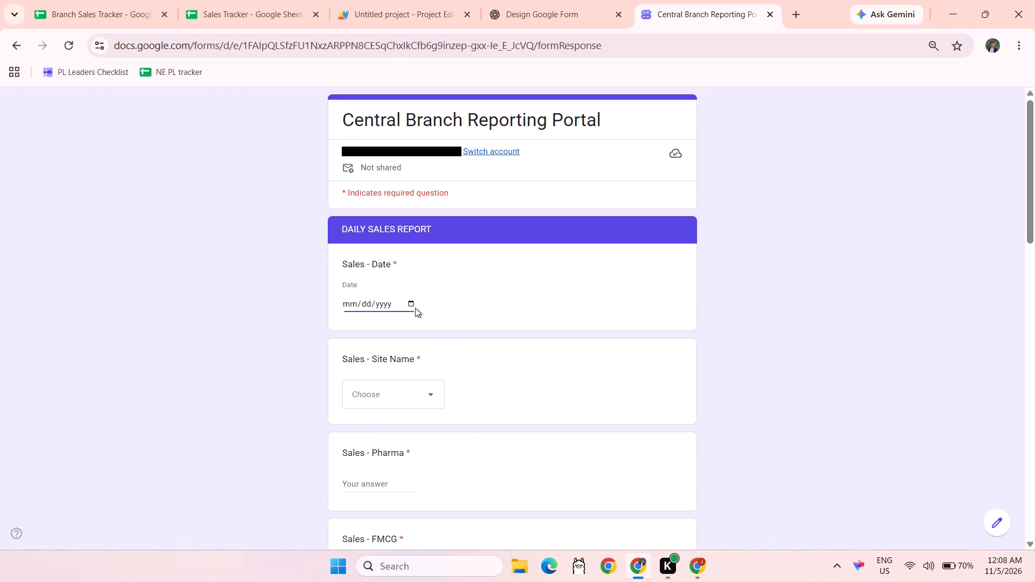
left_click(400, 356)
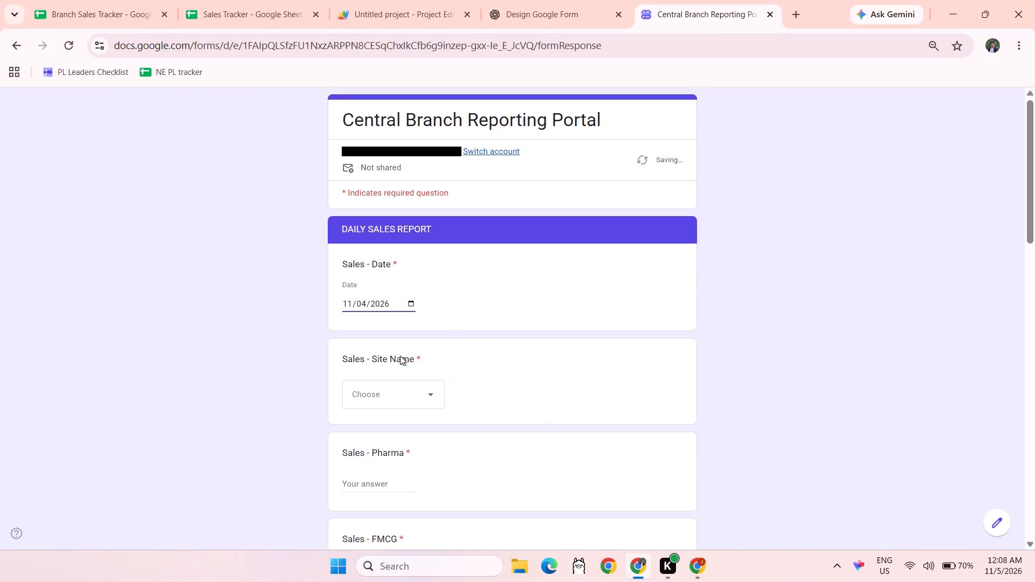
left_click(414, 385)
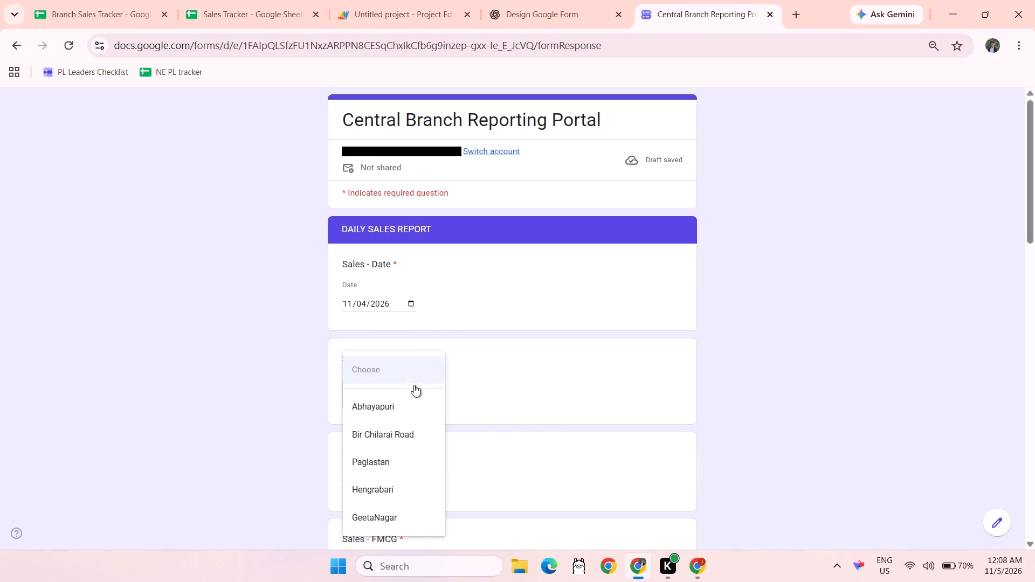
left_click(403, 404)
Enter the category sales: Pharma 89409, FMCG 04994, PL 9049, Generic 8469, Surgical 904 and VMS 9460.
scroll(546, 403, "down", 1)
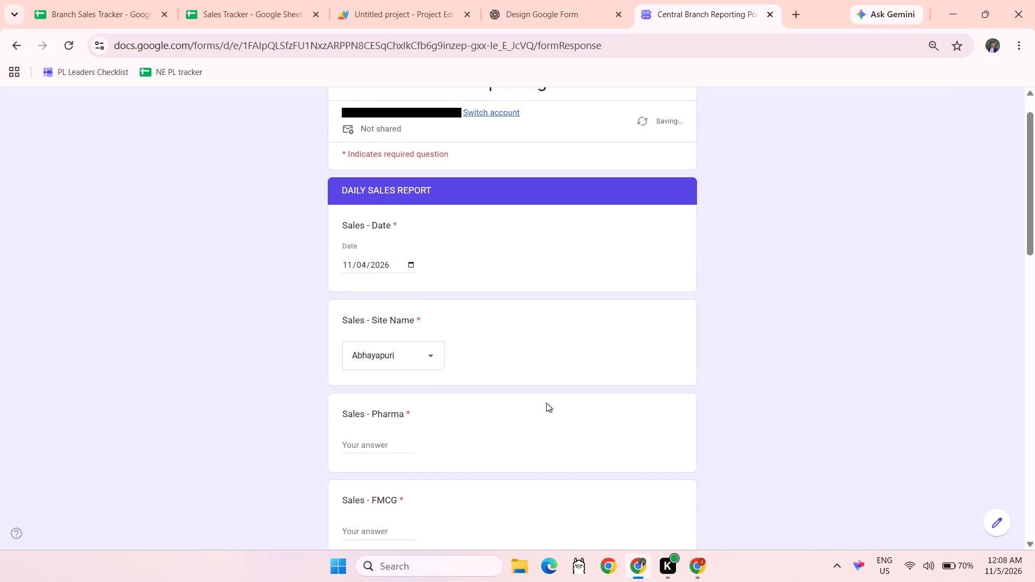
scroll(546, 403, "down", 1)
left_click(370, 397)
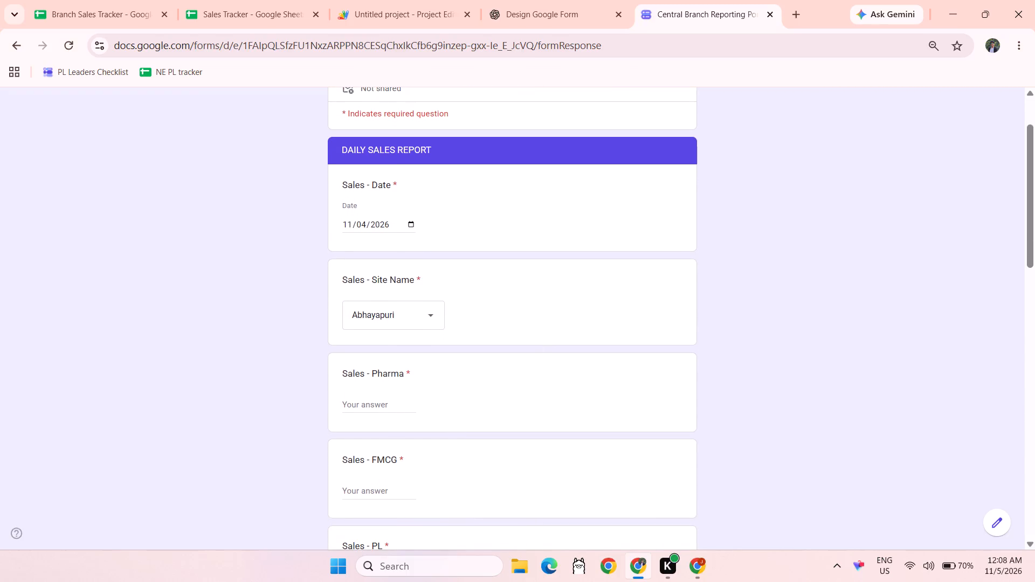
left_click(367, 404)
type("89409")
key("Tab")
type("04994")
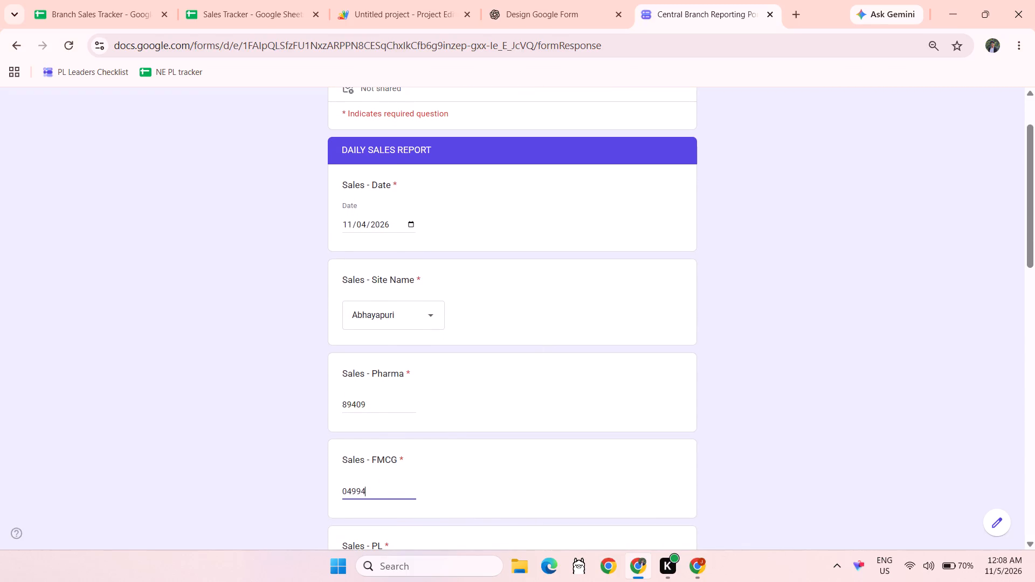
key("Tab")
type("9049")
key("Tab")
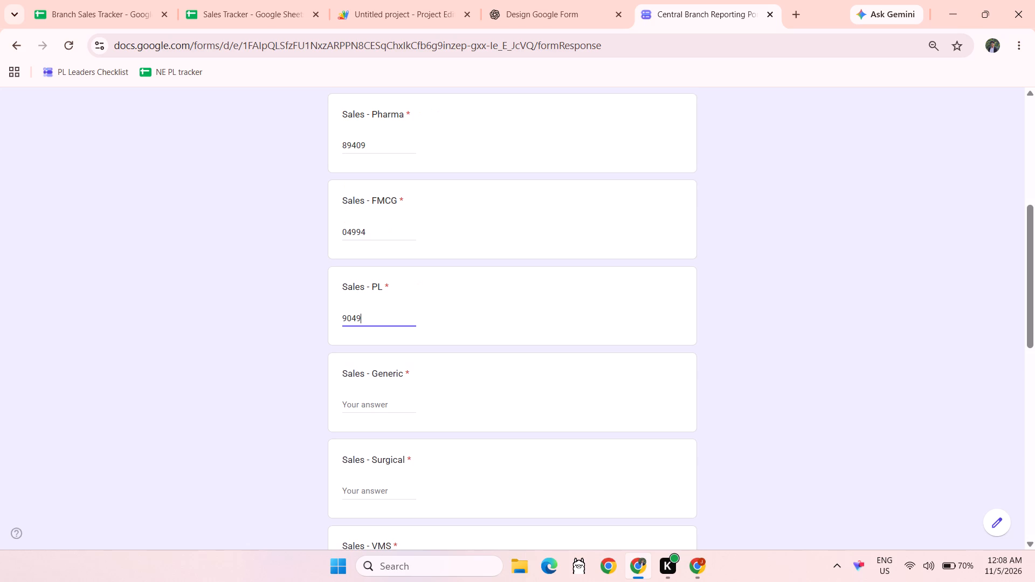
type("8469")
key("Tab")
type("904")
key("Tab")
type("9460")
Enter Total Sale 90460, Bill Count 949, ABV 904, Circle Amount 90 and VD Sale Amount 4650, and submit the sales report.
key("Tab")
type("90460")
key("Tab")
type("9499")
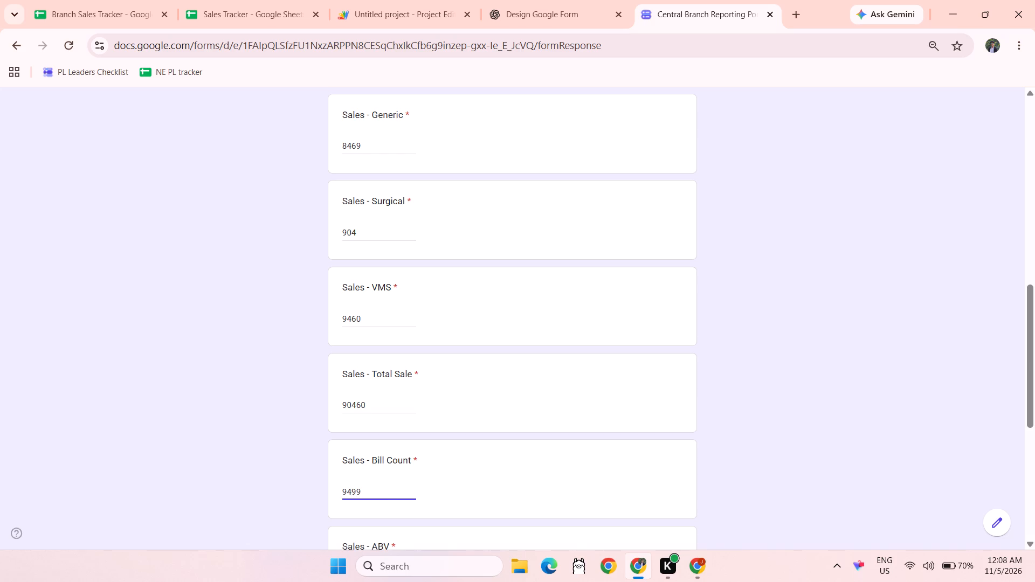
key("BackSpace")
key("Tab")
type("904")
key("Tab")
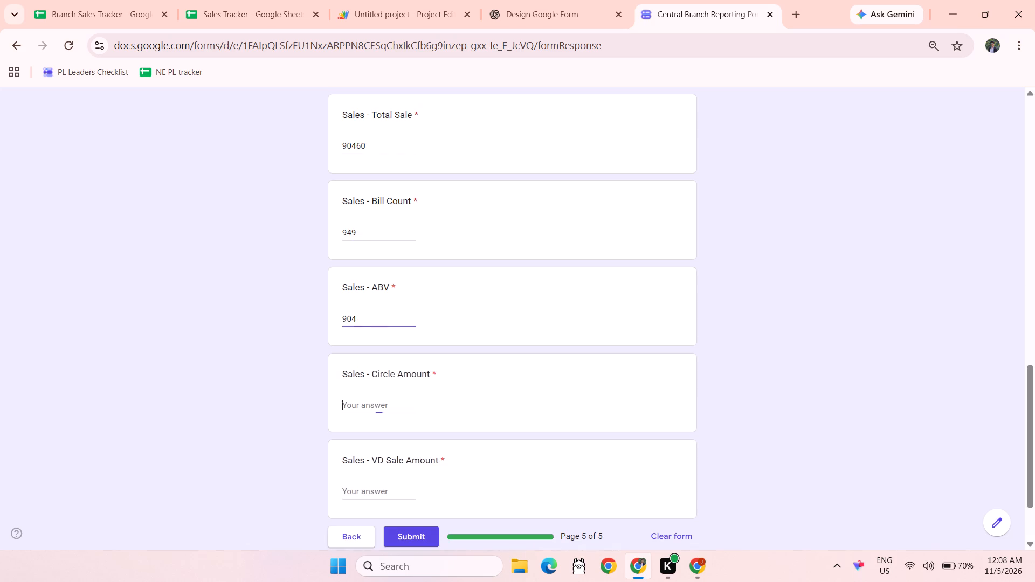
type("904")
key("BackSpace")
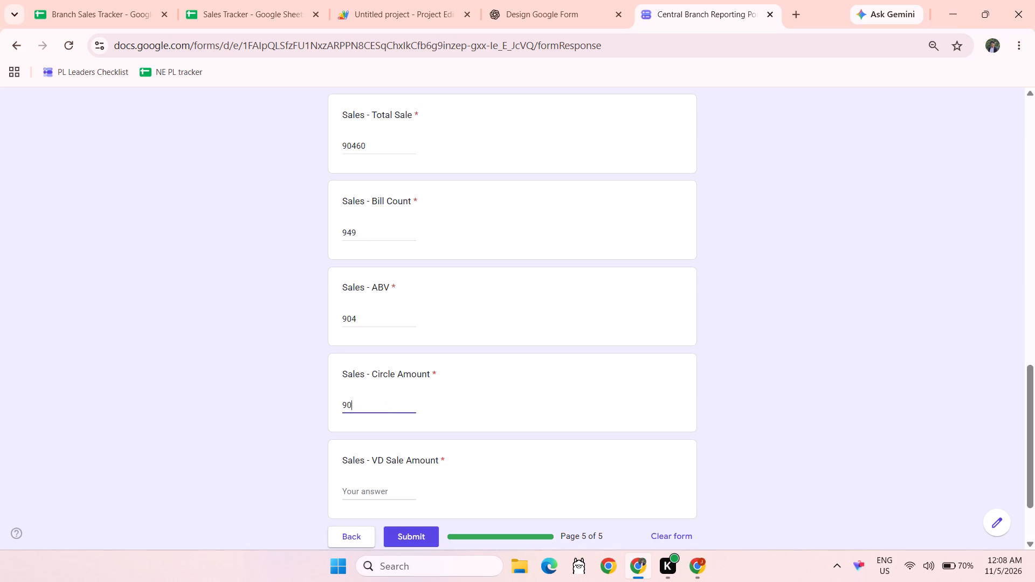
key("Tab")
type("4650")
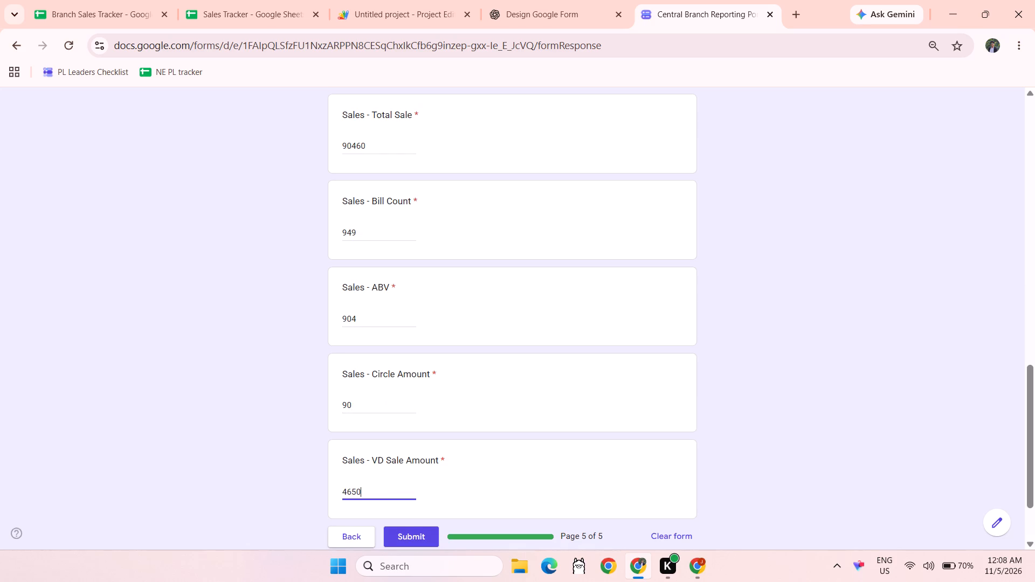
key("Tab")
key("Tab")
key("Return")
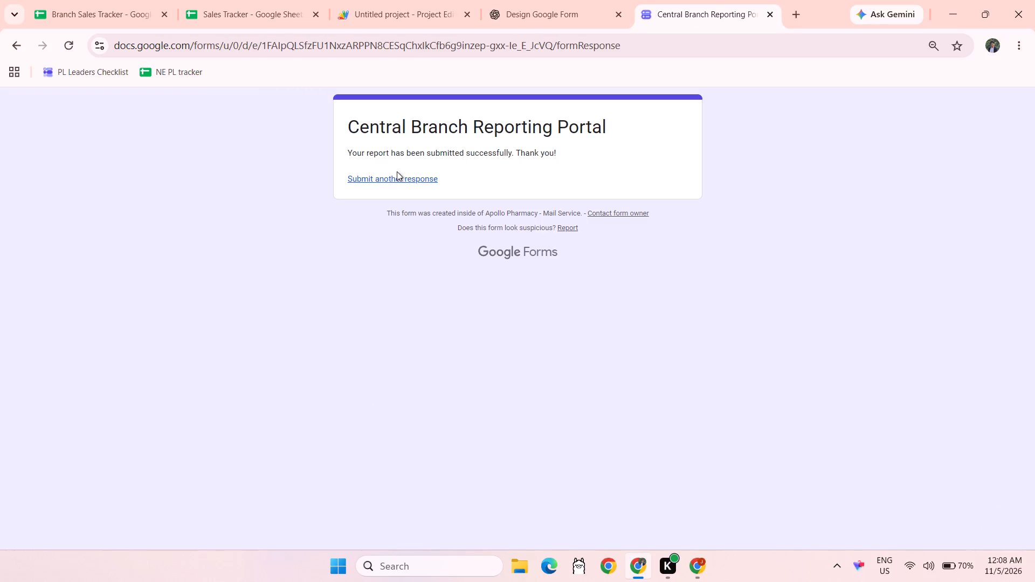
Start another response as a Cash & Bank Deposit Report dated 11/04/2026 for the Abhayapuri site.
left_click(391, 177)
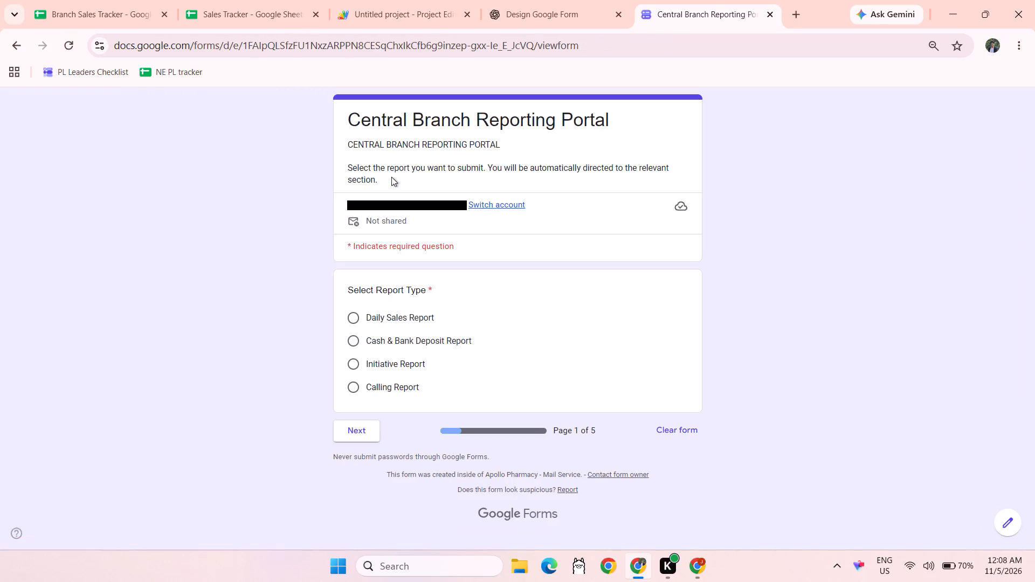
left_click(375, 343)
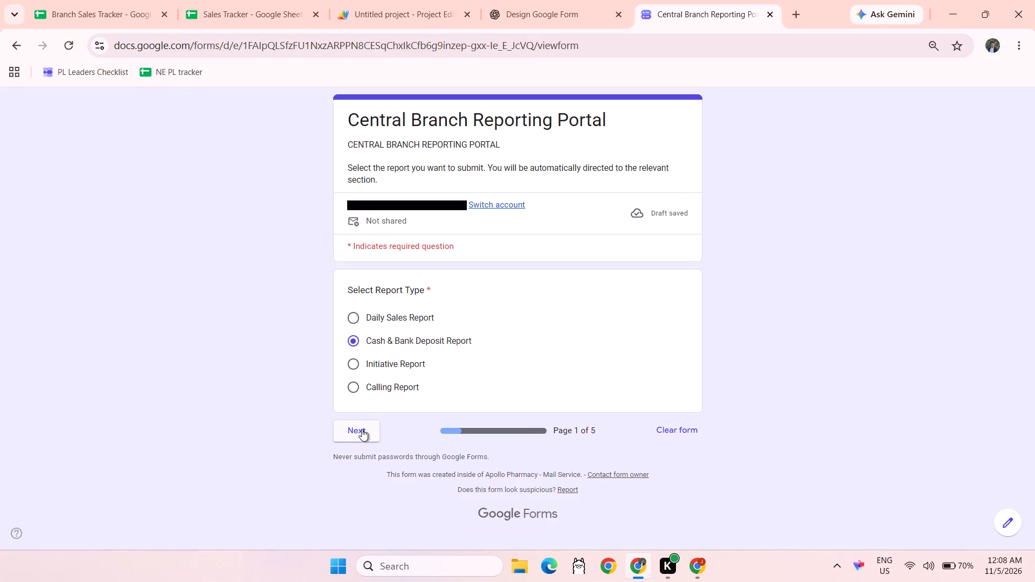
left_click(361, 432)
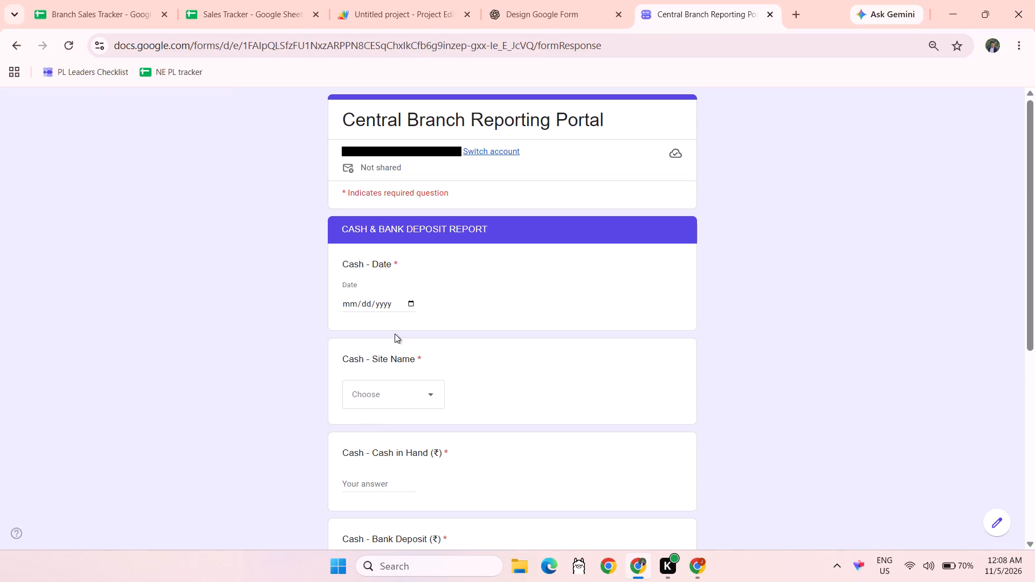
left_click(412, 302)
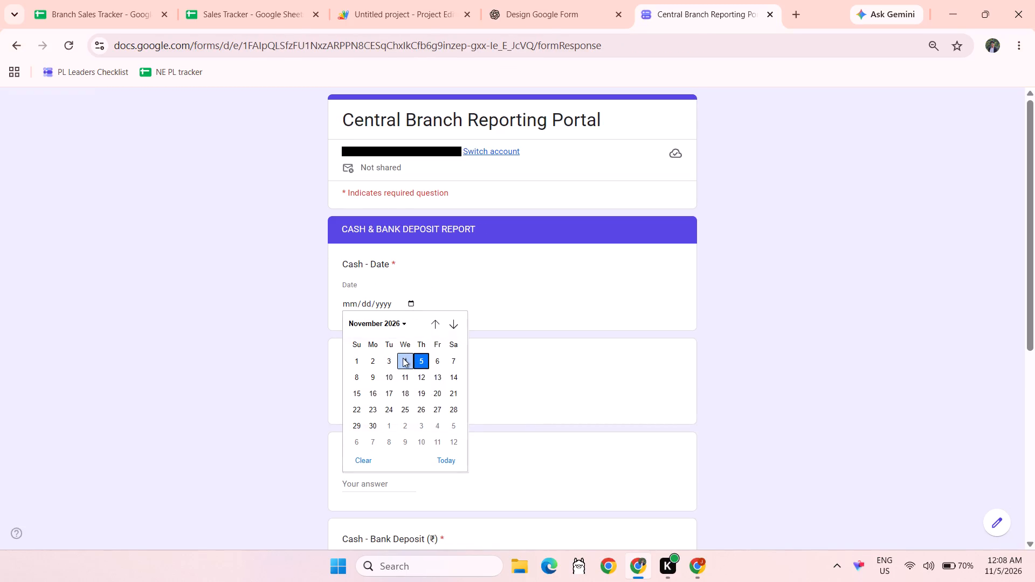
left_click(403, 358)
left_click(370, 390)
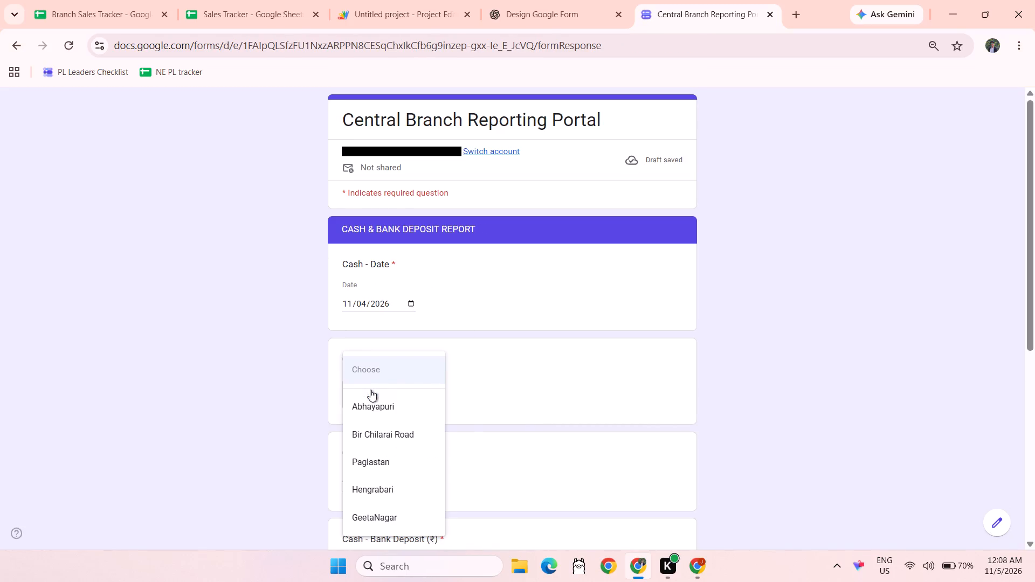
left_click(380, 408)
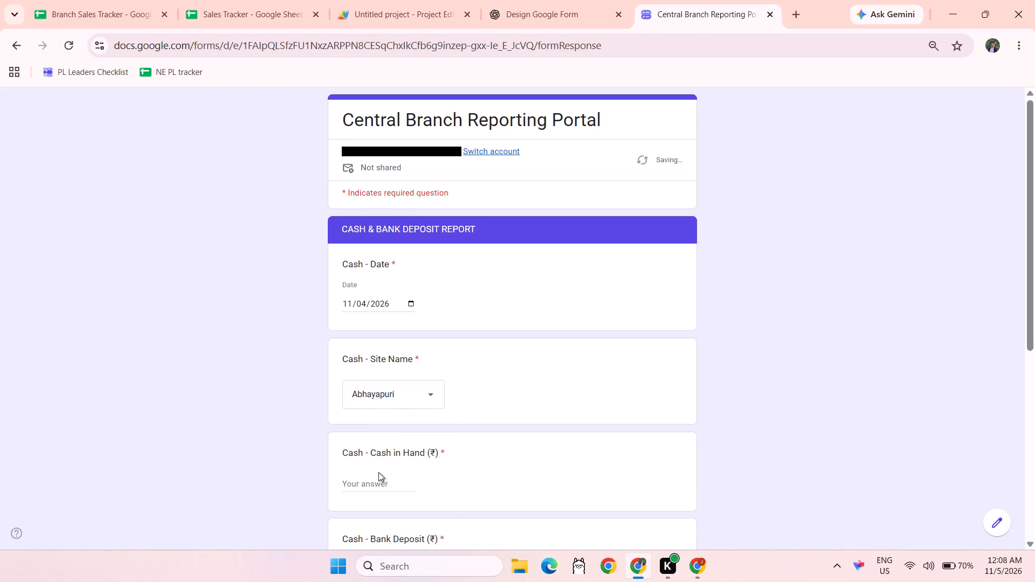
Enter Cash in Hand 50000, Bank Deposit 40000, Remaining Balance 10000 and non-deposit reason OP, and submit the cash report.
left_click(375, 476)
left_click(368, 481)
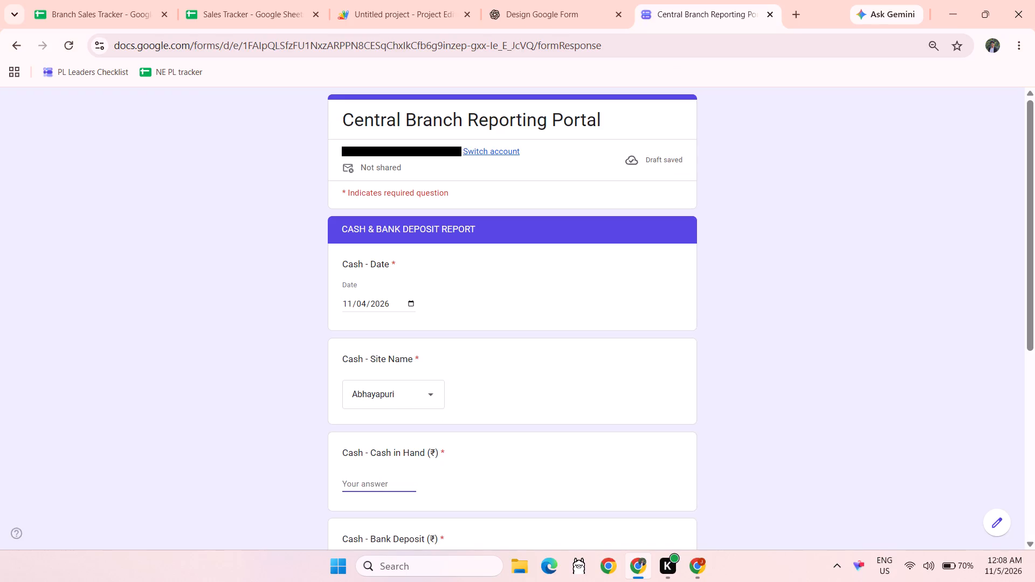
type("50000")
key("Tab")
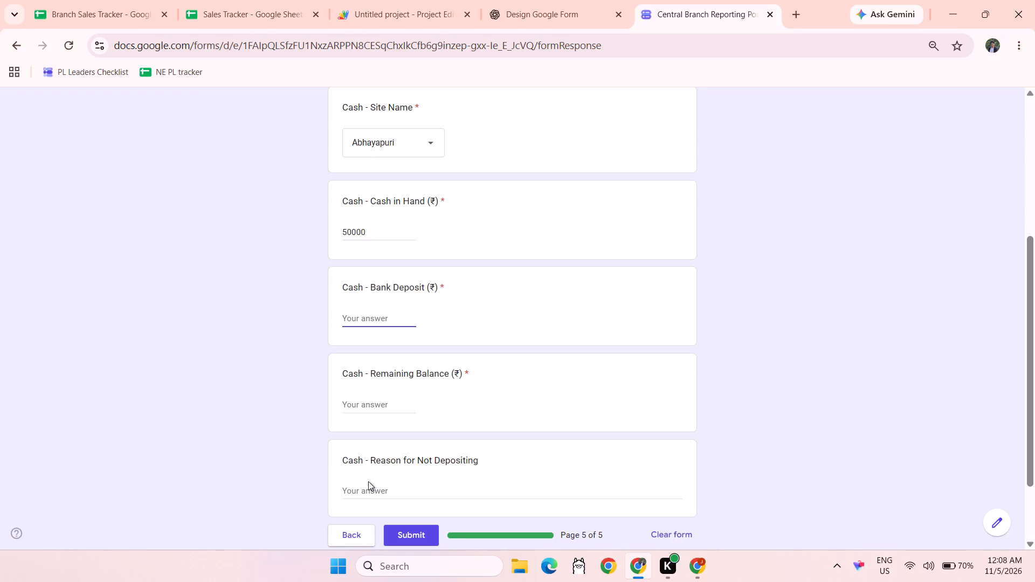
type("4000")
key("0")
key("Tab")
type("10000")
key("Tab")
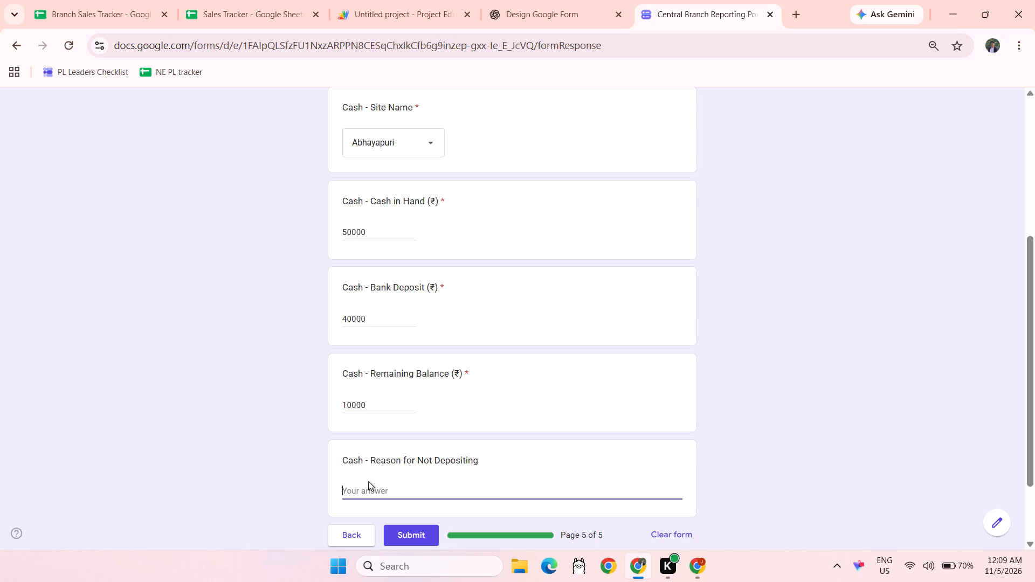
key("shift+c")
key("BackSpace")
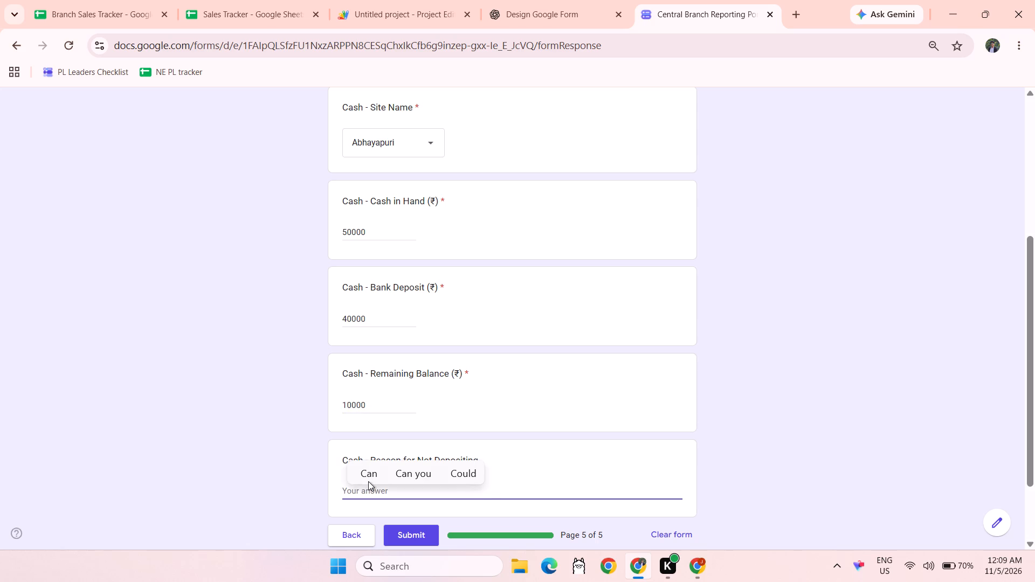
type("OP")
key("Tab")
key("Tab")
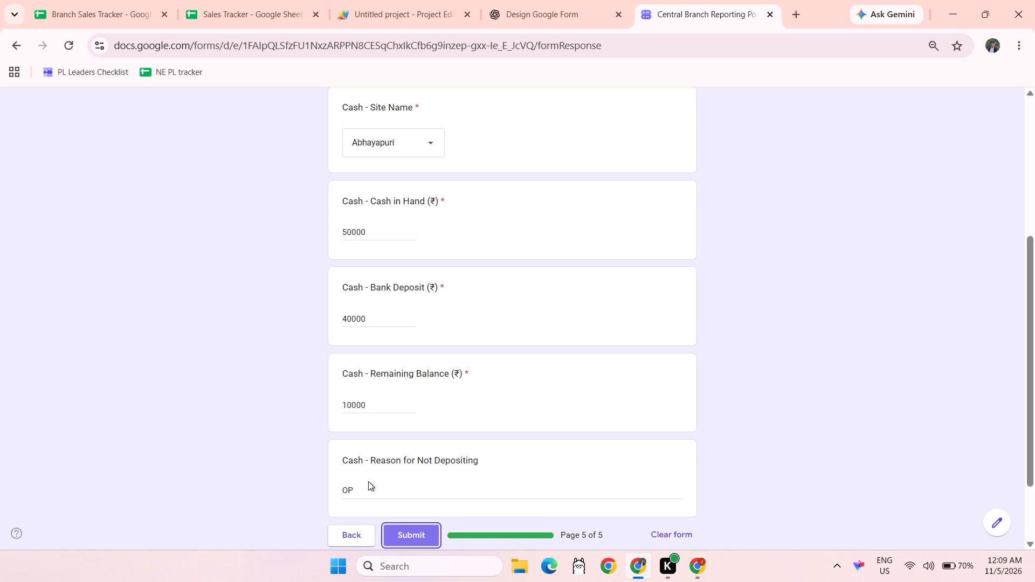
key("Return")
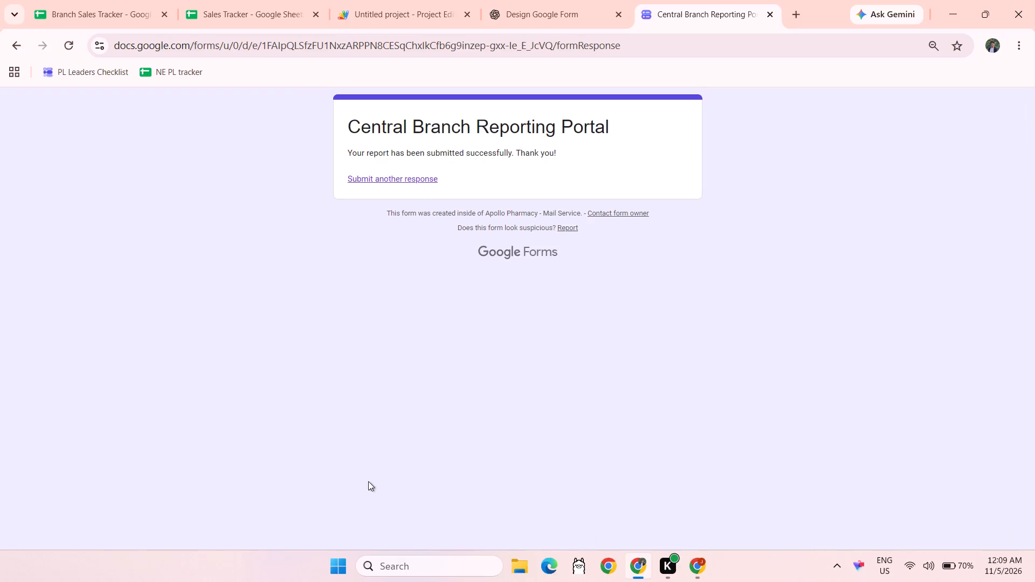
Start another response as an Initiative Report dated 11/04/2026 for the Abhayapuri site.
left_click(422, 176)
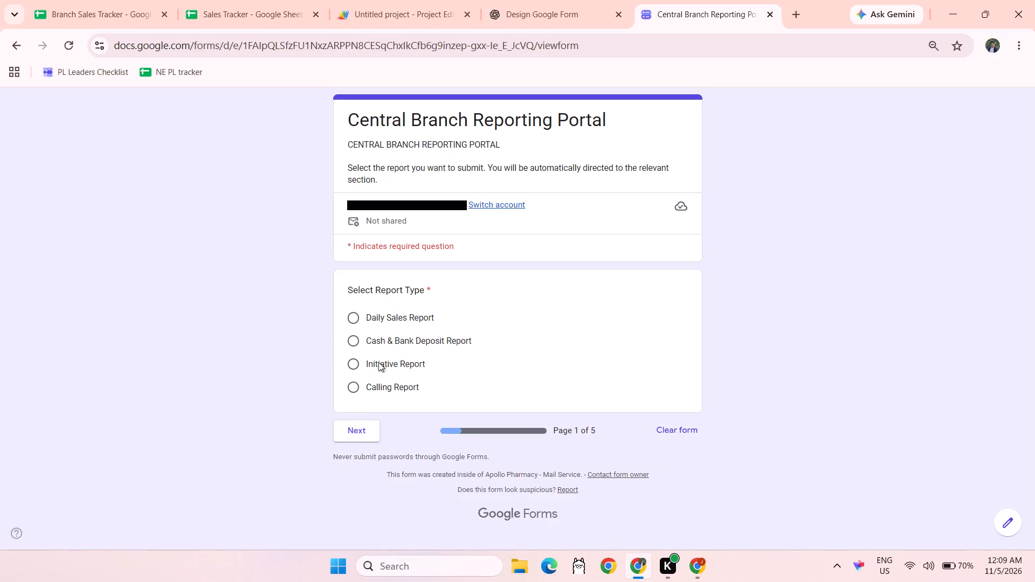
left_click(378, 362)
left_click(353, 429)
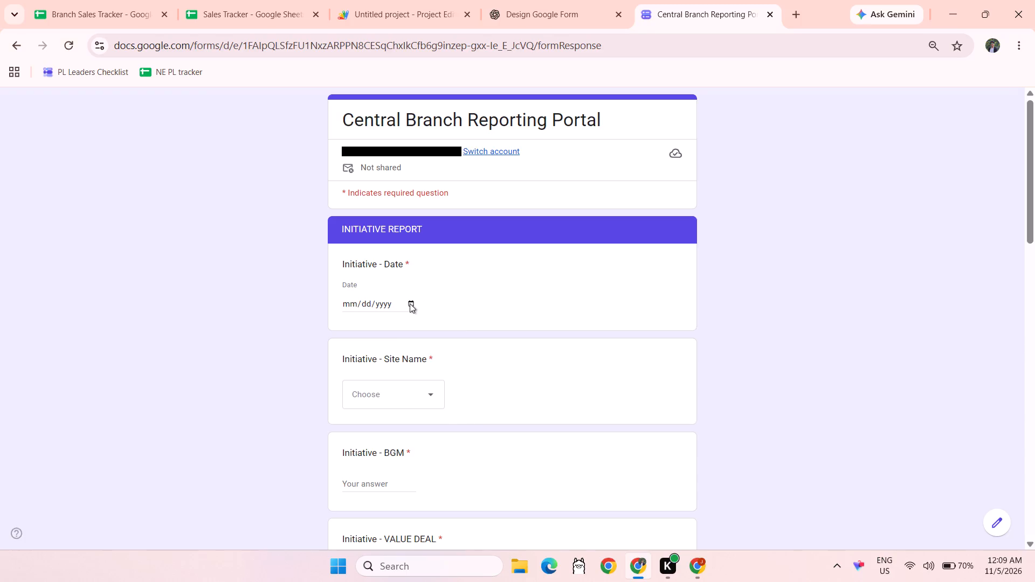
left_click(410, 303)
left_click(406, 363)
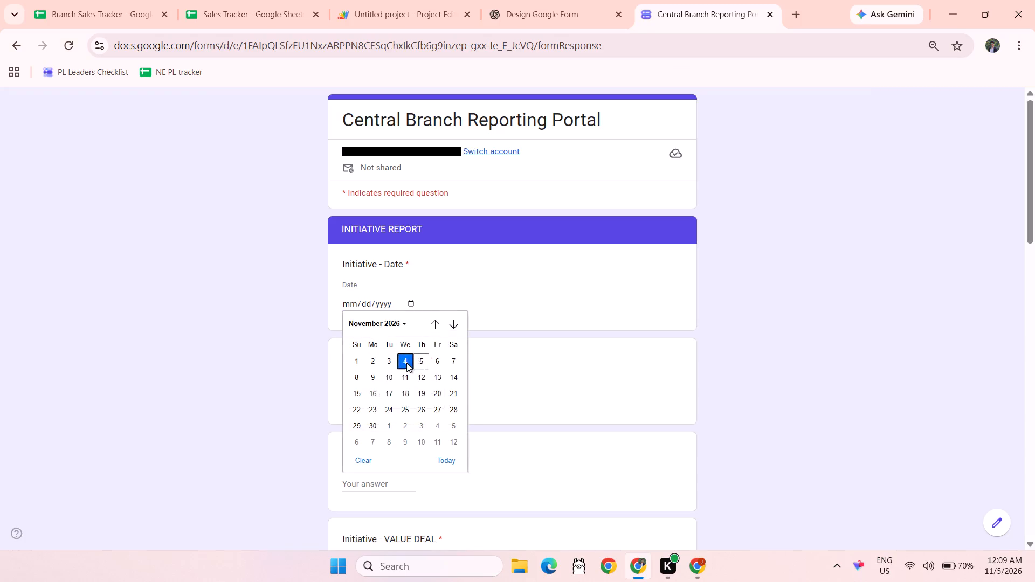
left_click(375, 383)
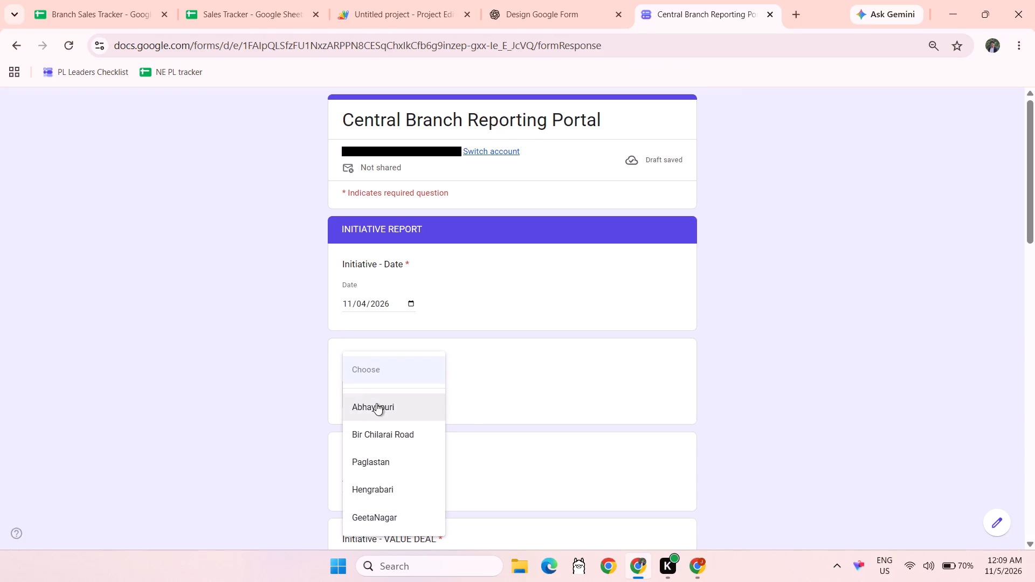
left_click(376, 404)
Enter the initiative figures: BGM 2, Value Deal 10, Herbal Juices 0, DPP/Nutri-XP 1 and Glyca-XP/Heart-XP 0.
scroll(482, 422, "down", 1)
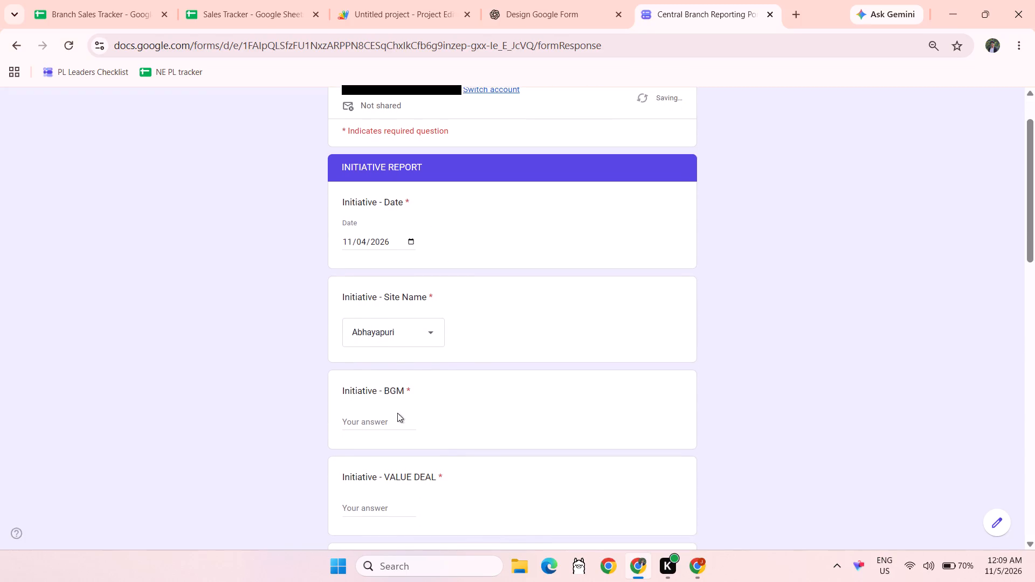
left_click(381, 414)
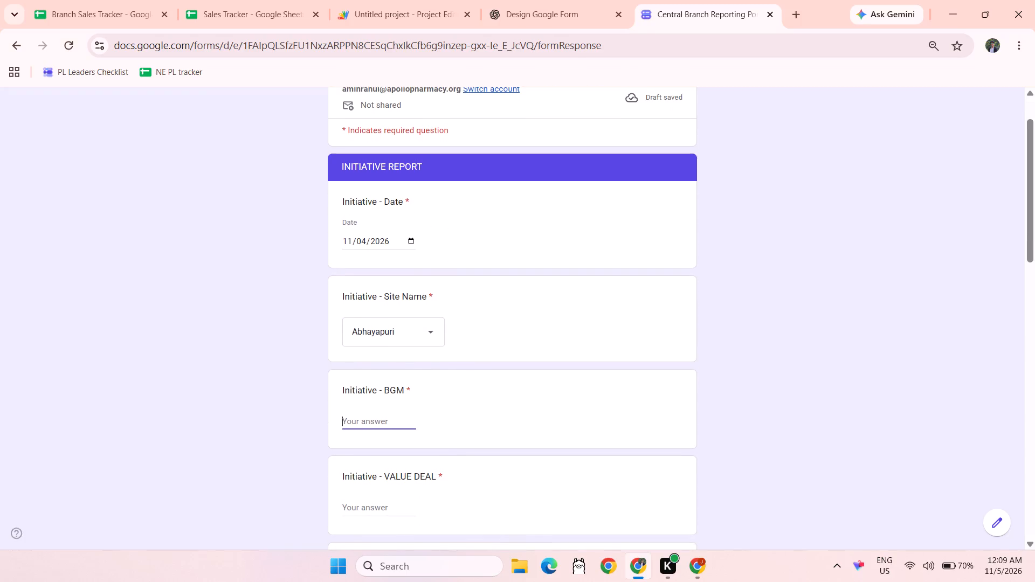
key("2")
key("Tab")
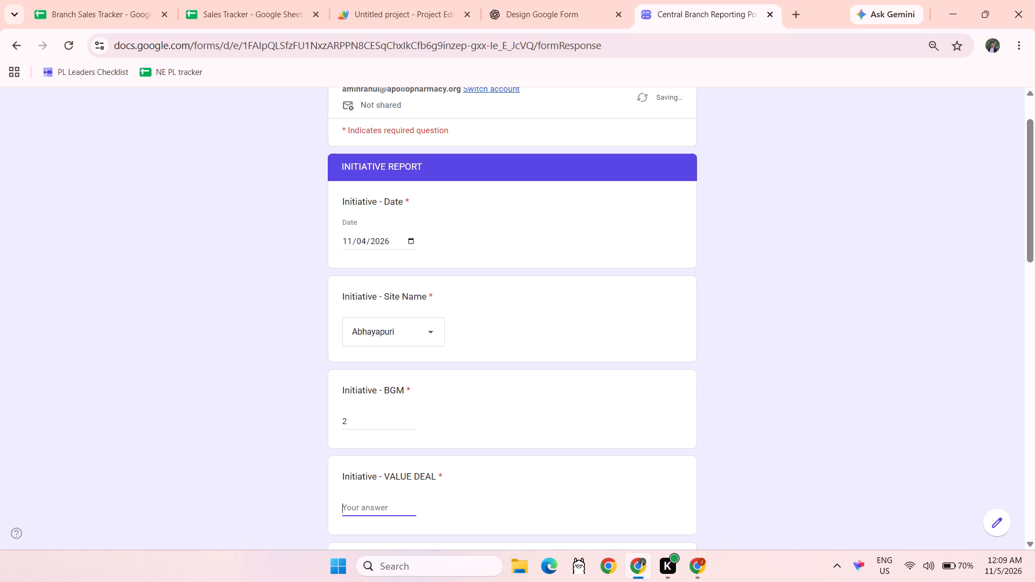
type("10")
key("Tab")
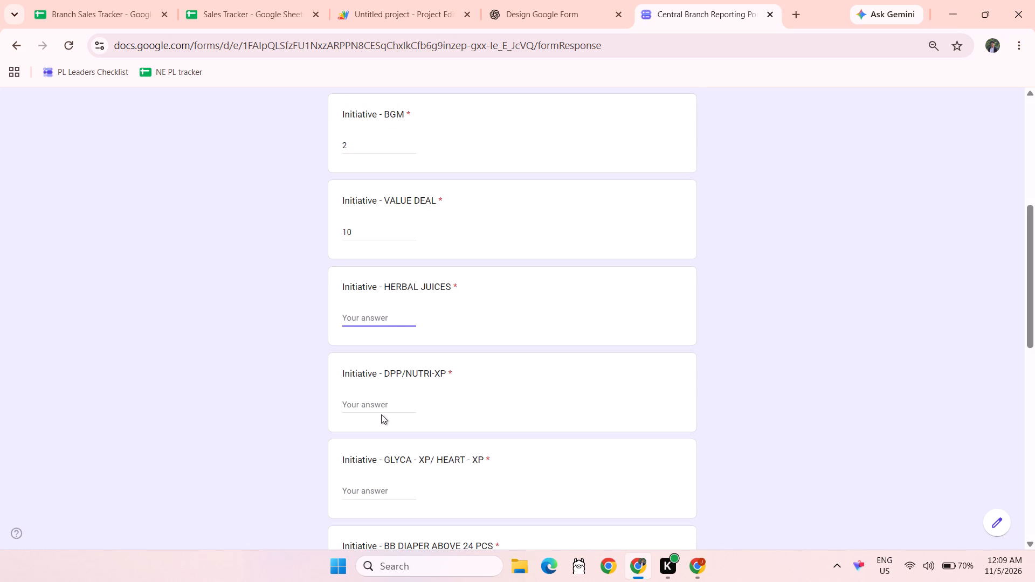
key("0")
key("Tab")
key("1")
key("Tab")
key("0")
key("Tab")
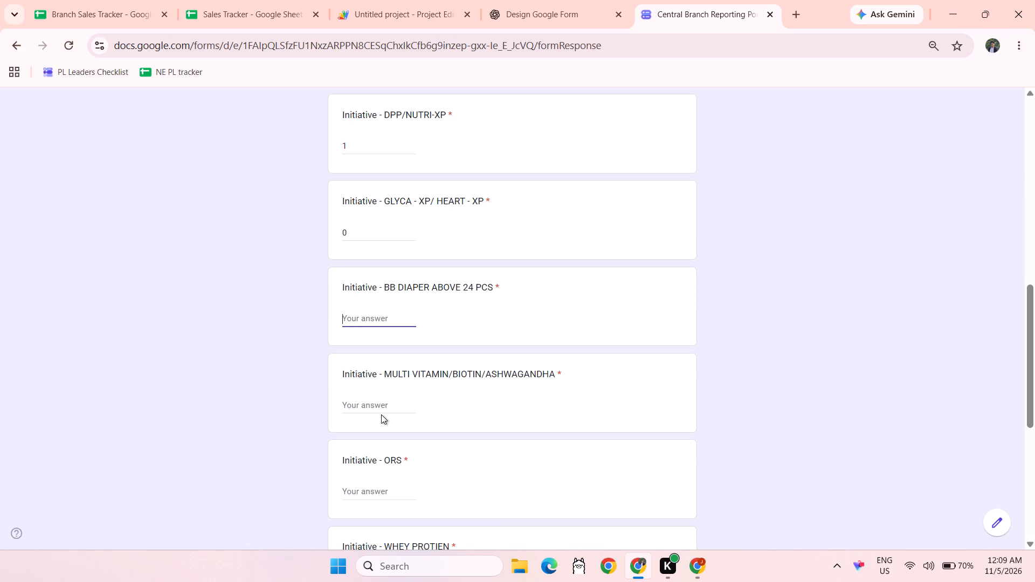
Enter BB Diaper Above 24 Pcs 3, Multi Vitamin/Biotin/Ashwagandha 2 and ORS 10 in the initiative report.
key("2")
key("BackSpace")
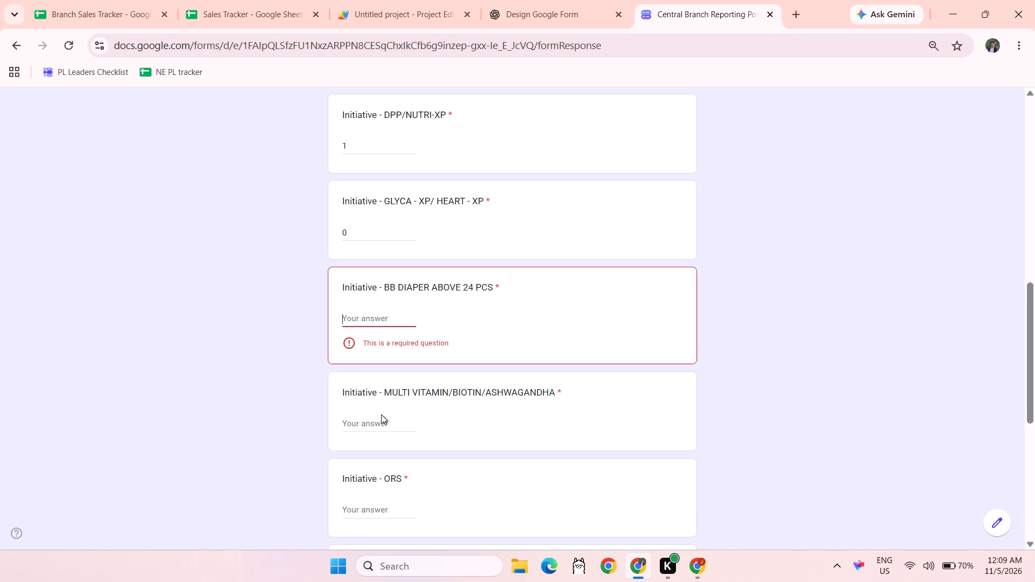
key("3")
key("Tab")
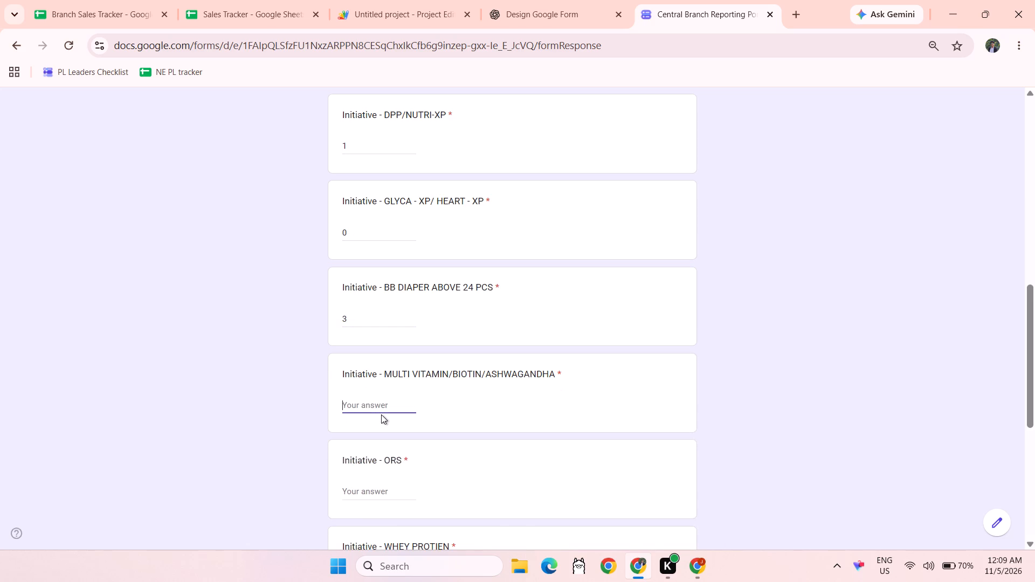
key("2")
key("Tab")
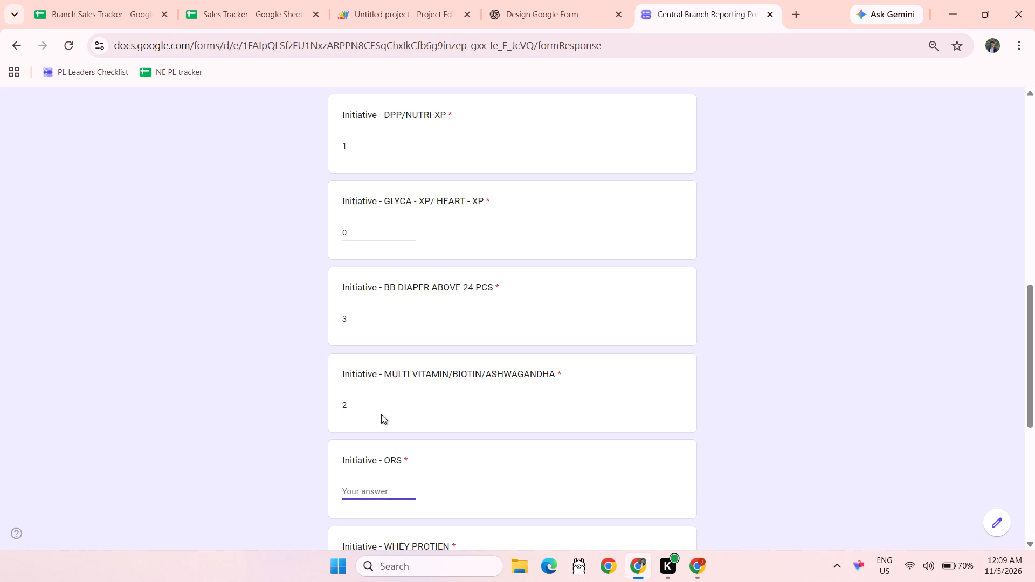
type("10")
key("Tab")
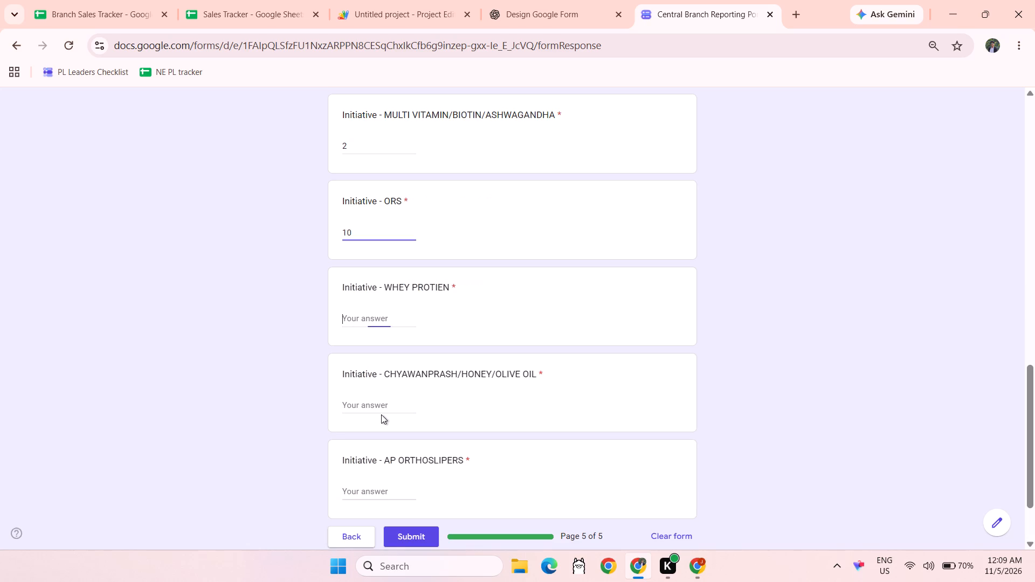
Enter Whey Protien 0, Chyawanprash/Honey/Olive Oil 1 and AP Orthoslipers 0, and submit the initiative report.
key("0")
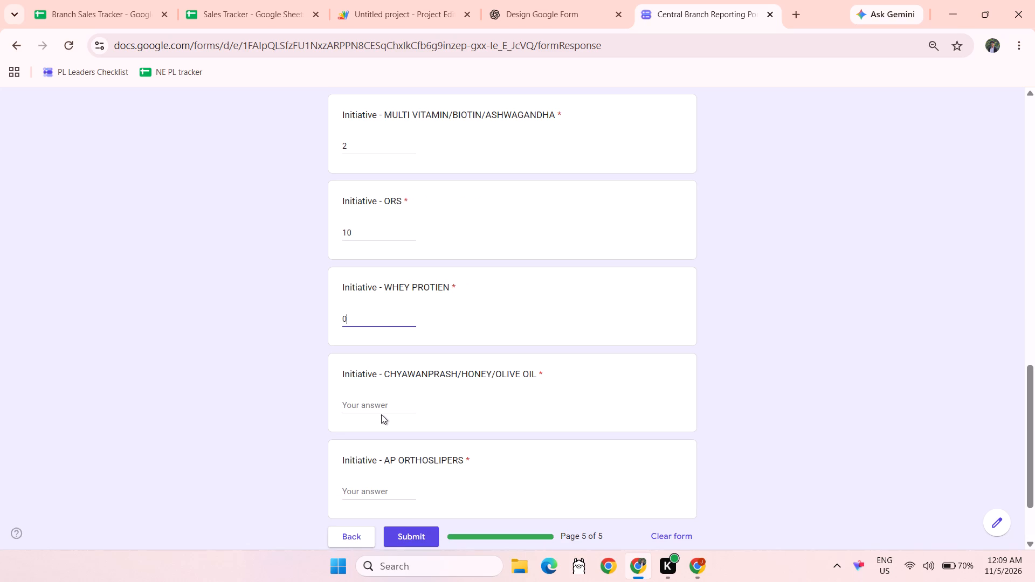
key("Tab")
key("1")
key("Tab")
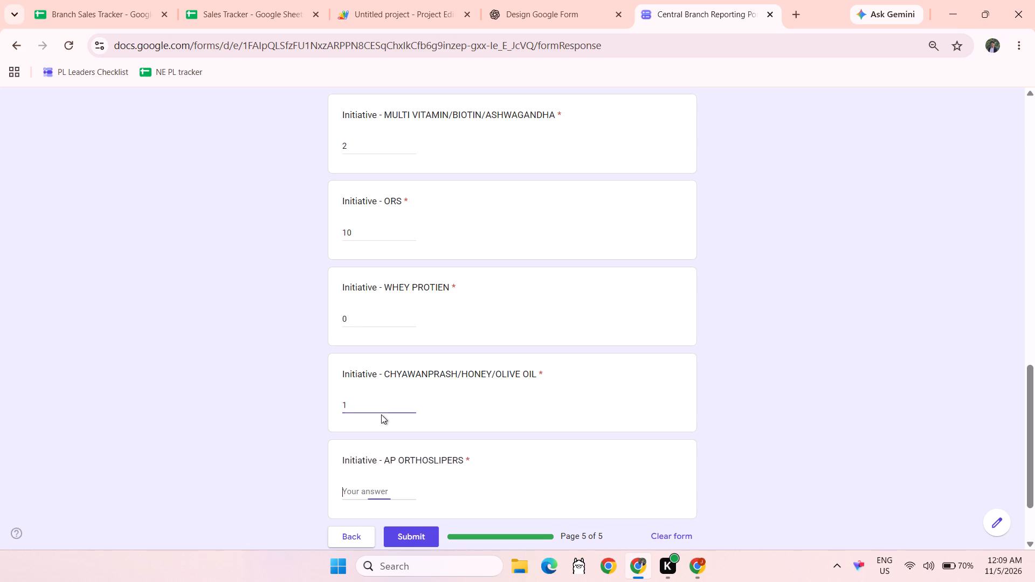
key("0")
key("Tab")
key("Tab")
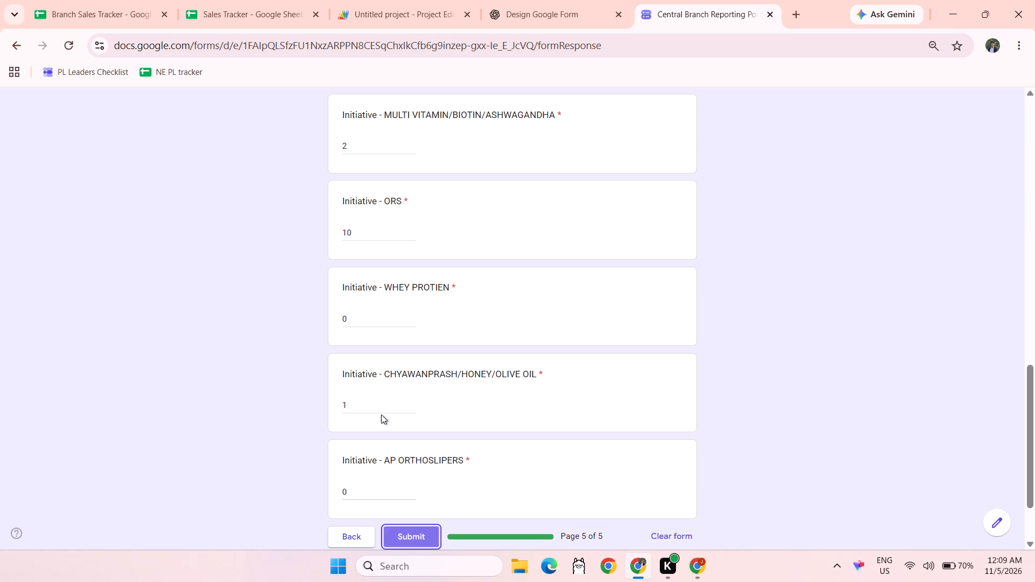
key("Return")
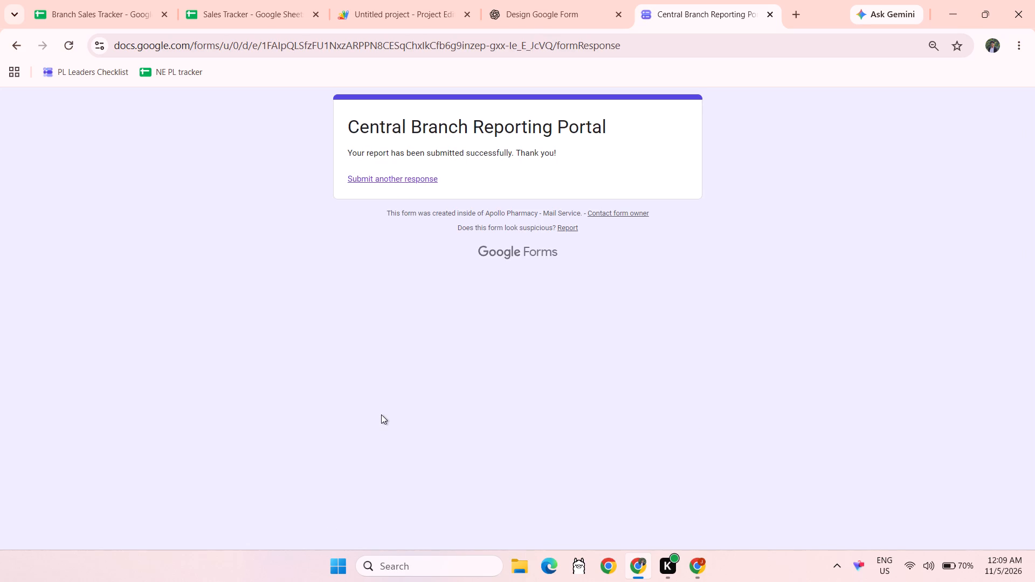
Start another response as a Calling Report dated 11/04/2026 for the Abhayapuri site.
left_click(403, 180)
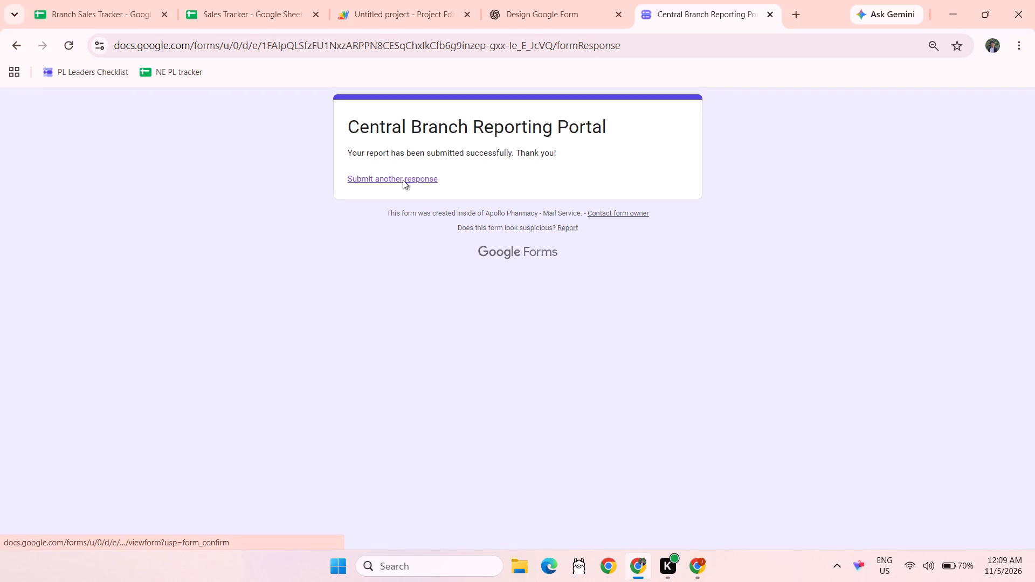
left_click(361, 386)
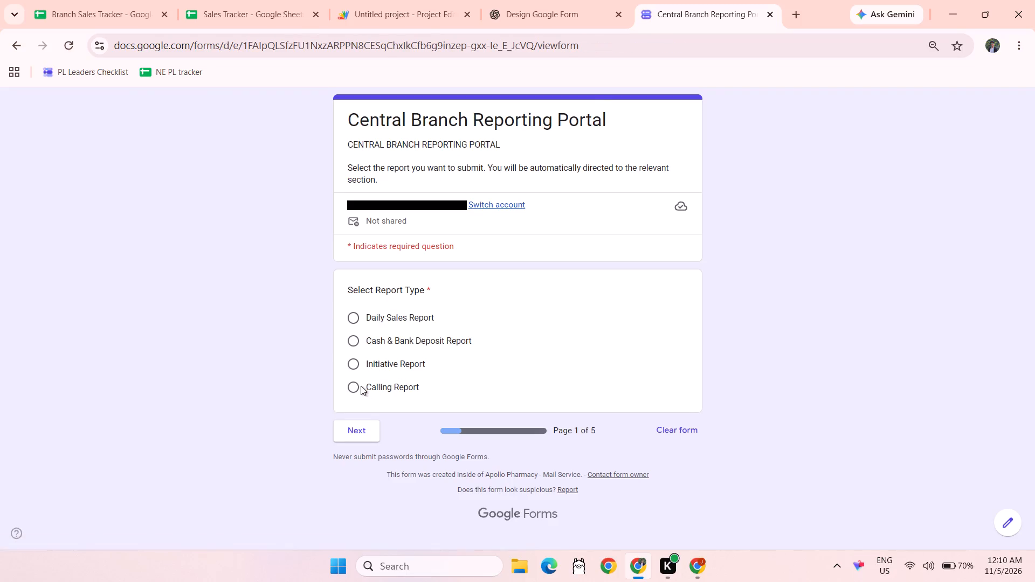
left_click(355, 430)
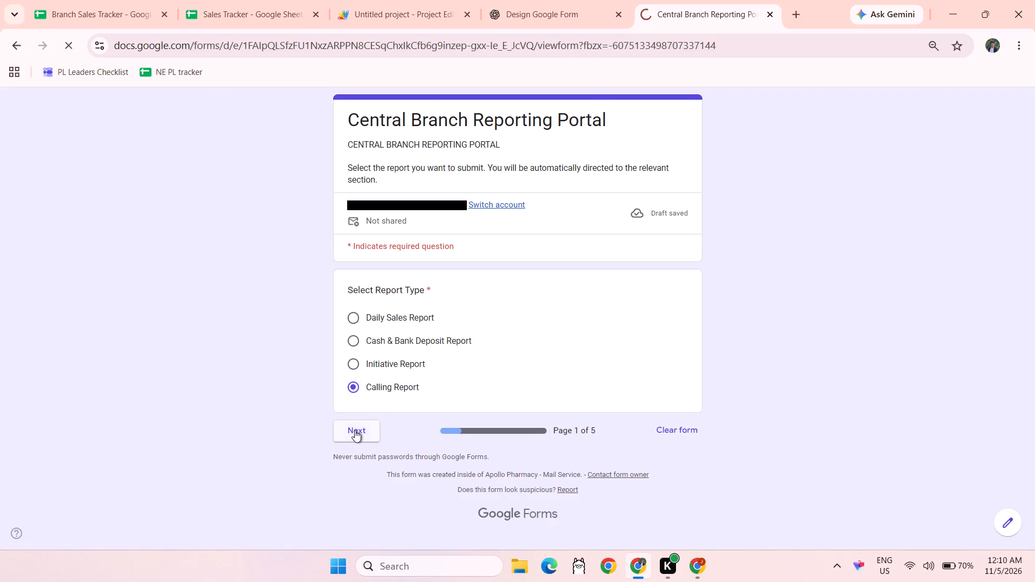
left_click(411, 296)
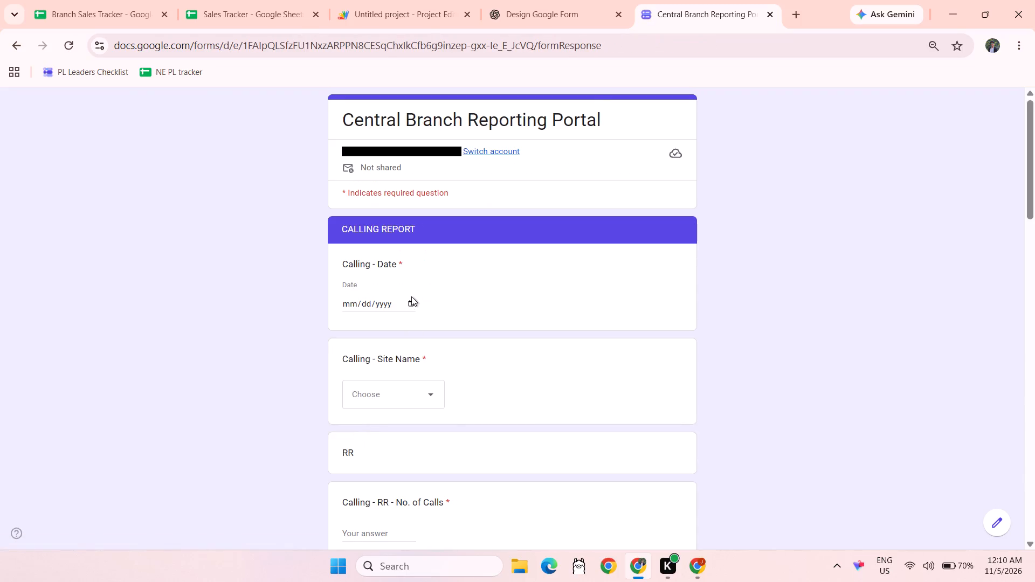
left_click(410, 307)
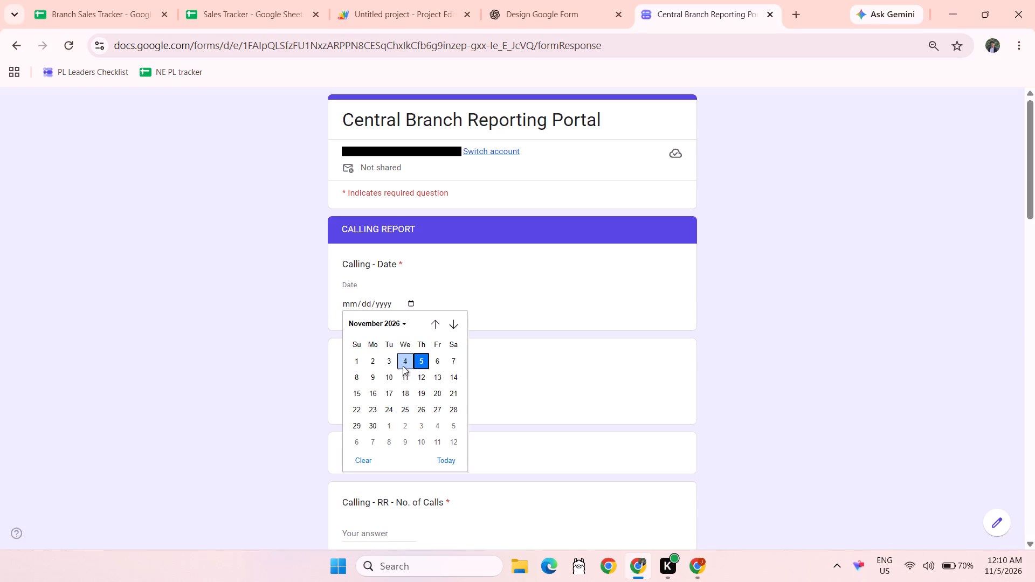
left_click(403, 365)
left_click(382, 387)
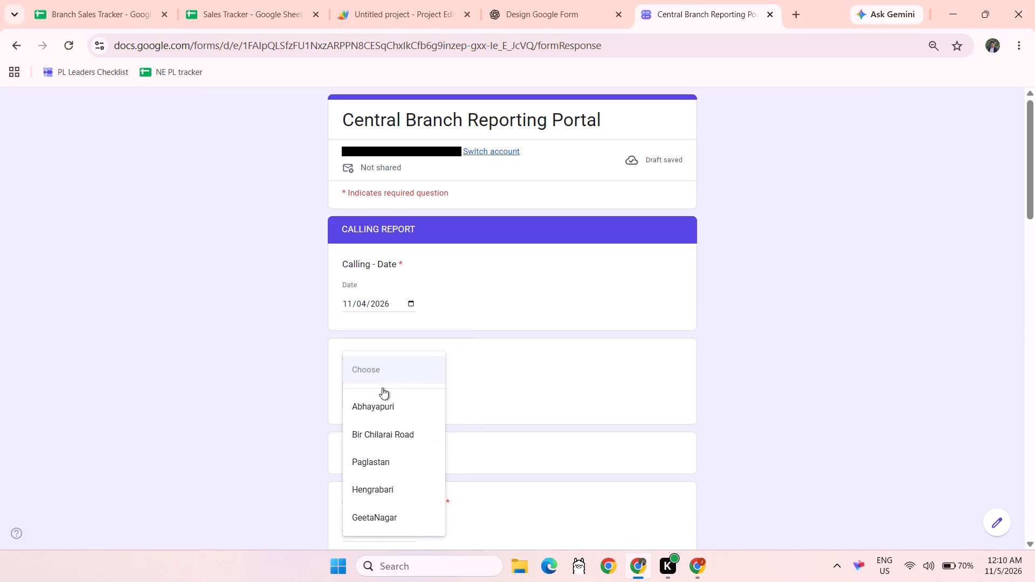
left_click(382, 402)
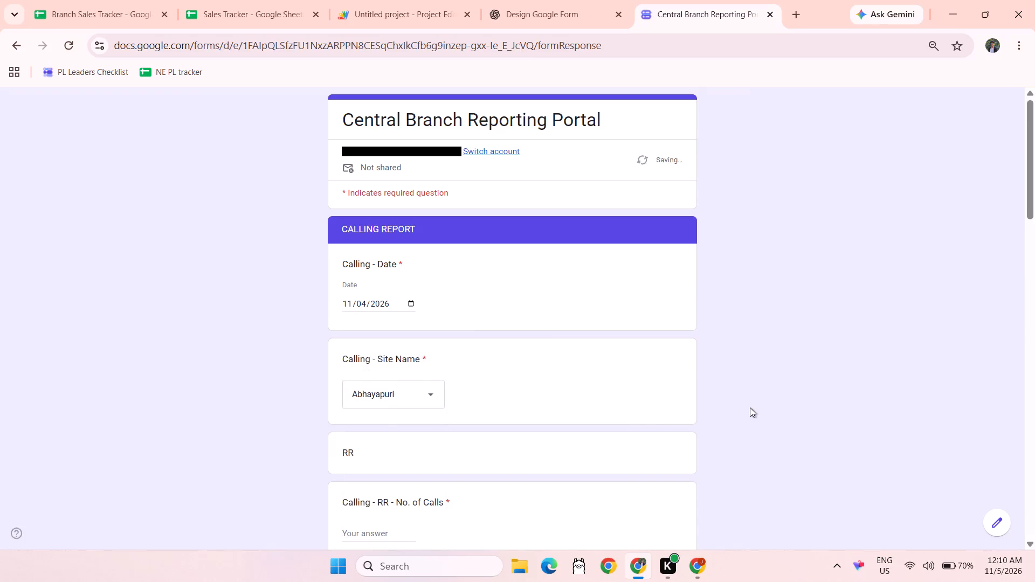
Enter the RR calling figures: No. of Calls 10, Activation 0 and Net Sales 0.
scroll(750, 407, "down", 3)
left_click(388, 384)
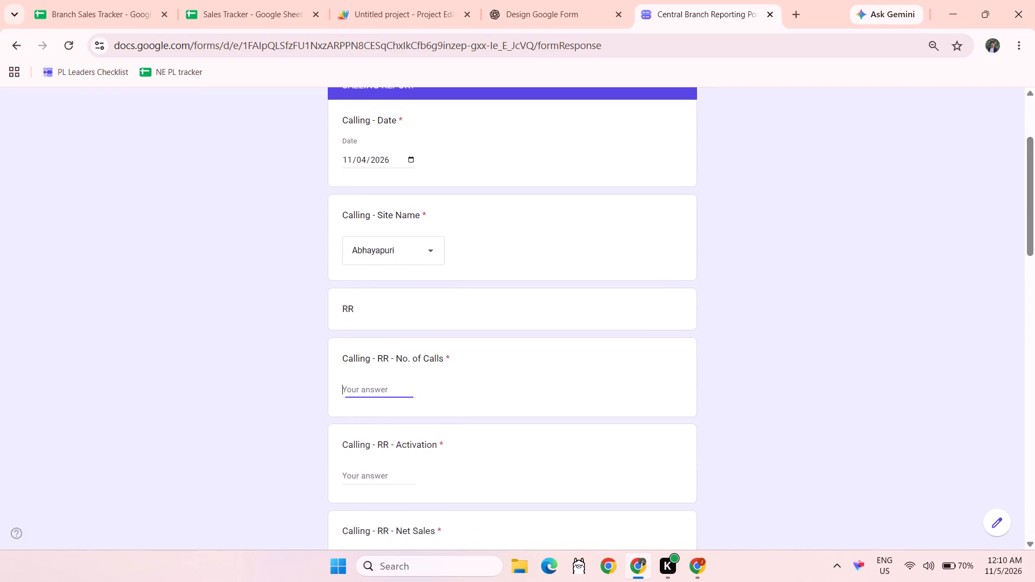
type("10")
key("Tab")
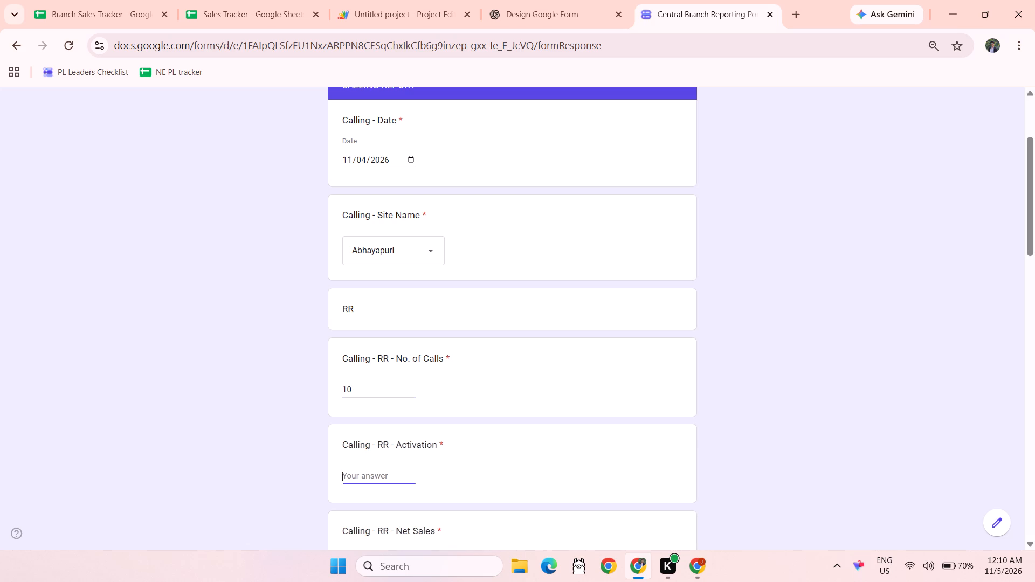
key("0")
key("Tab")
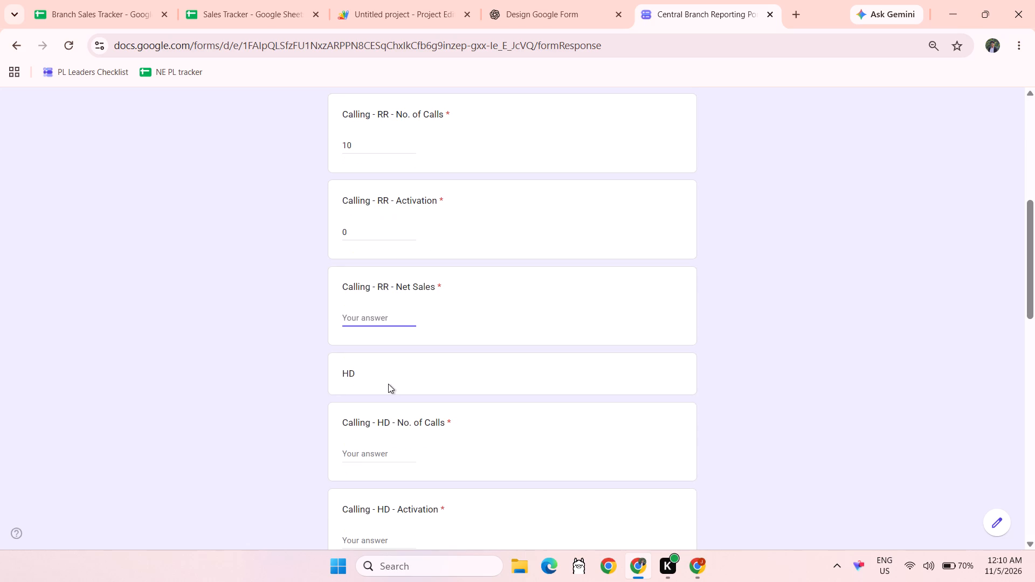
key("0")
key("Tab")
Enter the HD calling figures: No. of Calls 5, Activation 1 and Net Sales 1560.
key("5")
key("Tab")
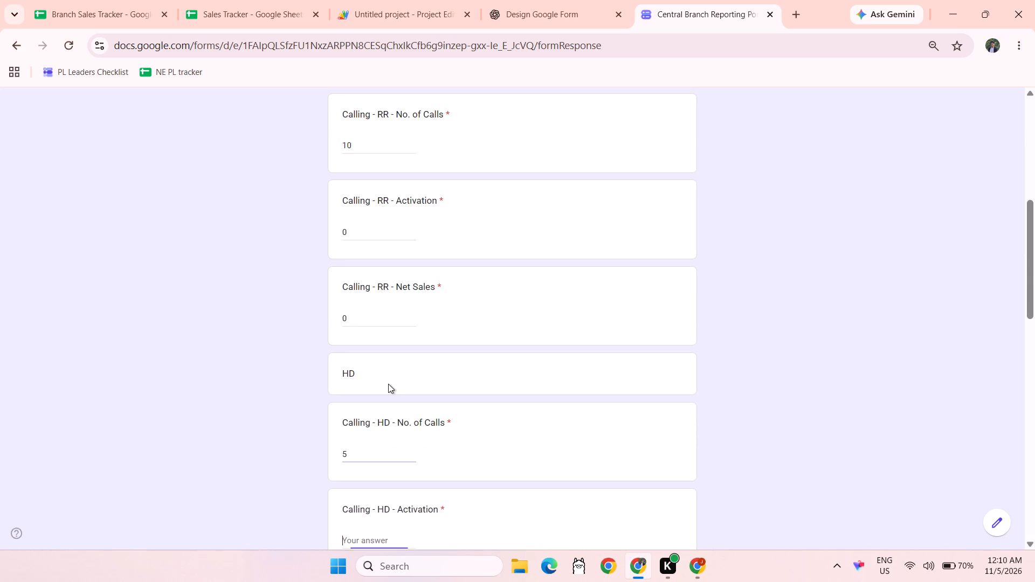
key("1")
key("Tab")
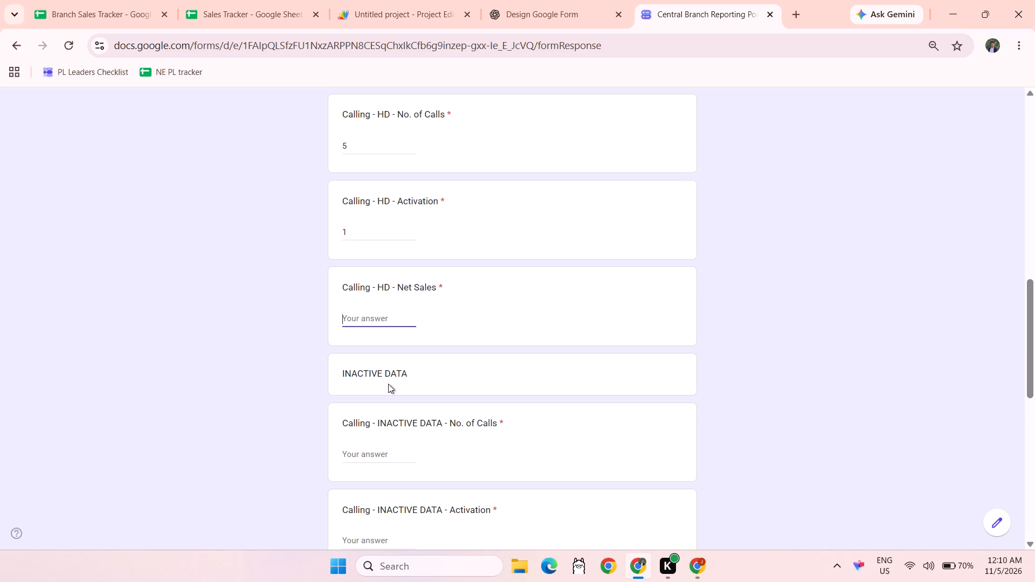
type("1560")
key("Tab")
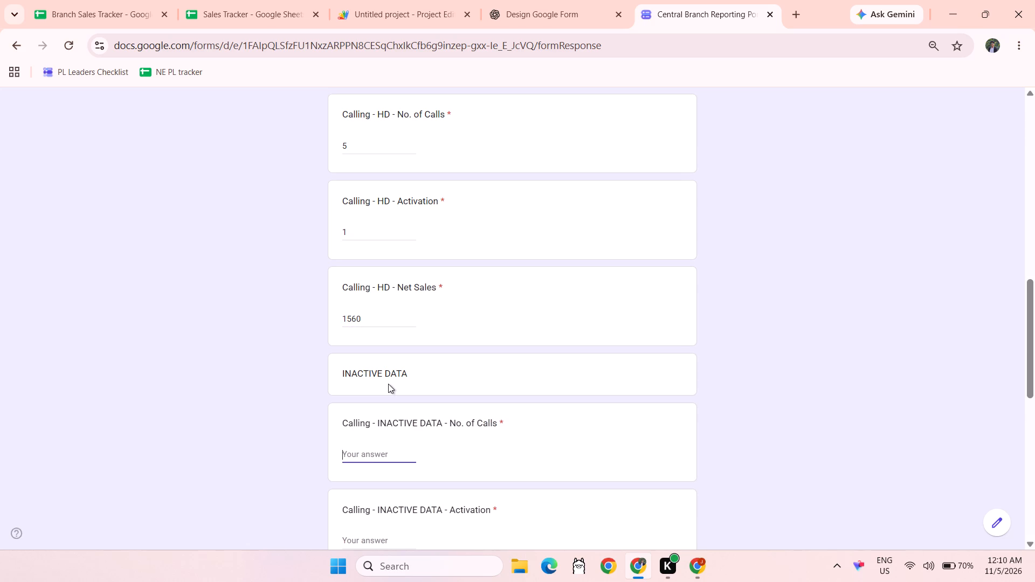
Enter 0 for the Inactive Data No. of Calls, Activation and Net Sales.
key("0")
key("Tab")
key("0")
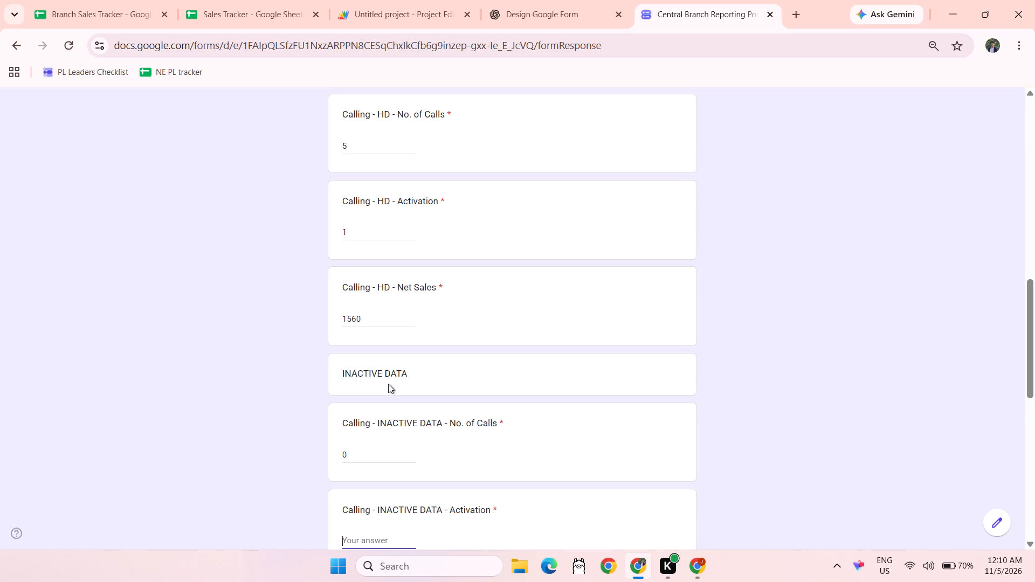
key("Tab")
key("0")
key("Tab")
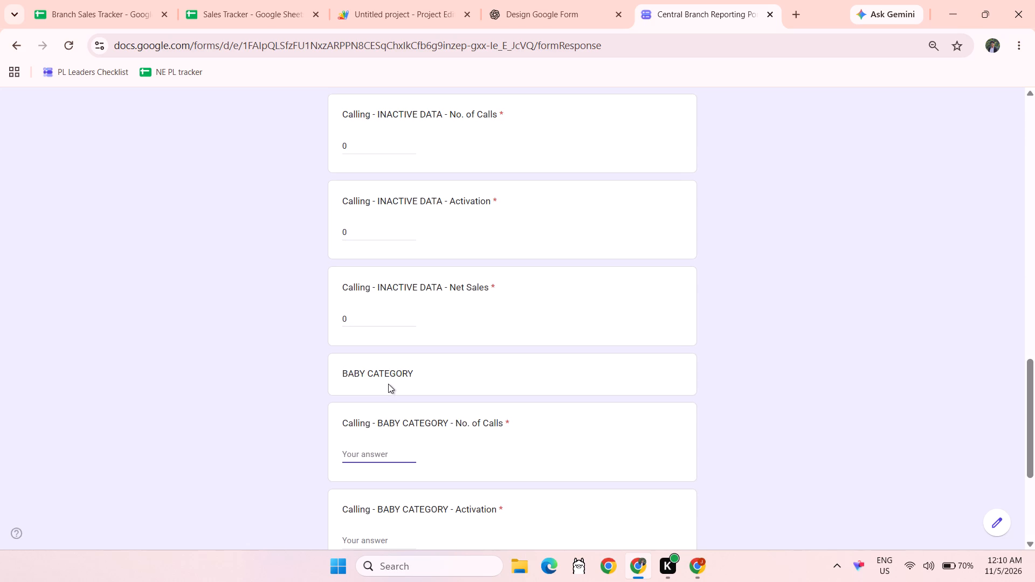
Enter the Baby Category calling figures No. of Calls 15, Activation 1 and Net Sales 560, and submit the report.
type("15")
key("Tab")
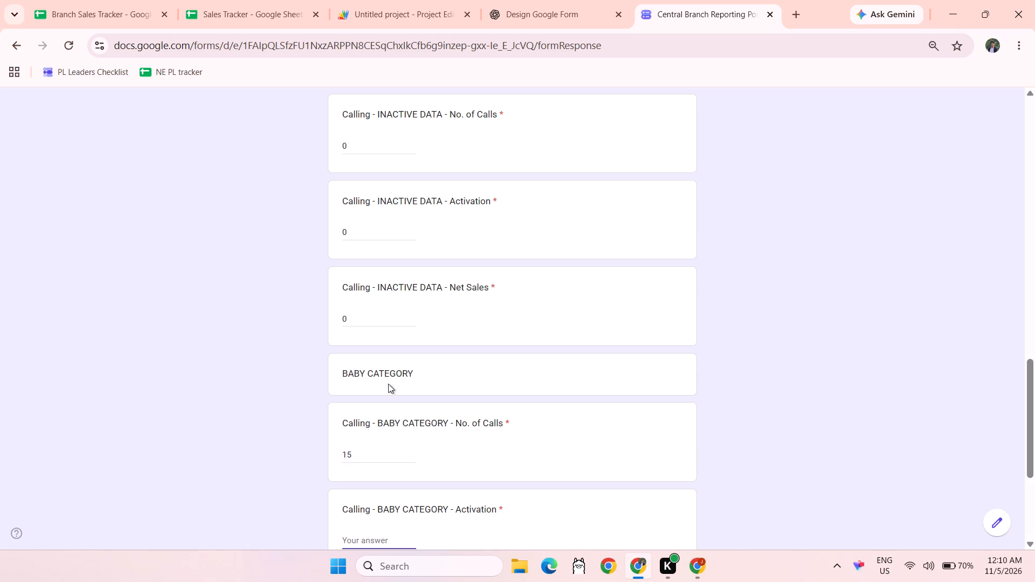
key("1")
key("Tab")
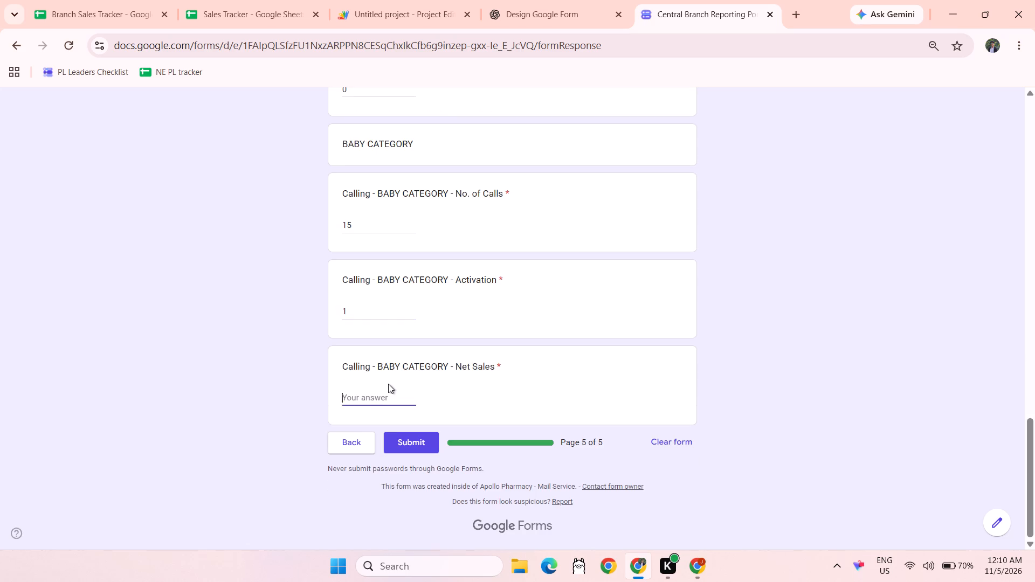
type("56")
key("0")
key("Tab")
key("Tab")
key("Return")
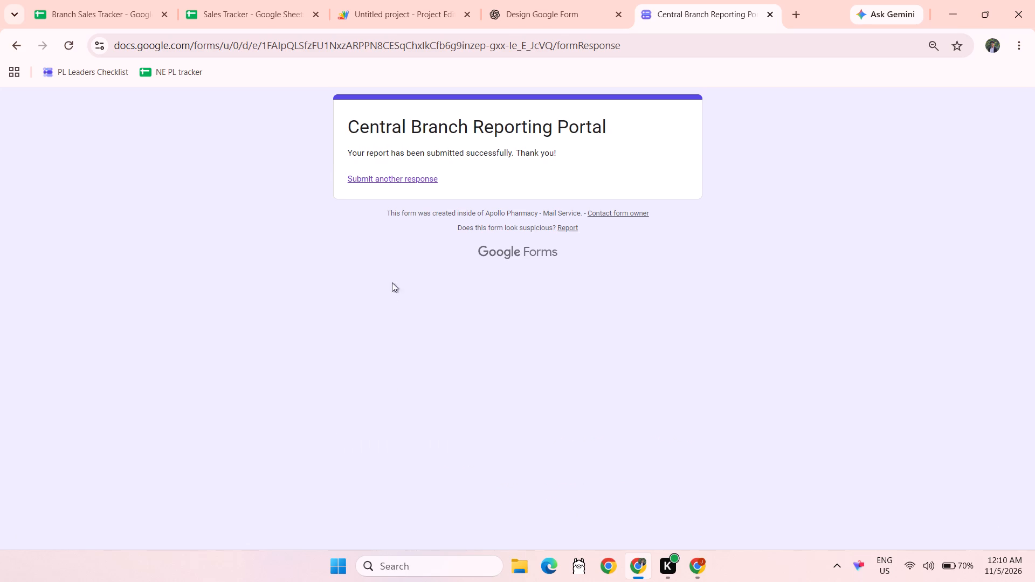
Check the Form Responses 1 sheet, Sales Dashboard and Initiative Dashboard in the Sales Tracker for the submitted reports.
left_click(266, 15)
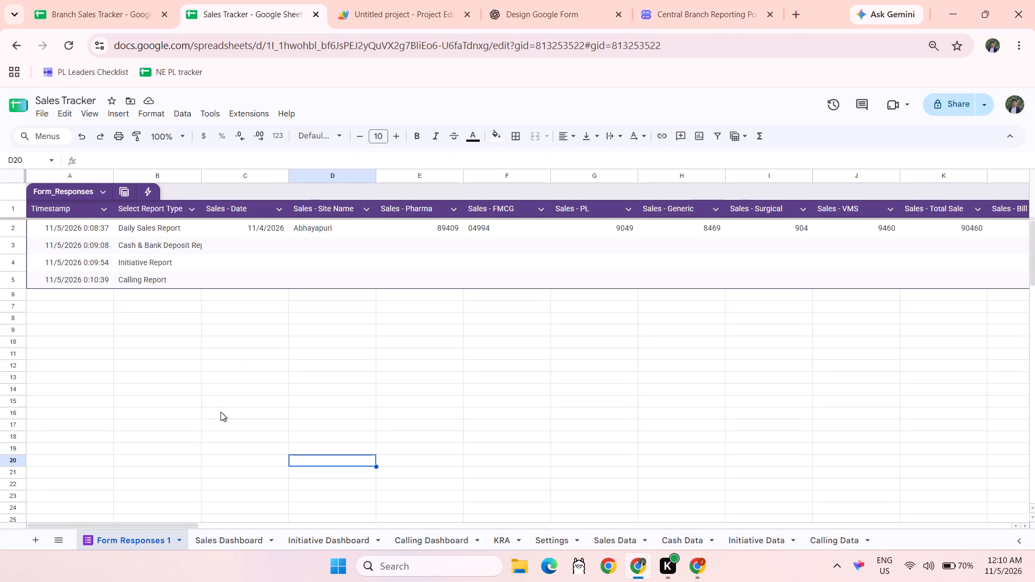
left_click(227, 535)
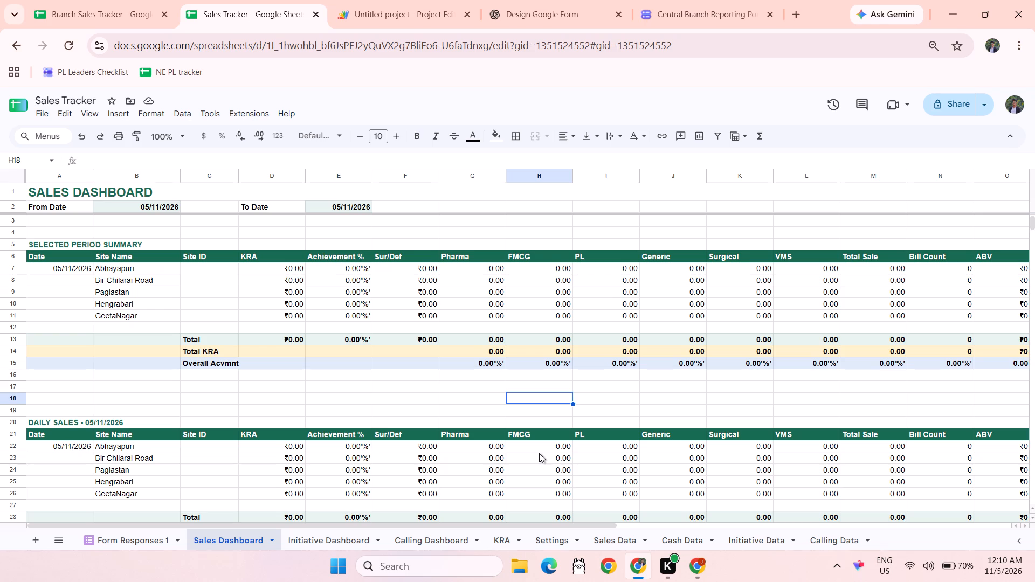
scroll(539, 453, "down", 3)
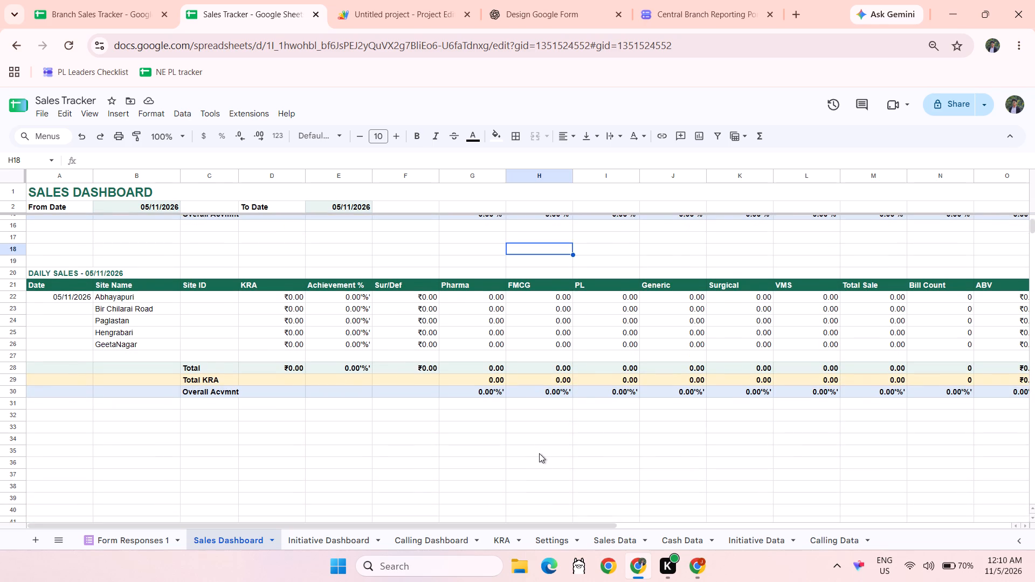
scroll(539, 453, "up", 4)
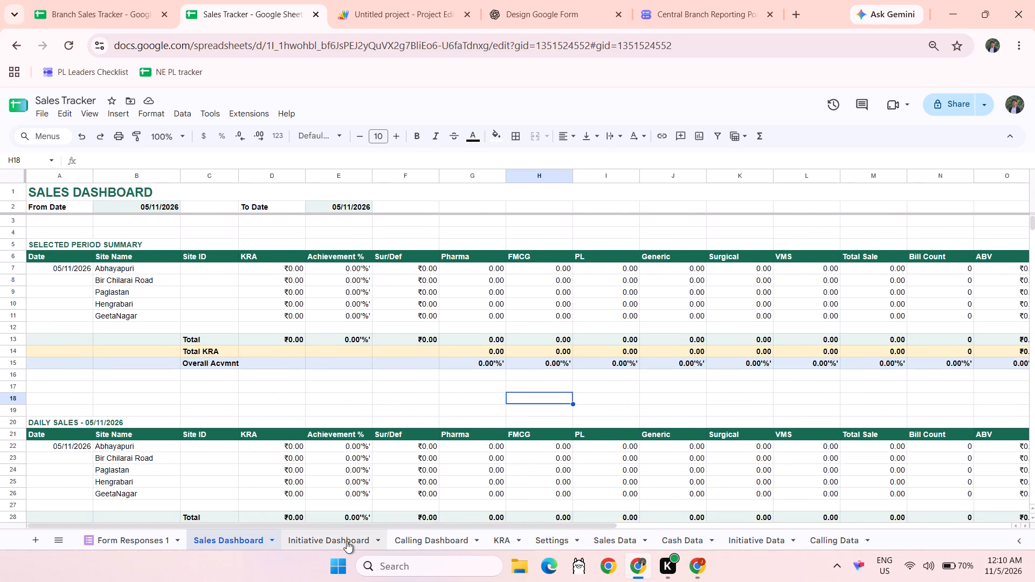
left_click(347, 541)
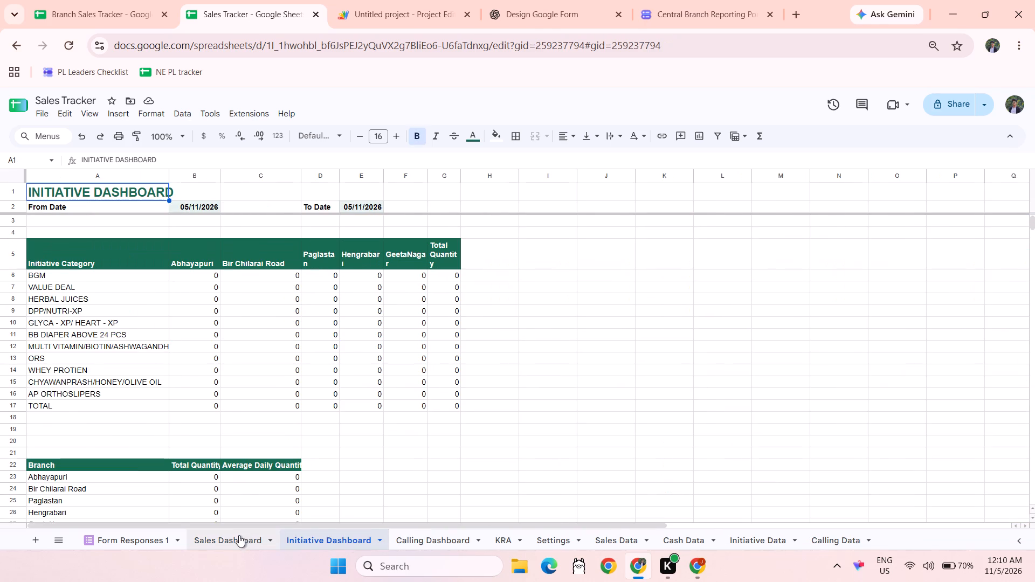
left_click(239, 535)
left_click(157, 210)
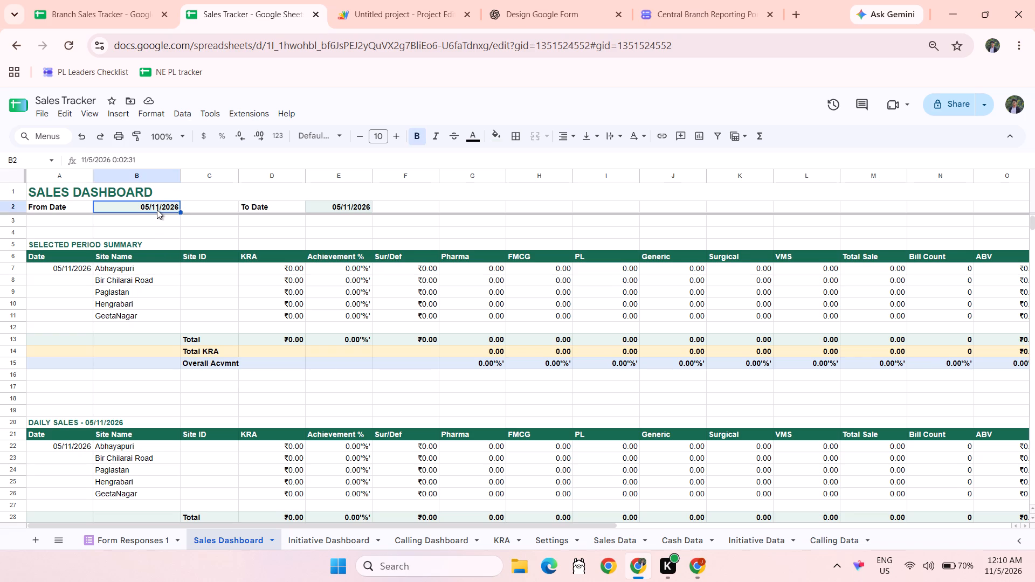
left_click(98, 425)
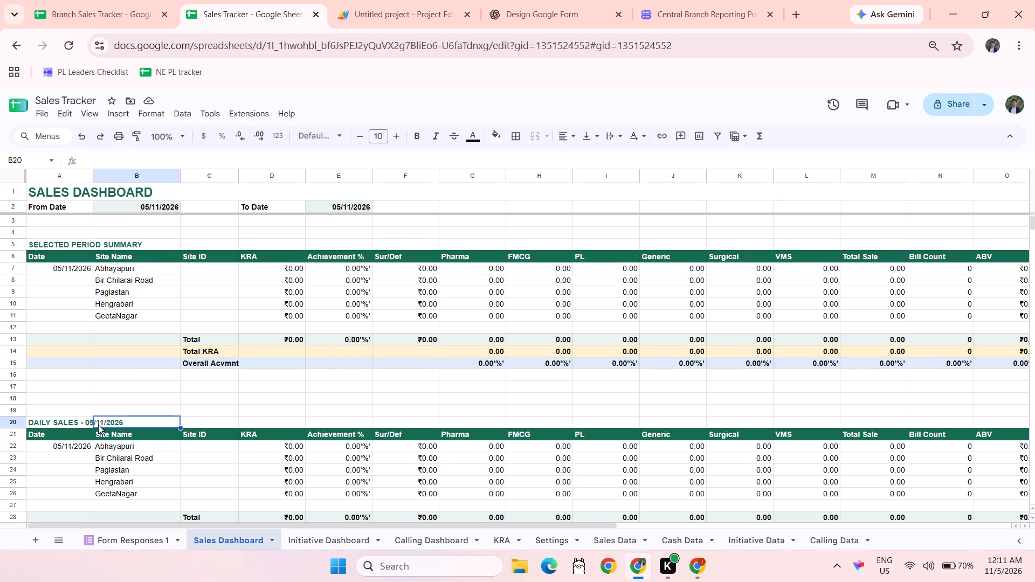
left_click(68, 422)
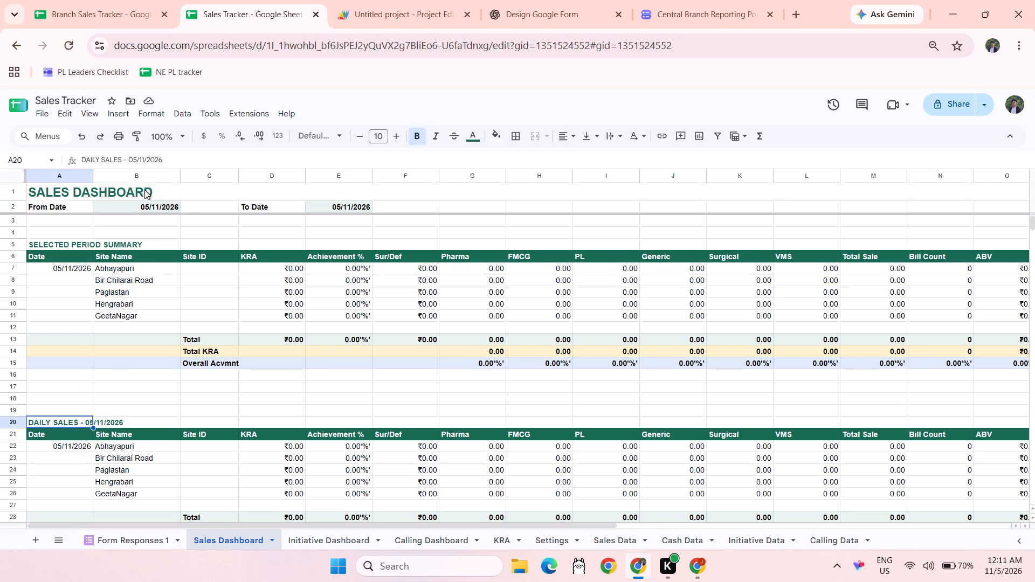
Set both the From Date and To Date of the Sales Dashboard to 04/11/2026.
left_click(148, 214)
left_click(156, 207)
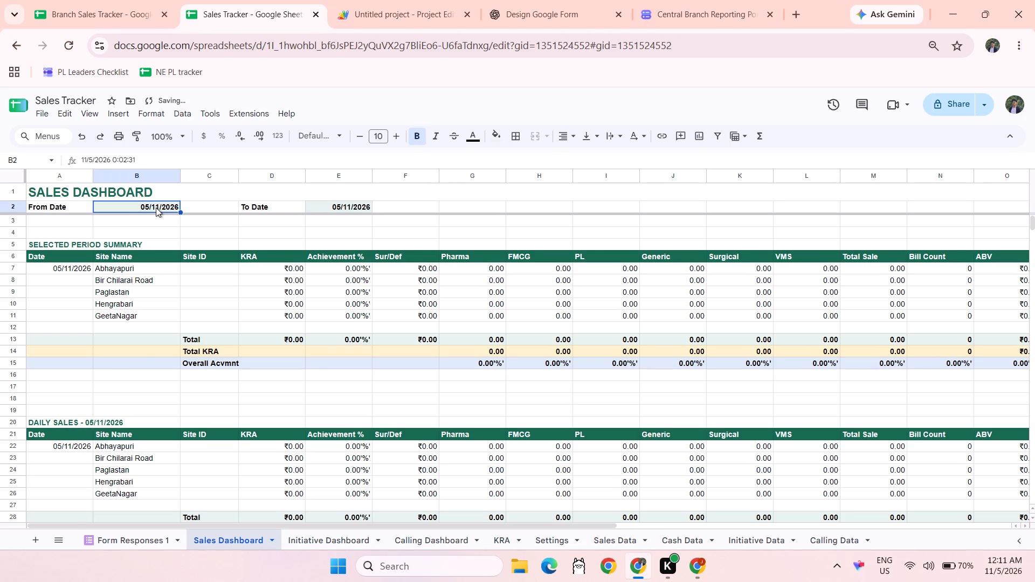
double_click(156, 207)
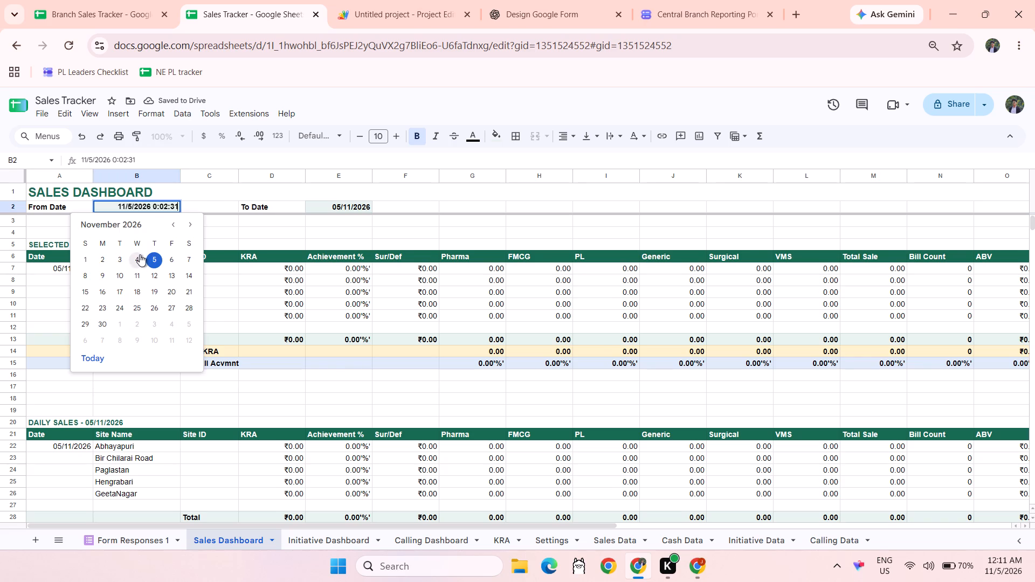
left_click(140, 254)
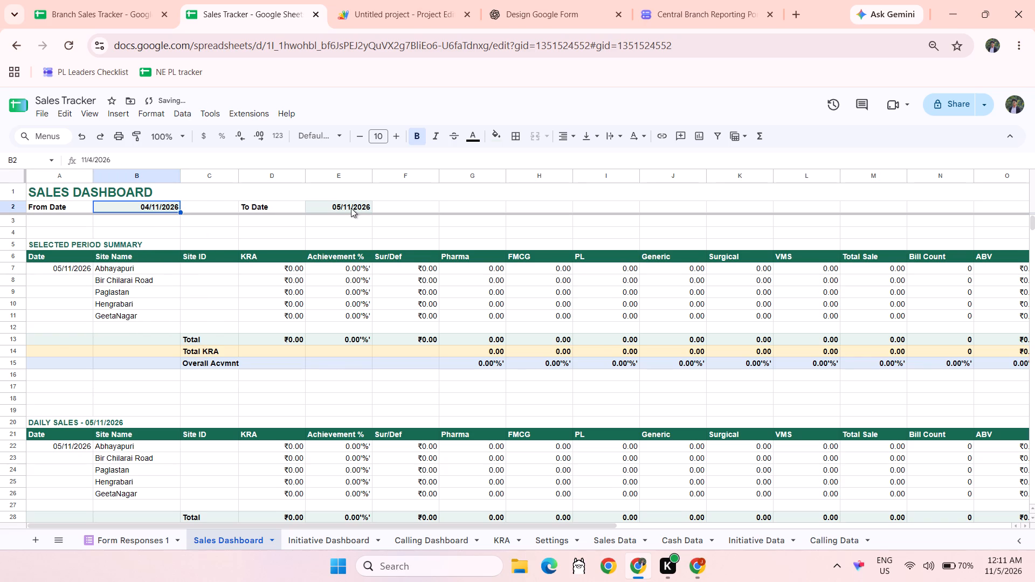
double_click(346, 208)
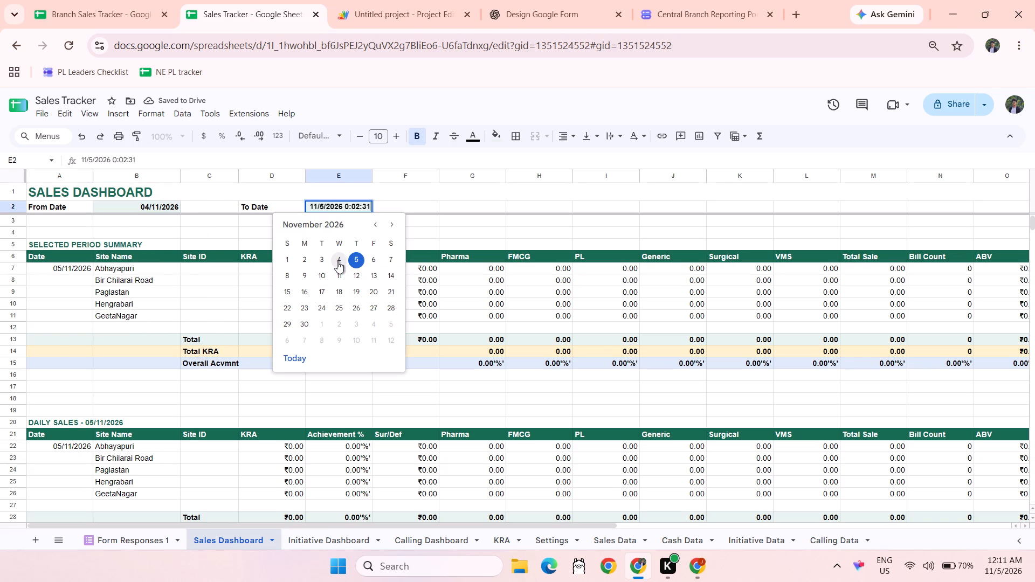
left_click(337, 261)
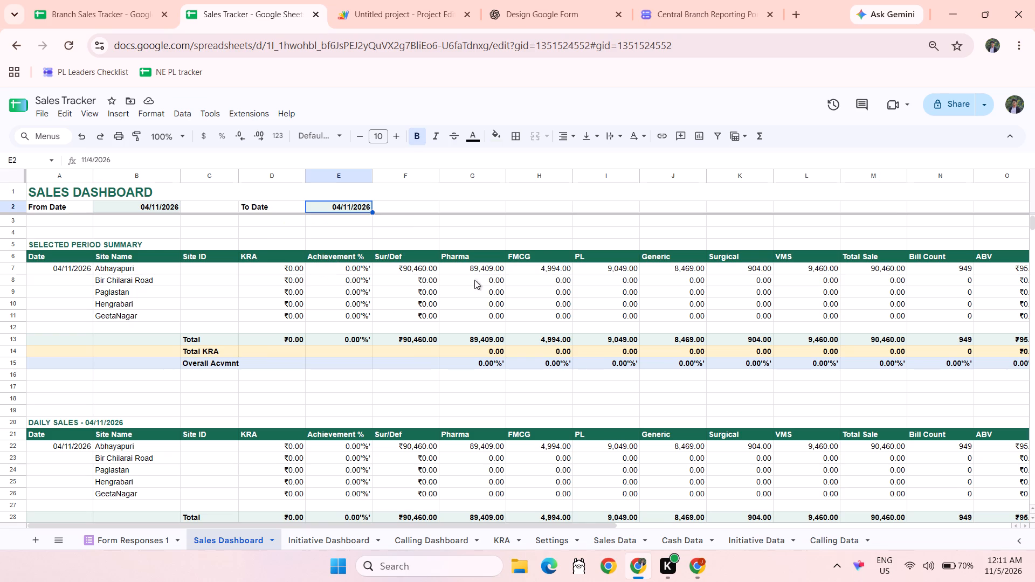
Examine the Sales Dashboard's selected period summary and daily sales tables for the submitted sales data.
scroll(489, 297, "down", 2)
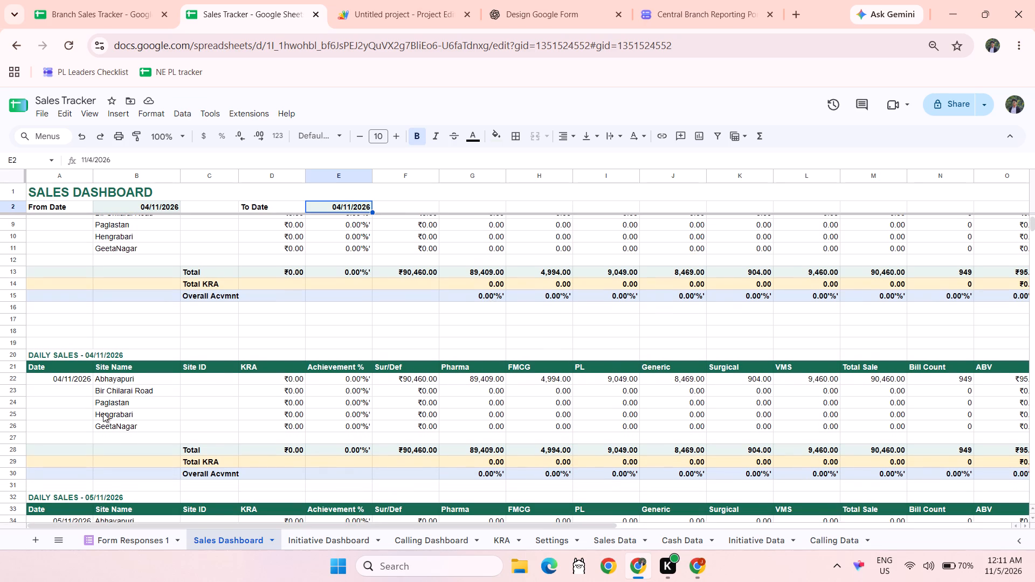
left_click(94, 352)
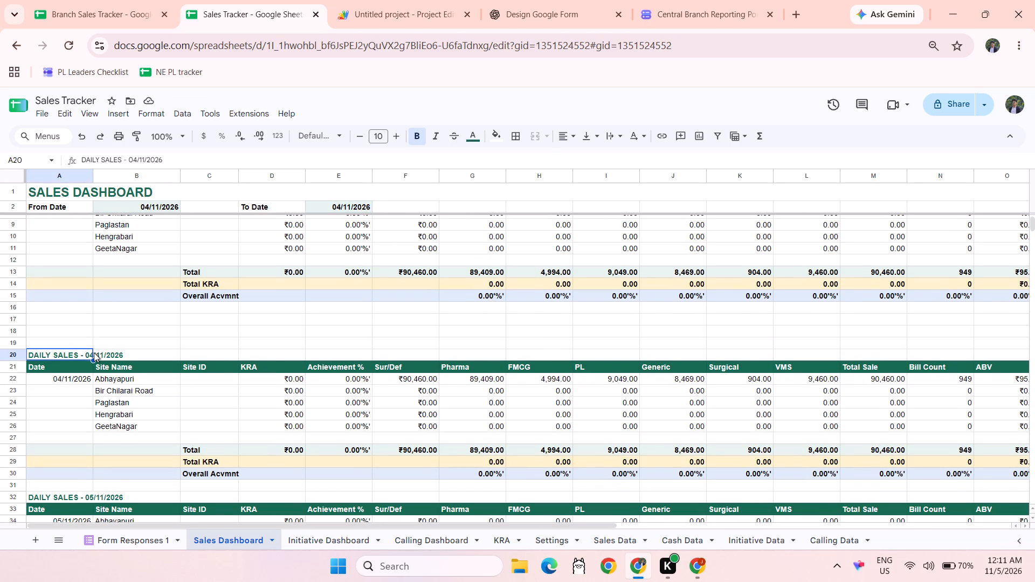
scroll(94, 352, "down", 2)
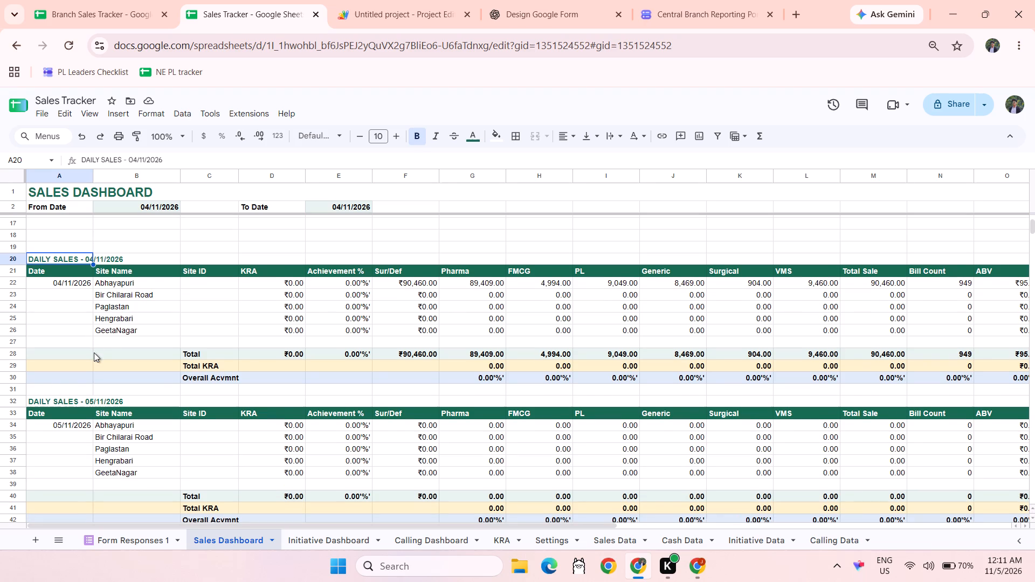
scroll(94, 352, "down", 1)
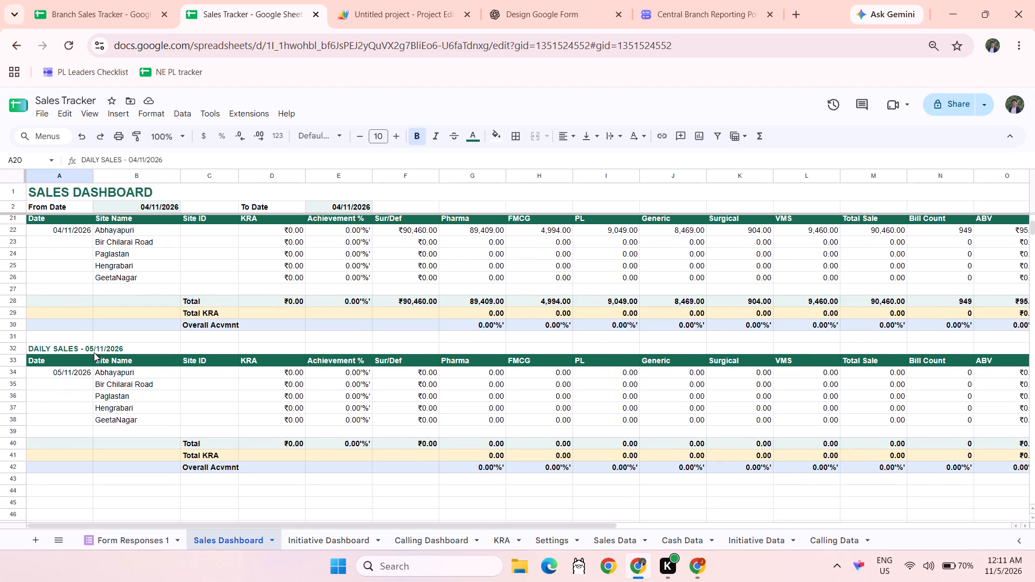
scroll(94, 352, "up", 2)
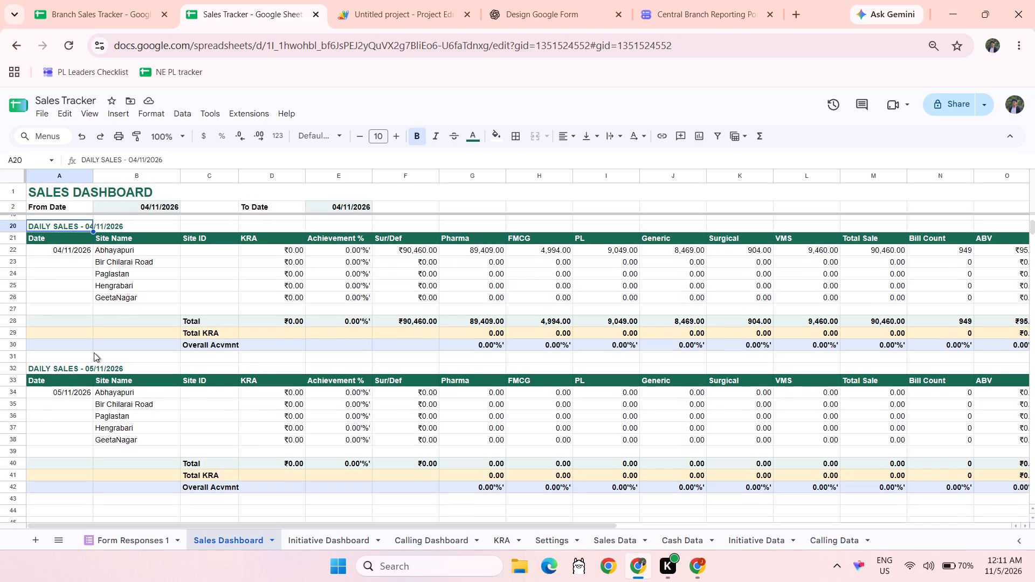
scroll(94, 352, "up", 4)
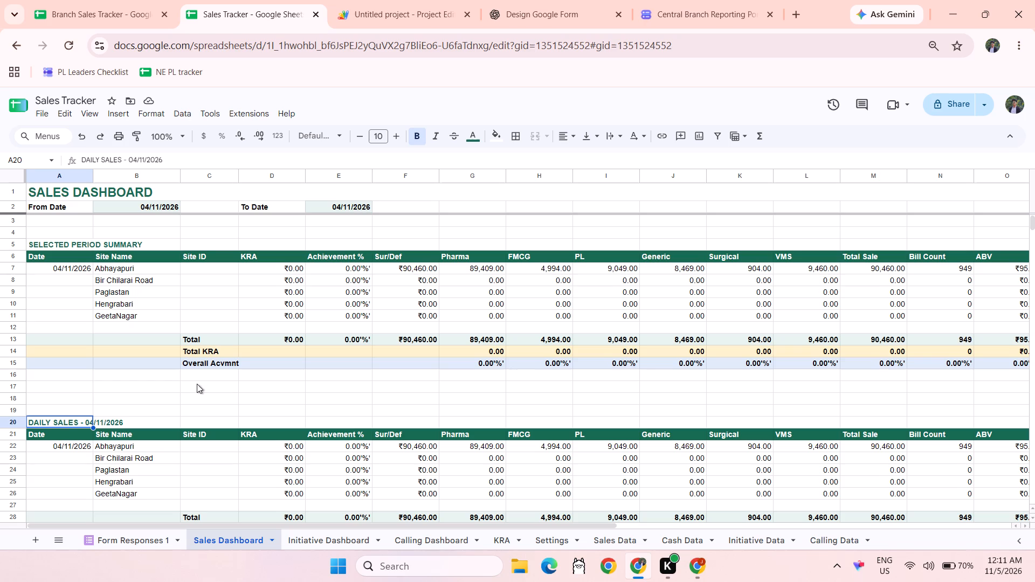
Set the Initiative Dashboard's From Date to 04/11/2026.
left_click(312, 537)
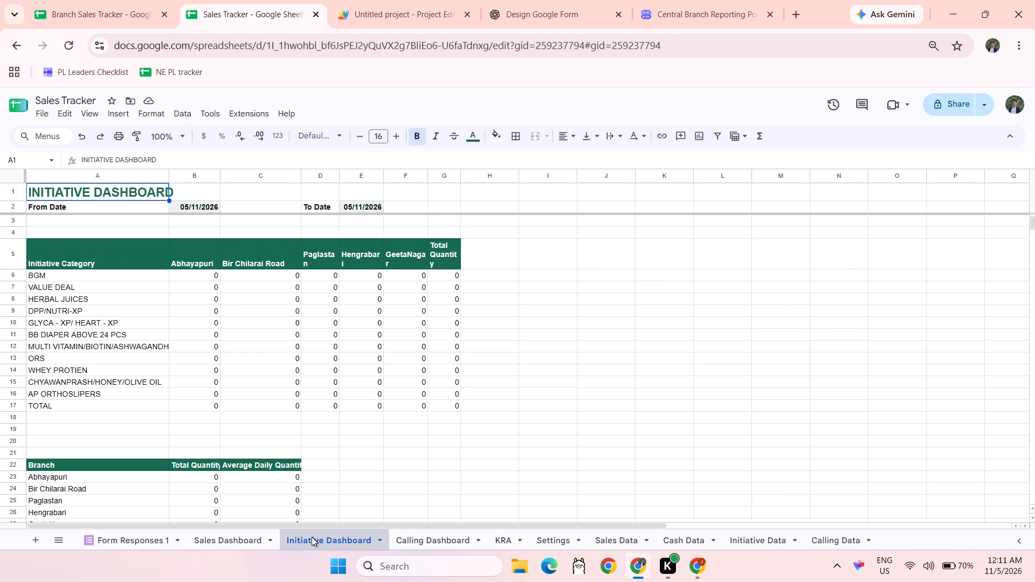
left_click(210, 210)
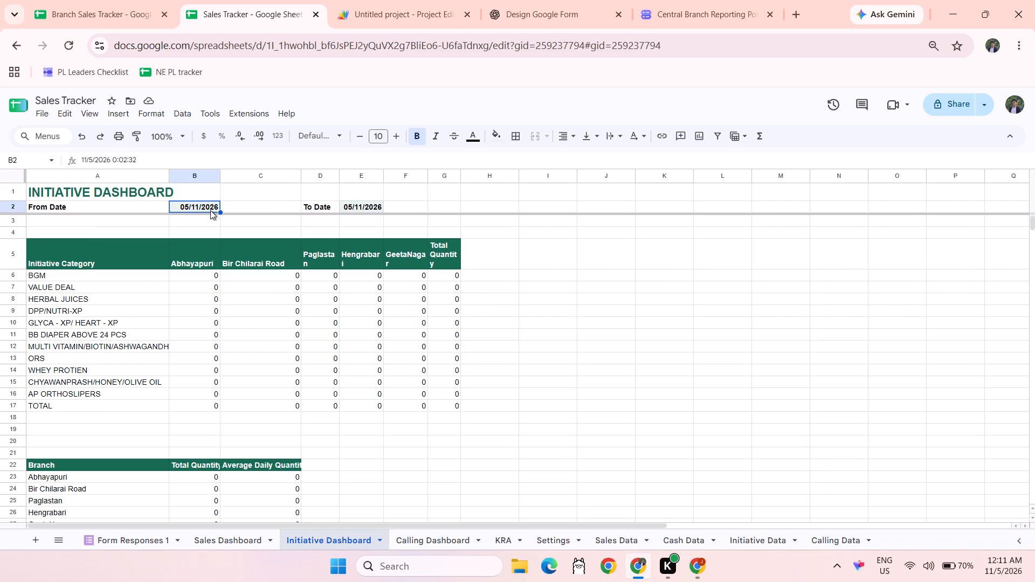
left_click(210, 210)
double_click(210, 210)
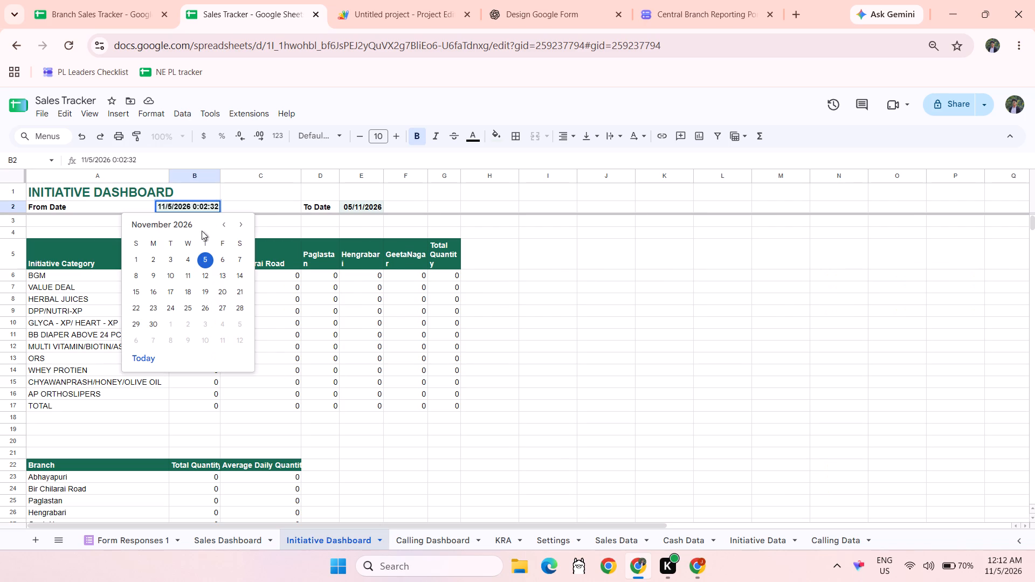
left_click(186, 259)
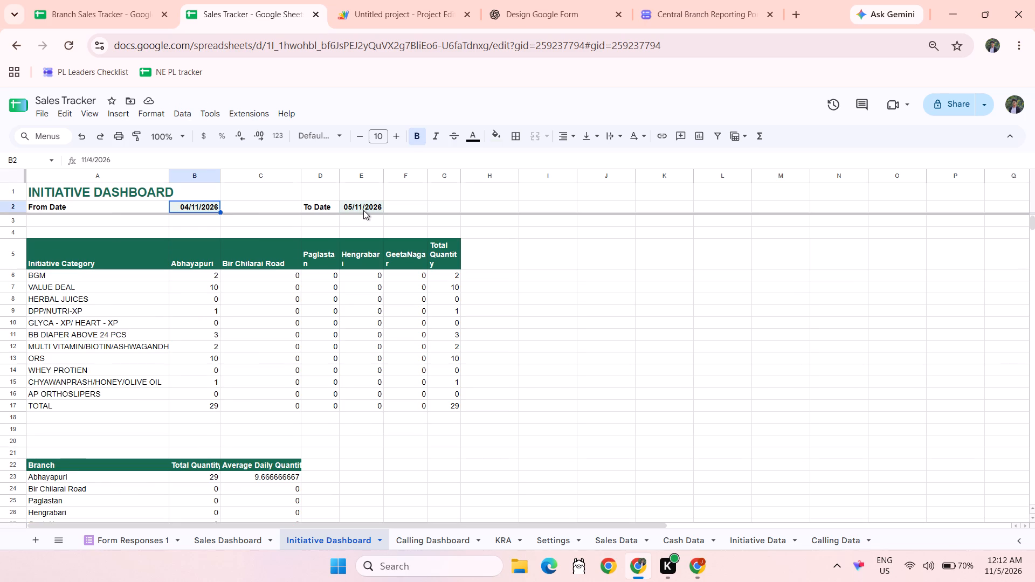
Open the Calling Dashboard sheet.
left_click(438, 537)
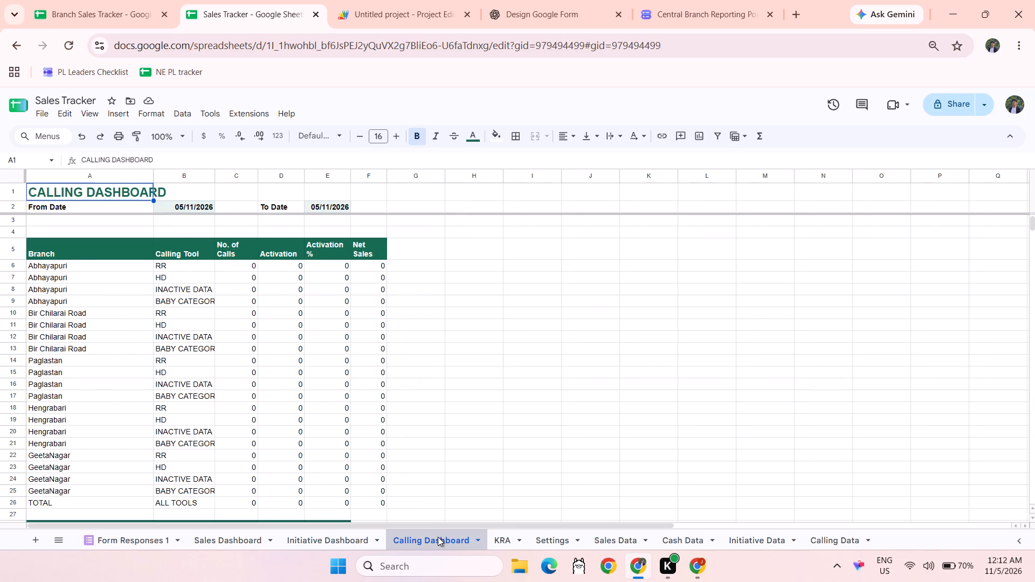
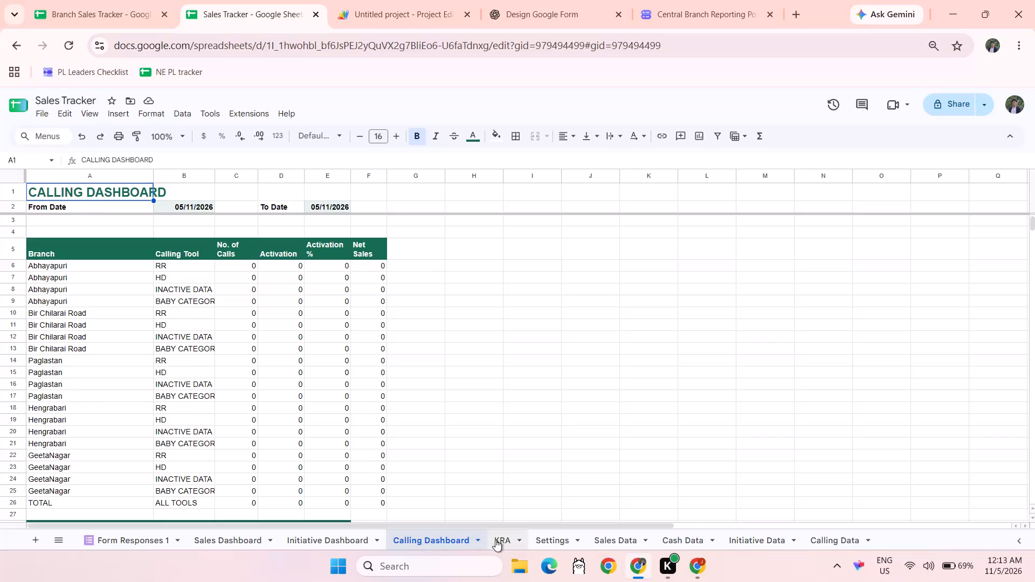
On the KRA sheet, enter Site ID 27704 and the supervisor's name for the Abhayapuri branch.
left_click(495, 539)
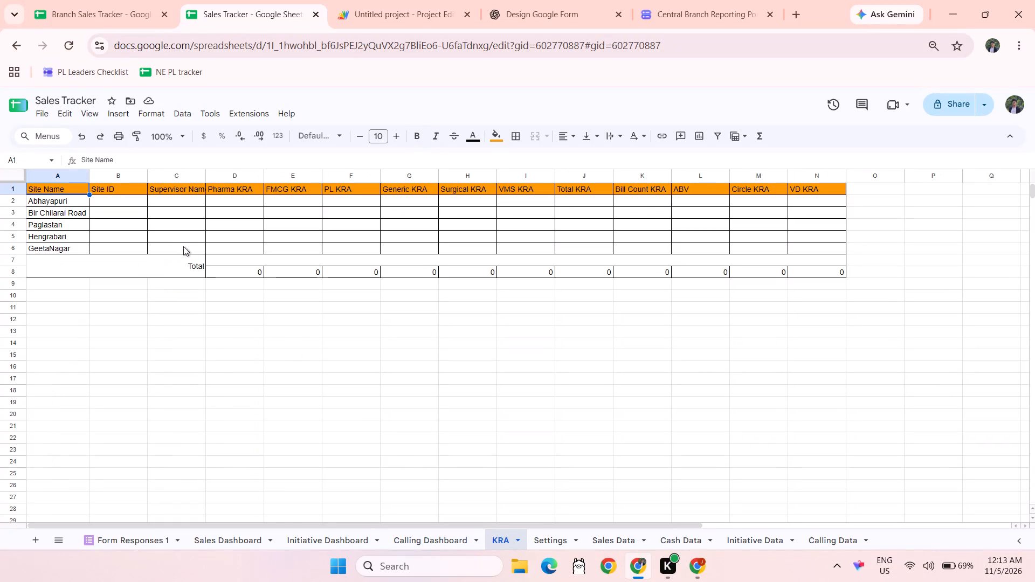
left_click(129, 199)
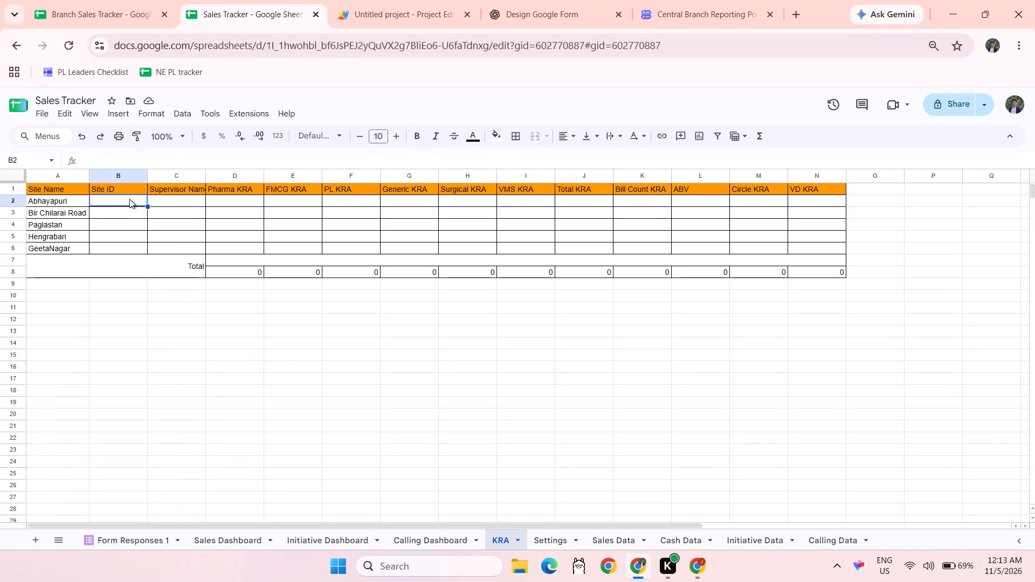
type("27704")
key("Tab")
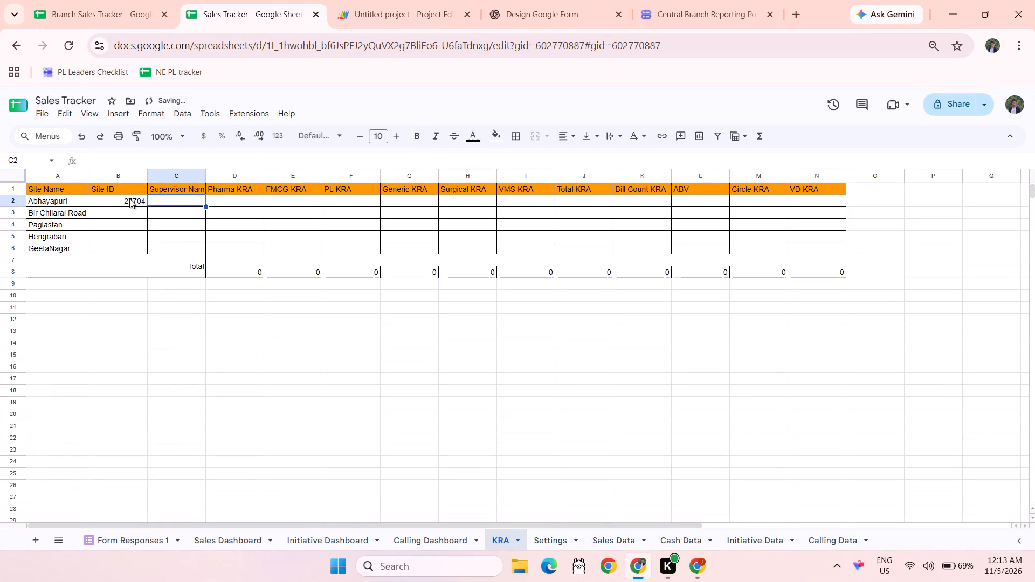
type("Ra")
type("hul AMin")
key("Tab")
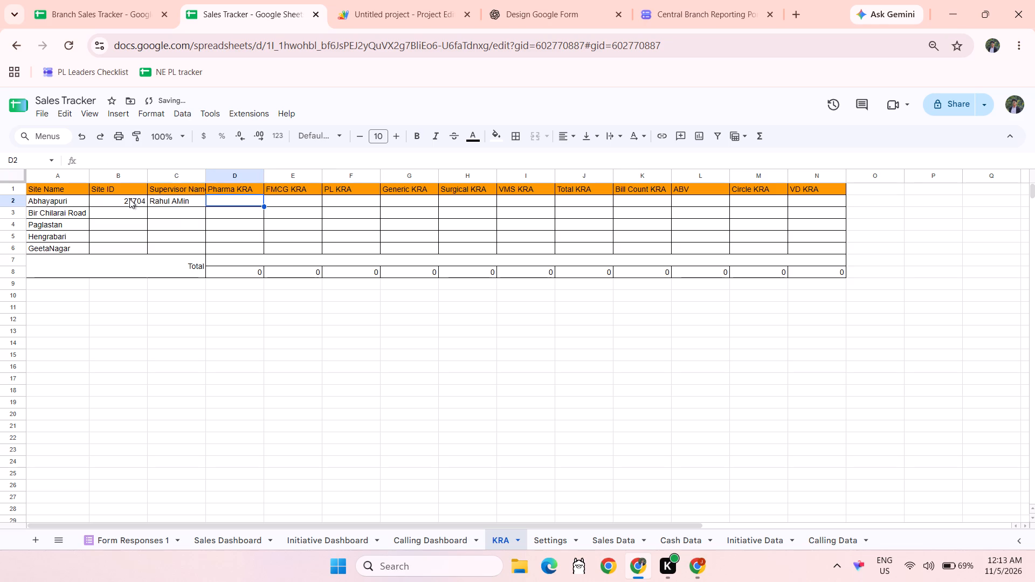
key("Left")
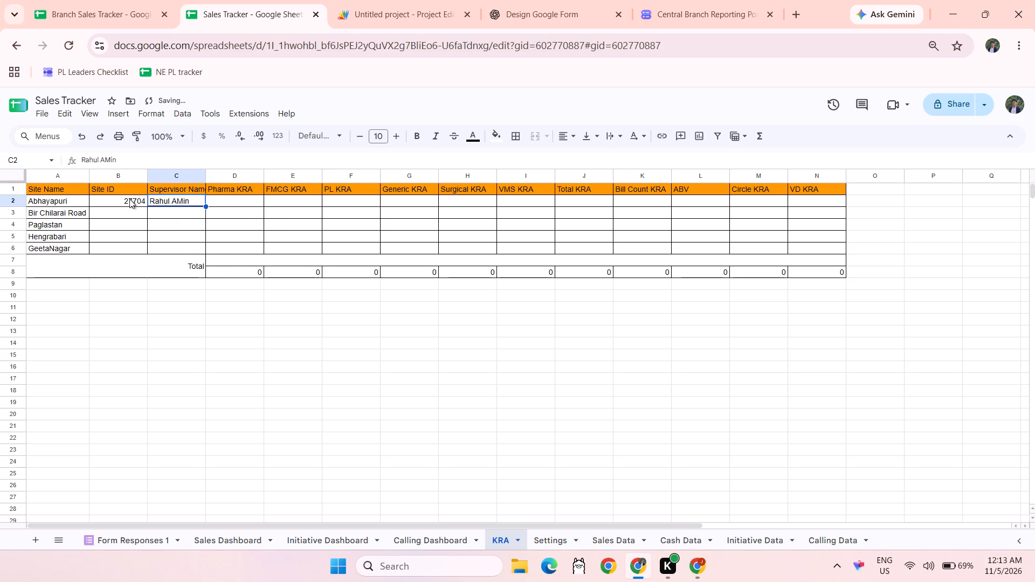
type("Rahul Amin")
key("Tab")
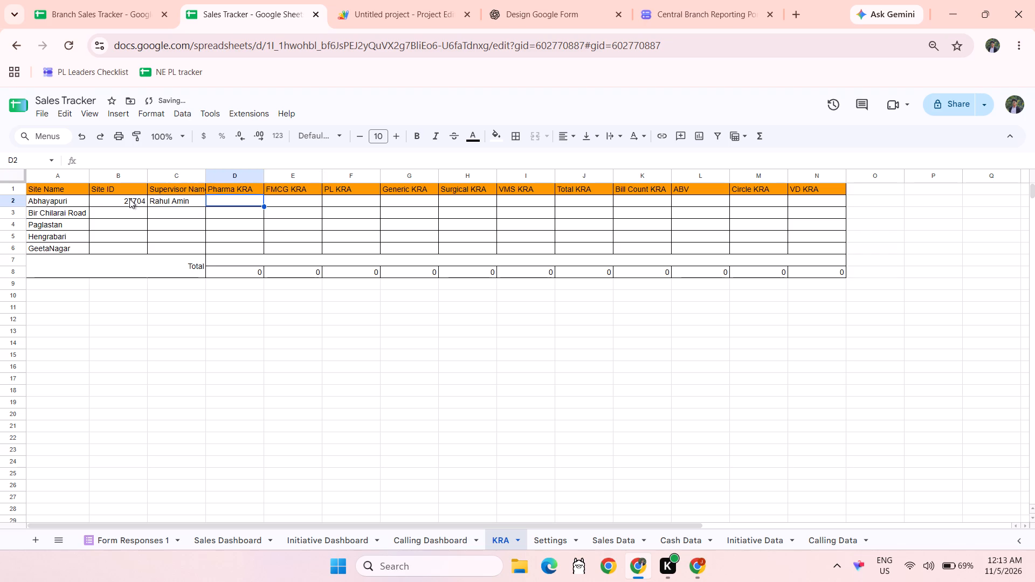
Set Abhayapuri's Pharma KRA to 4560, FMCG KRA to 4560 and PL KRA to 1920.
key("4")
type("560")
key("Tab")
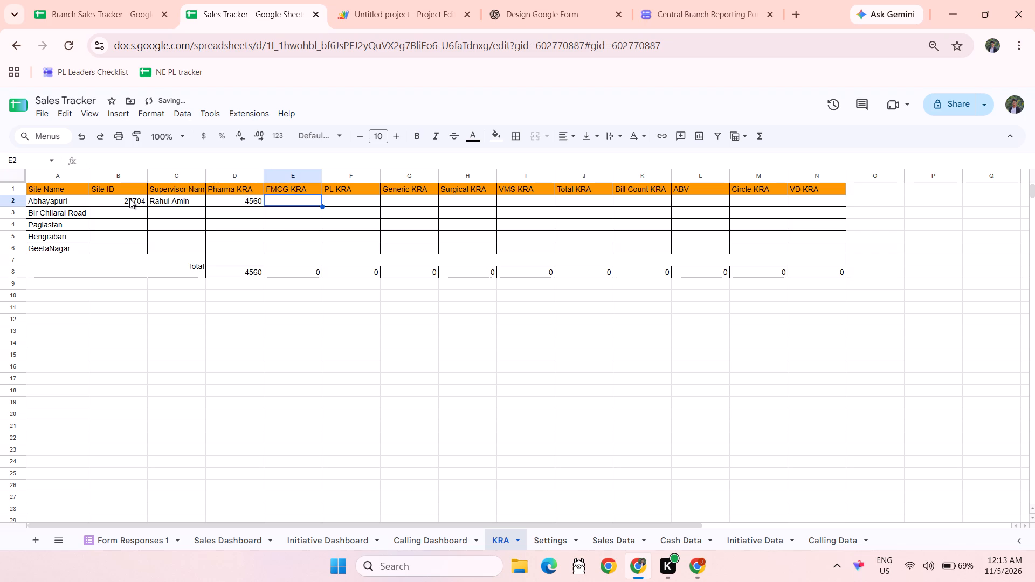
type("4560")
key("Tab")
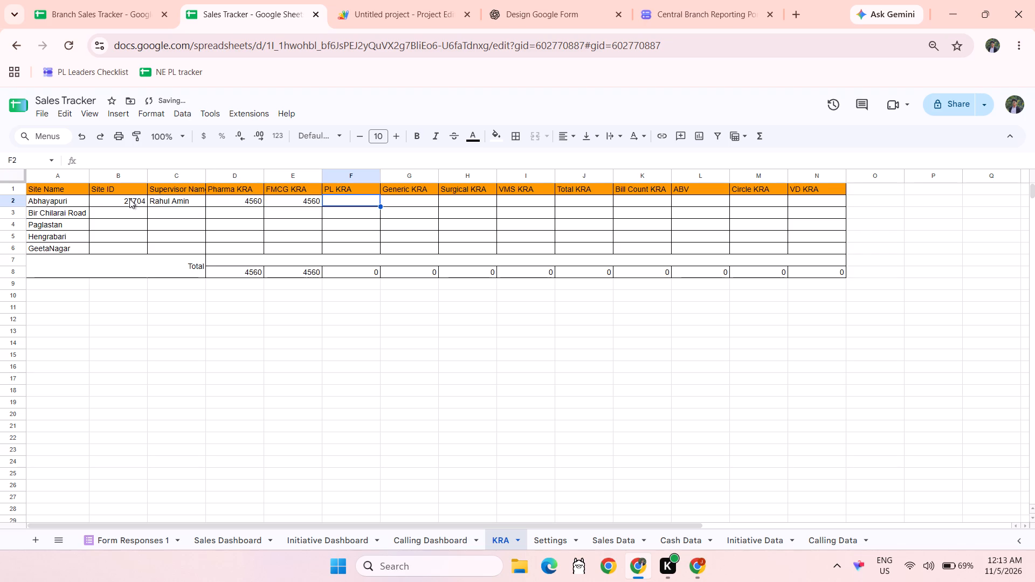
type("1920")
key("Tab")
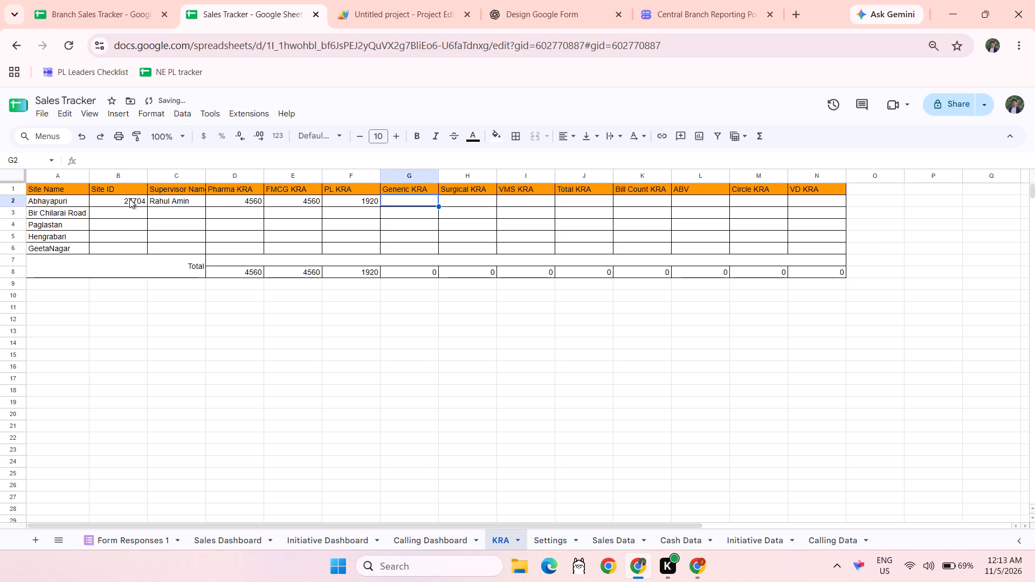
Set Abhayapuri's Generic KRA to 450, Surgical KRA to 50, VMS KRA to 40 and Total KRA to 20000.
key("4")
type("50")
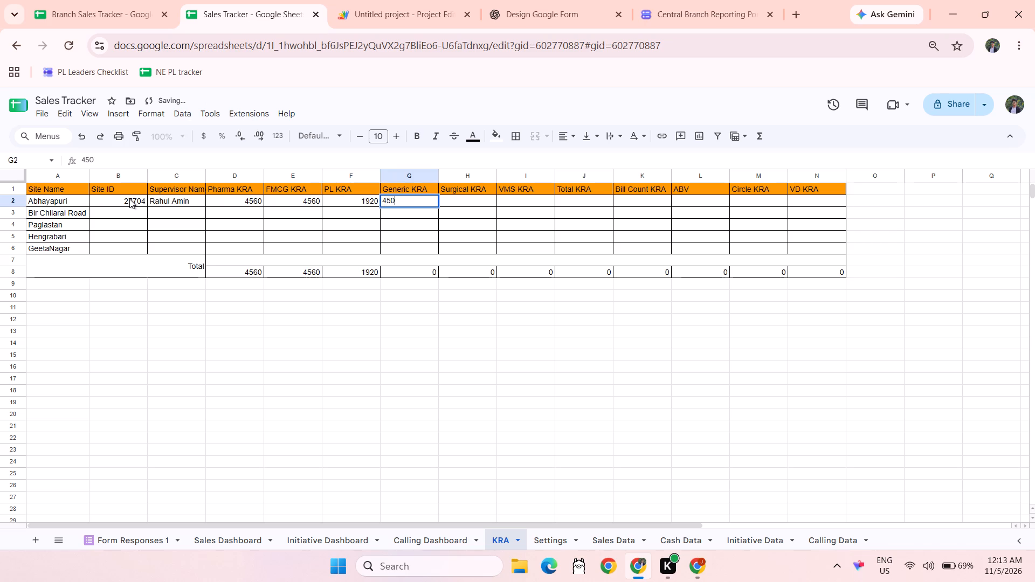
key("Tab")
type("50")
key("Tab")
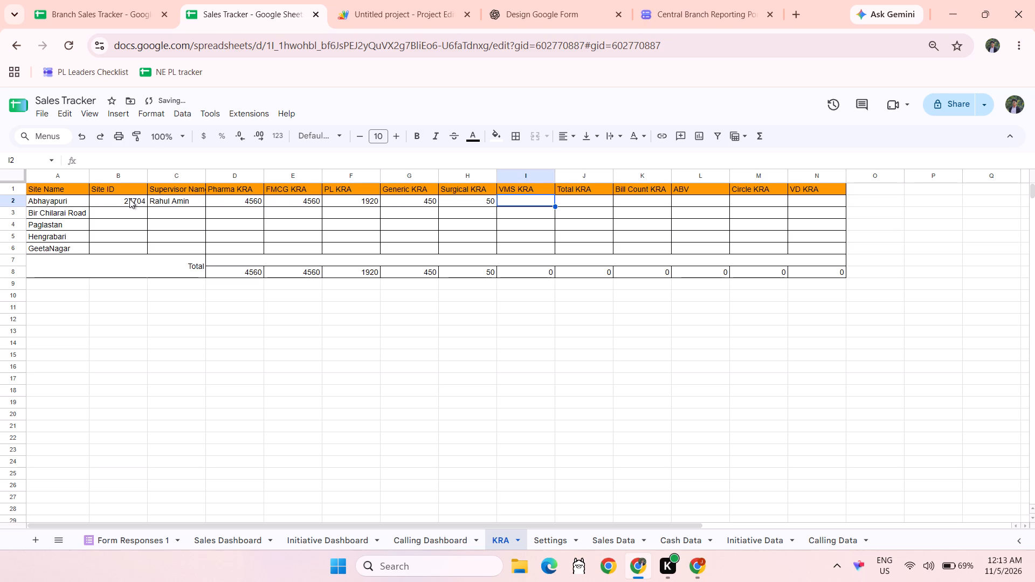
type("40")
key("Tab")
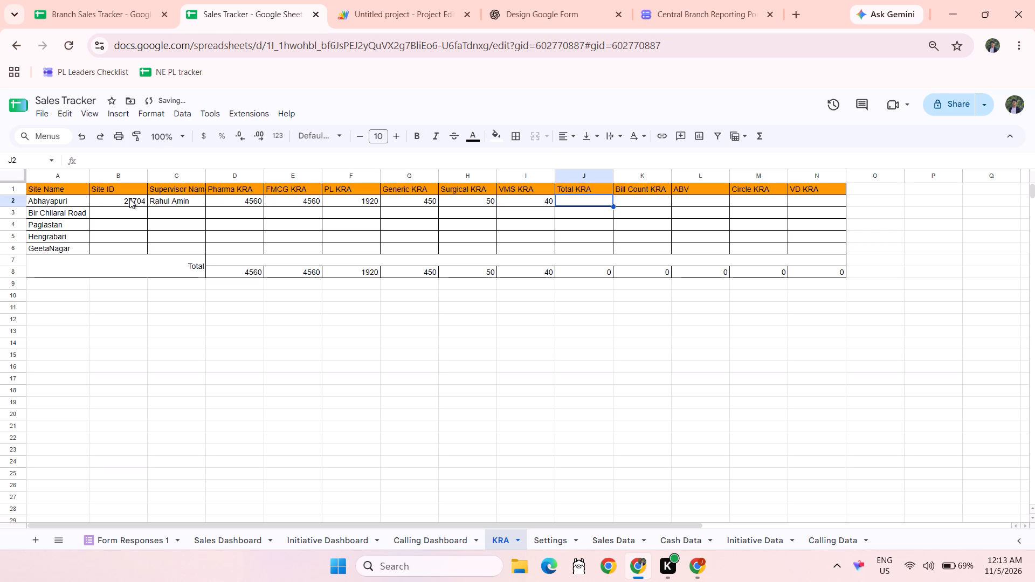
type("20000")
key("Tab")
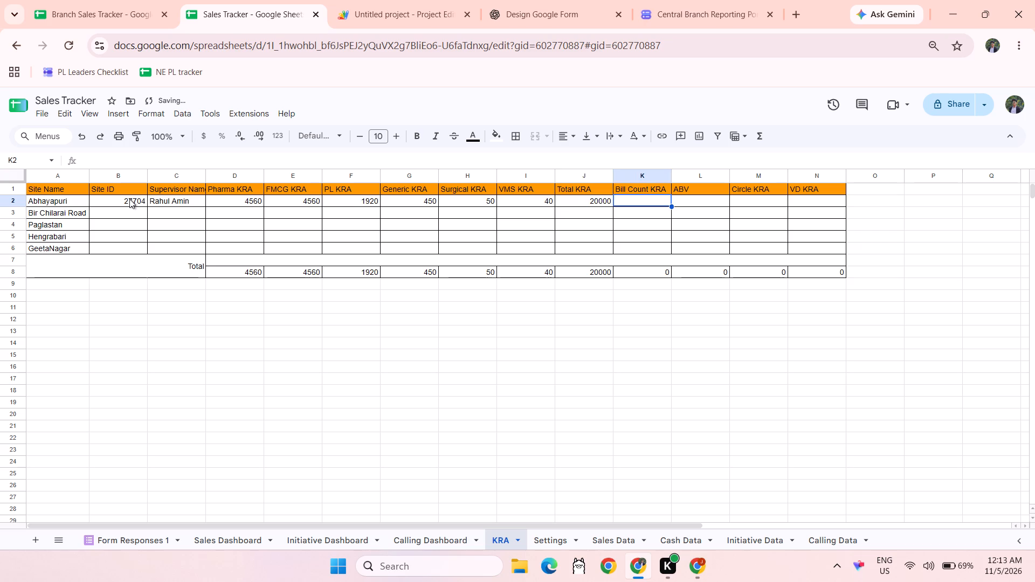
Set Abhayapuri's Bill Count KRA to 40, ABV to 500, Circle KRA to 5 and VD KRA to 100.
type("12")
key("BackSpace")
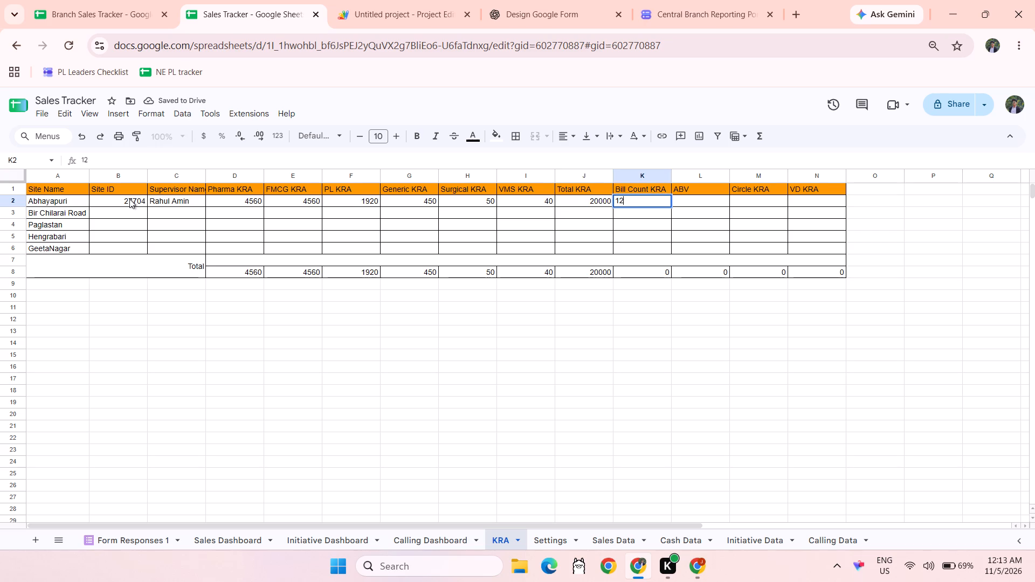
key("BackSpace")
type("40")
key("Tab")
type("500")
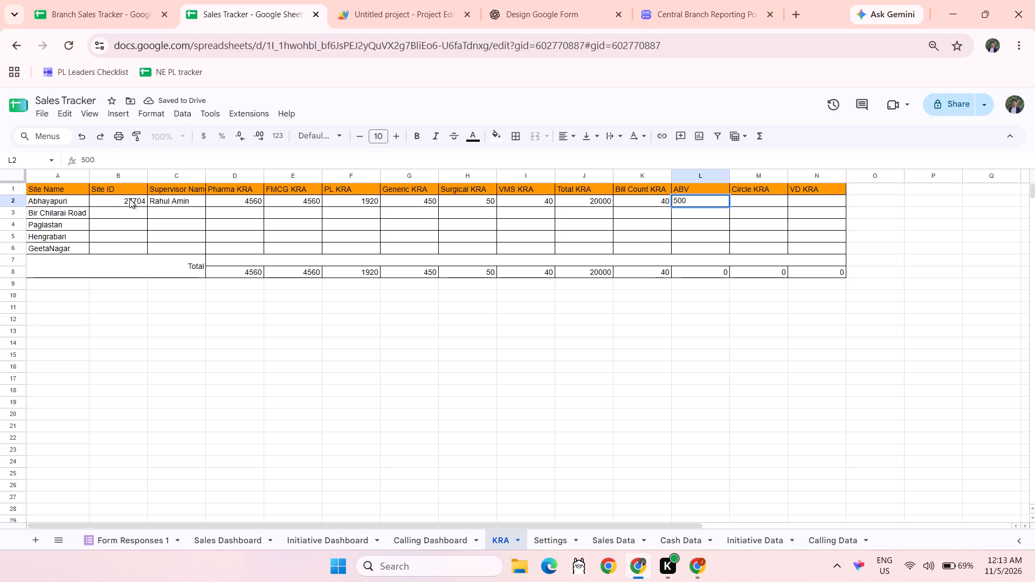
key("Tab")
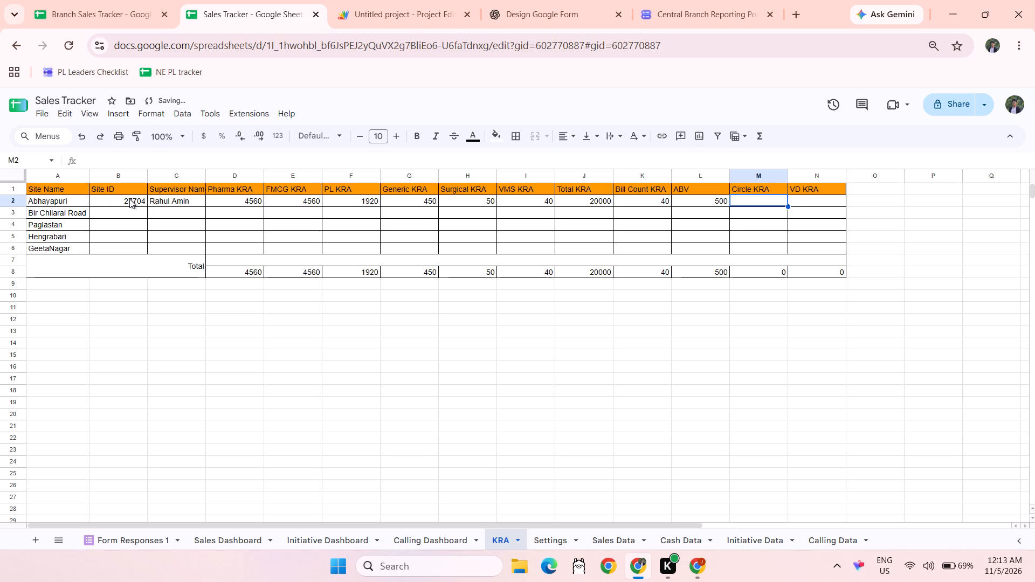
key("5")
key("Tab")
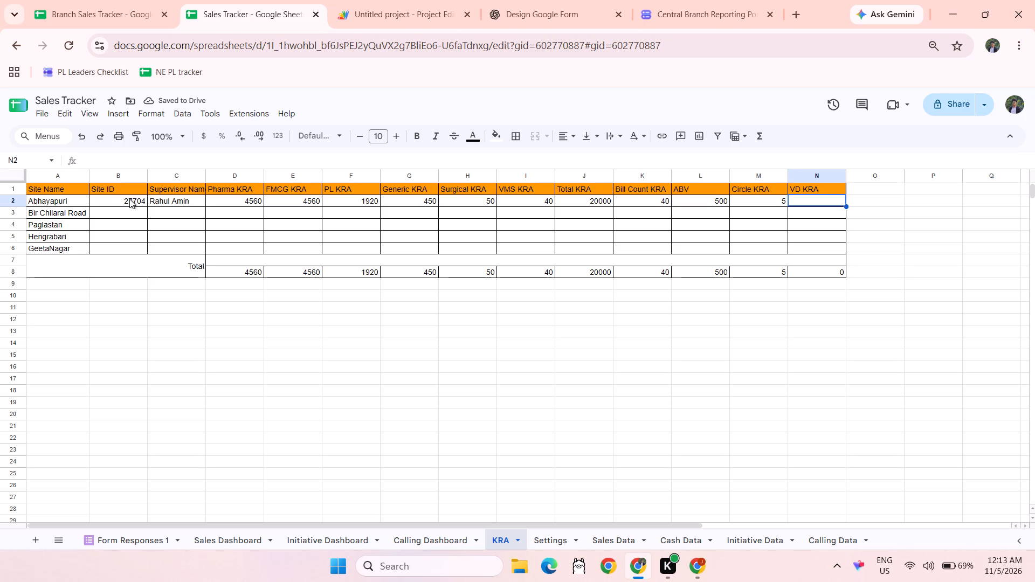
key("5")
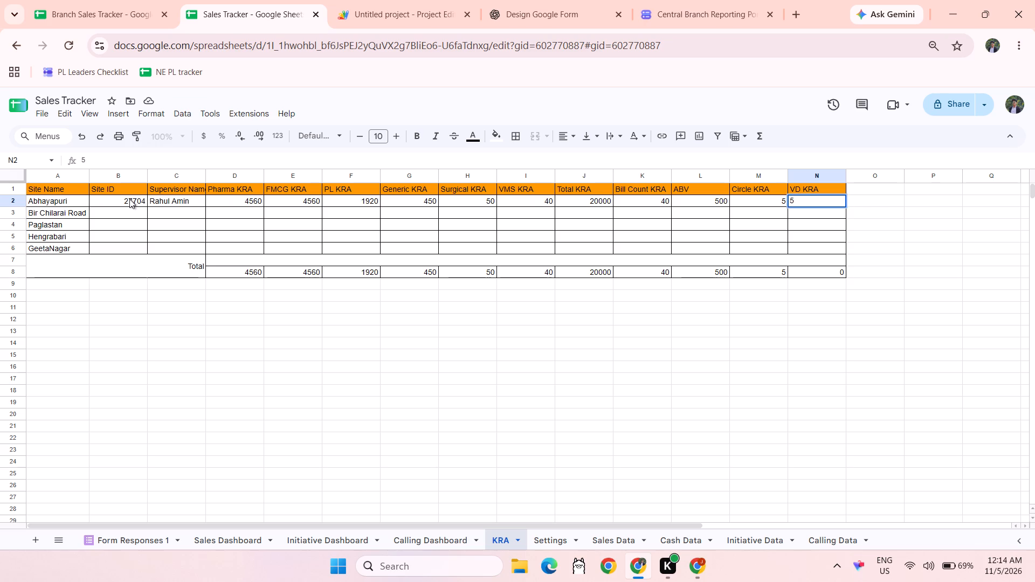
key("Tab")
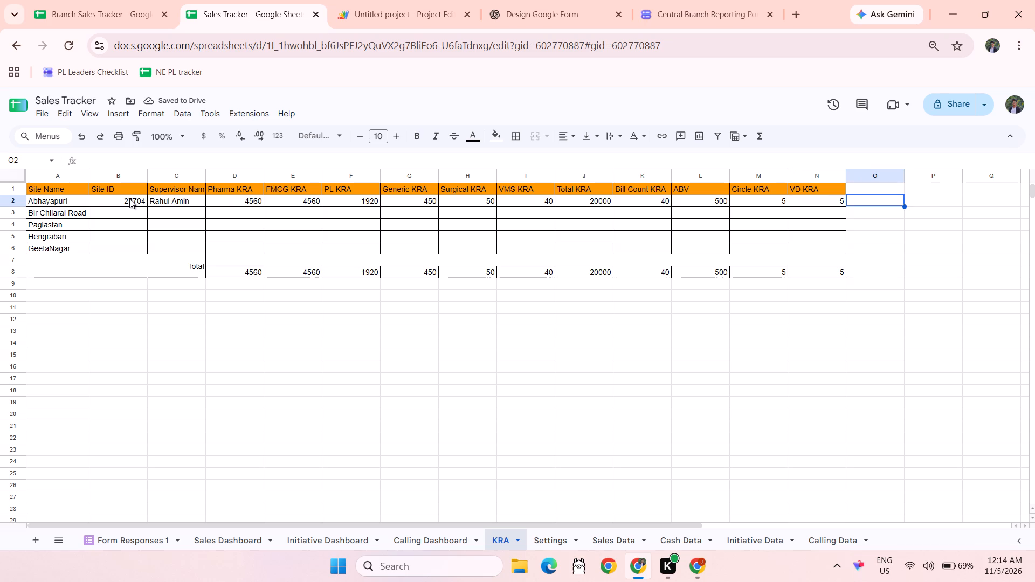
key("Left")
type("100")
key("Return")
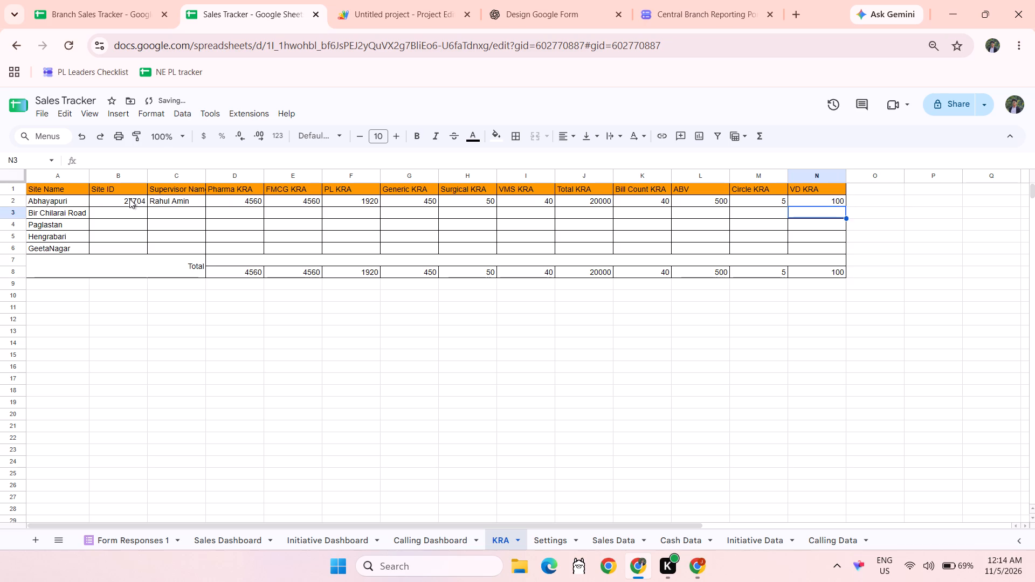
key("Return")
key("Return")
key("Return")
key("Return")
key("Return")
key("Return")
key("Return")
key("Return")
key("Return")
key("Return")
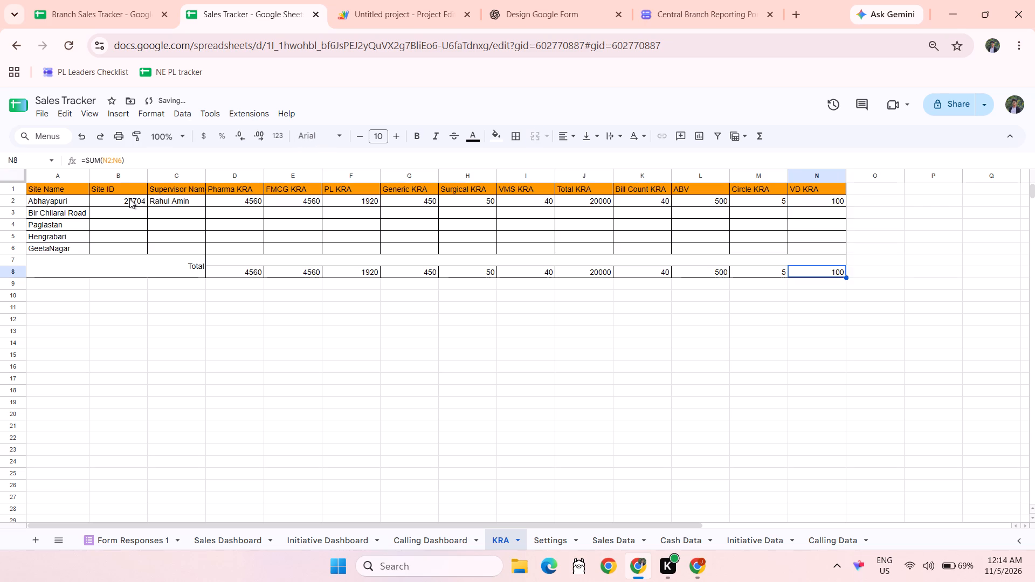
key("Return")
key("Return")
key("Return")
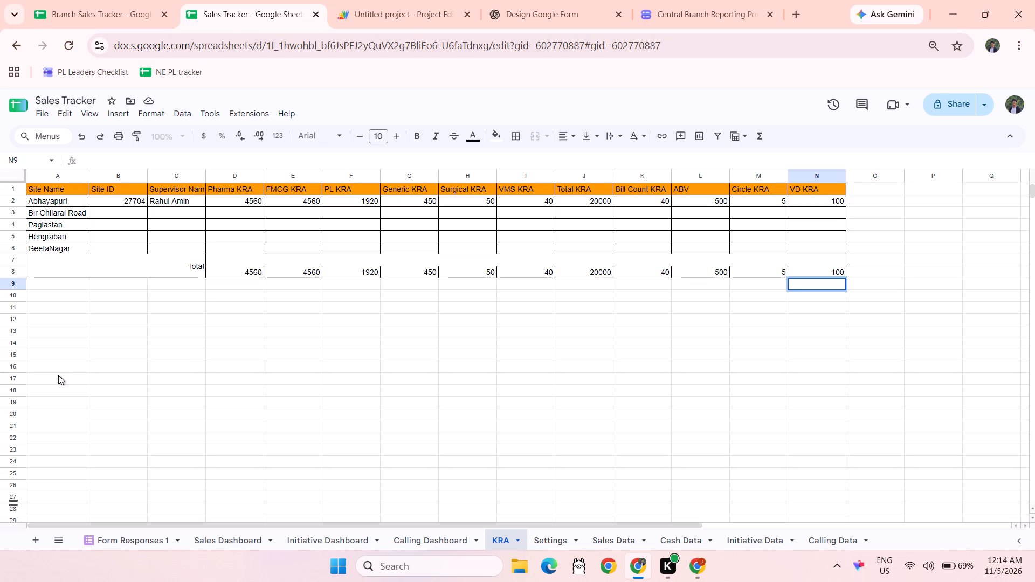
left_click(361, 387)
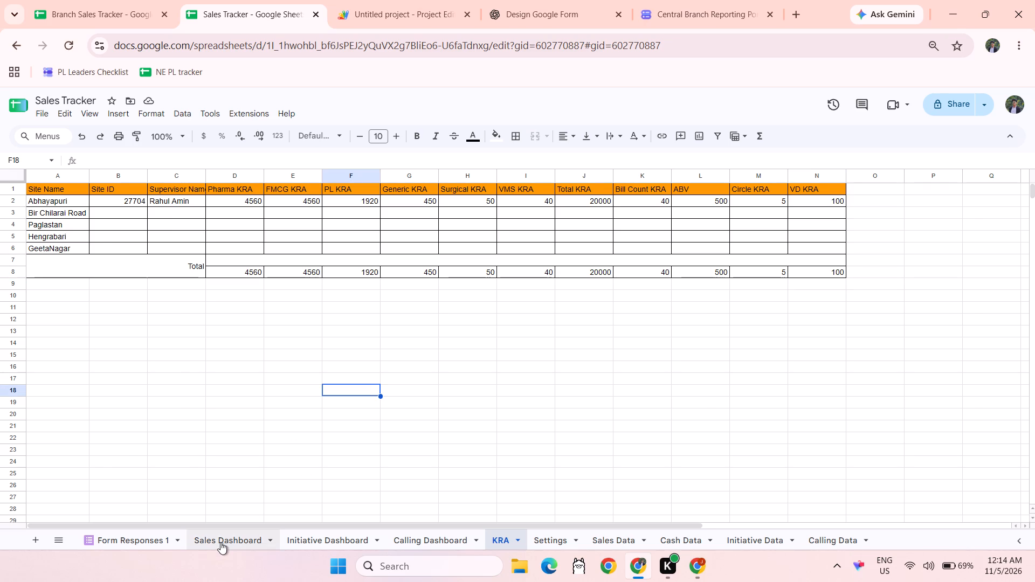
Open the Sales Dashboard and reload the spreadsheet to check whether the KRA figures come through.
left_click(220, 542)
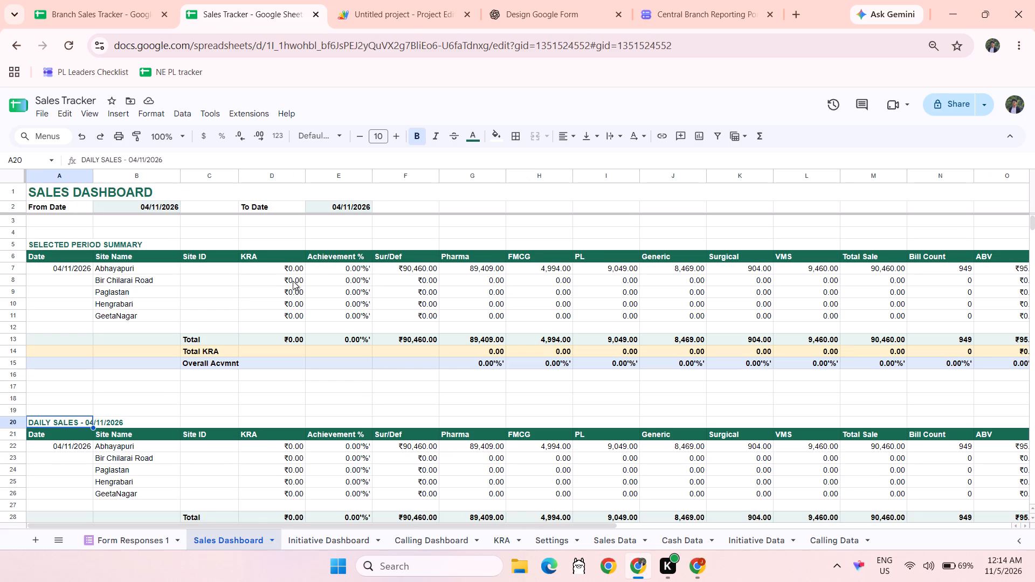
left_click(158, 210)
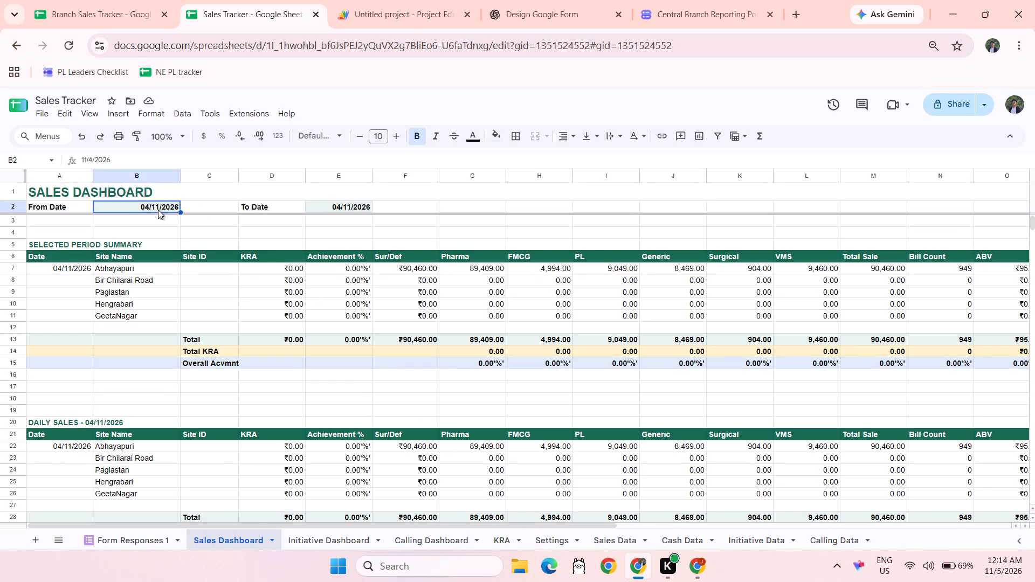
left_click(158, 210)
double_click(158, 210)
left_click(136, 261)
left_click(66, 44)
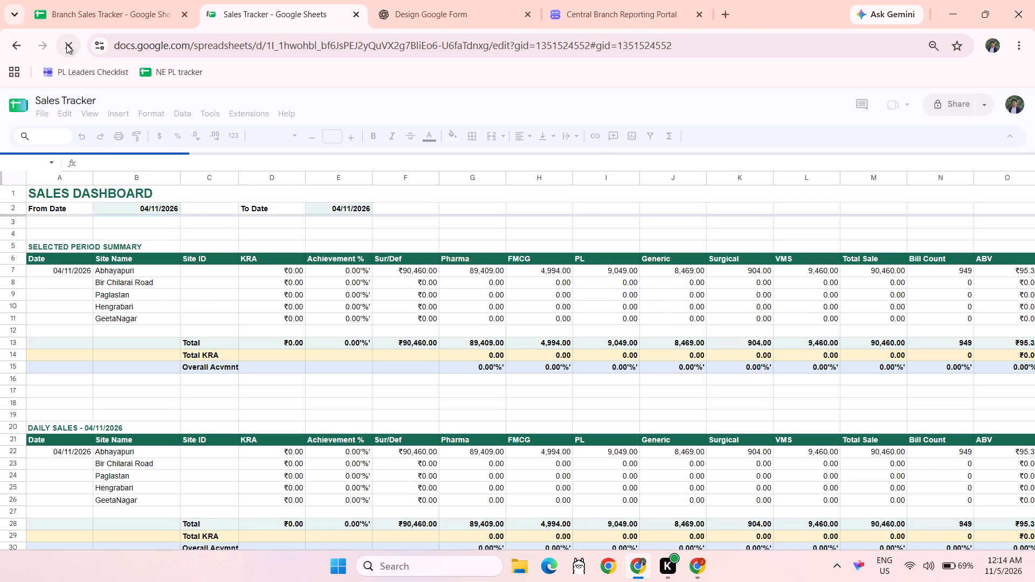
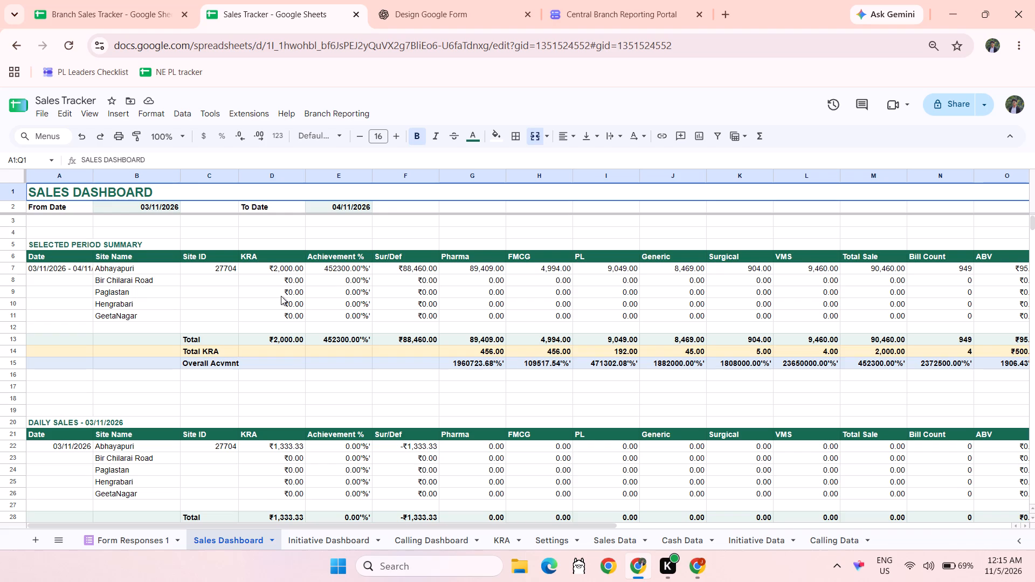
Review the Sales Dashboard's period summary and the daily sales tables for 03/11/2026 and 04/11/2026, checking KRA and achievement across all columns.
scroll(401, 417, "down", 1)
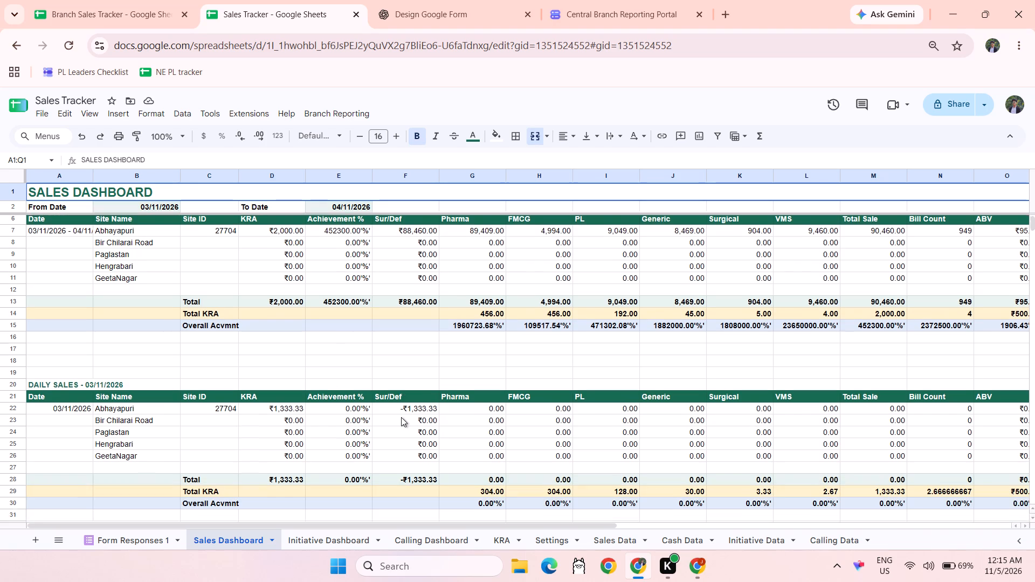
scroll(401, 417, "down", 1)
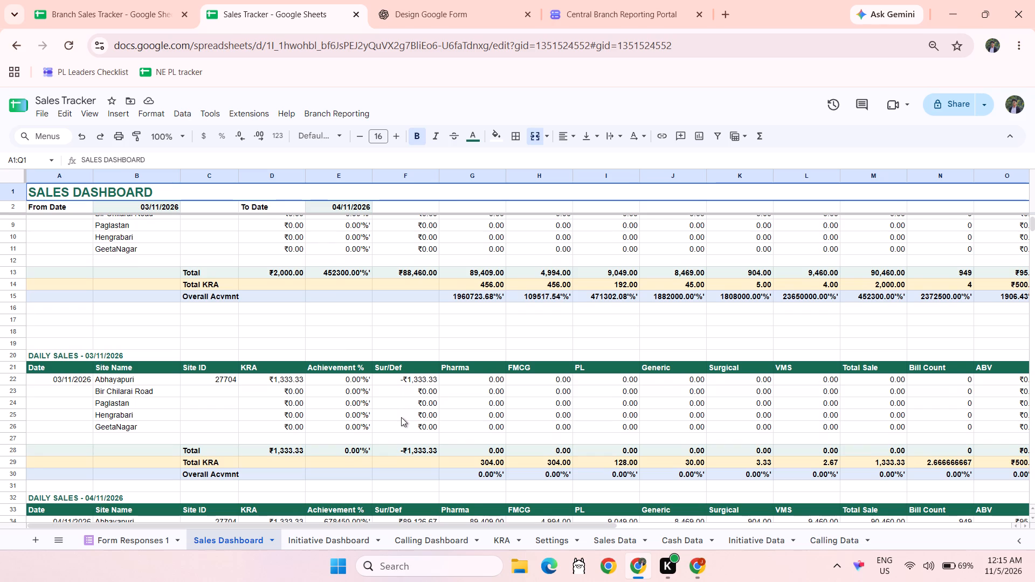
scroll(401, 417, "down", 2)
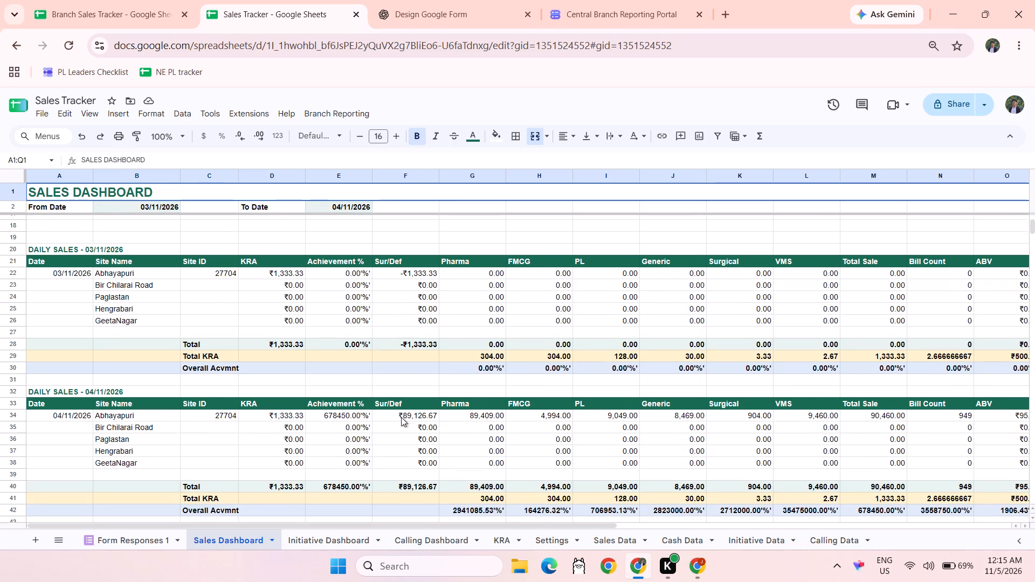
scroll(401, 417, "down", 2)
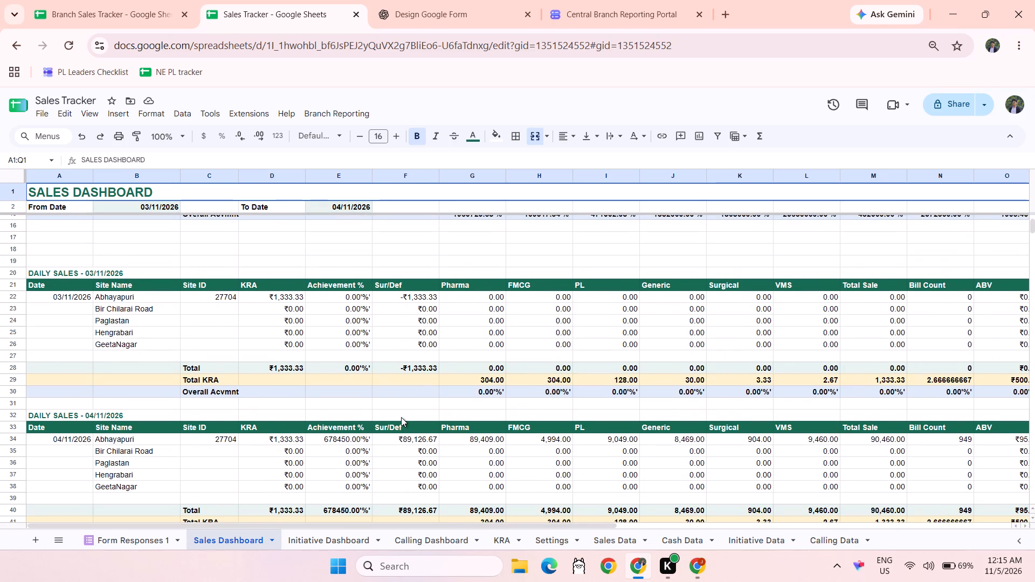
scroll(401, 417, "down", 2)
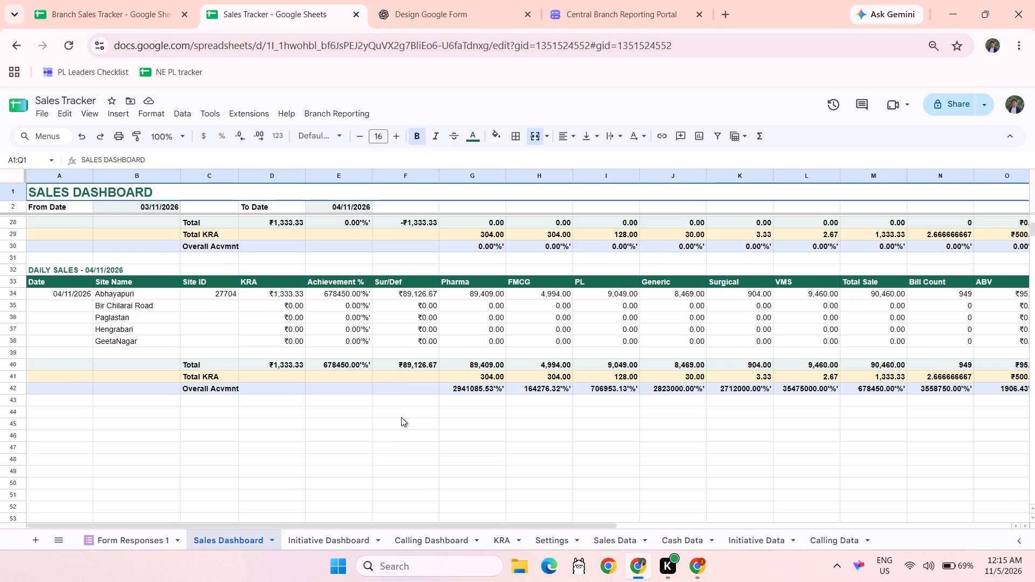
scroll(401, 417, "up", 2)
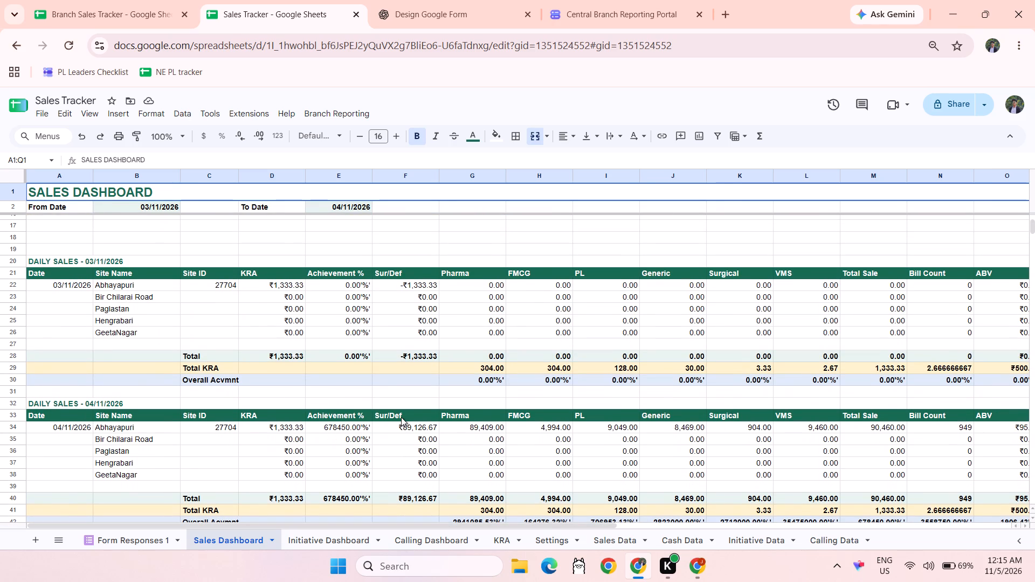
scroll(687, 386, "left", 4)
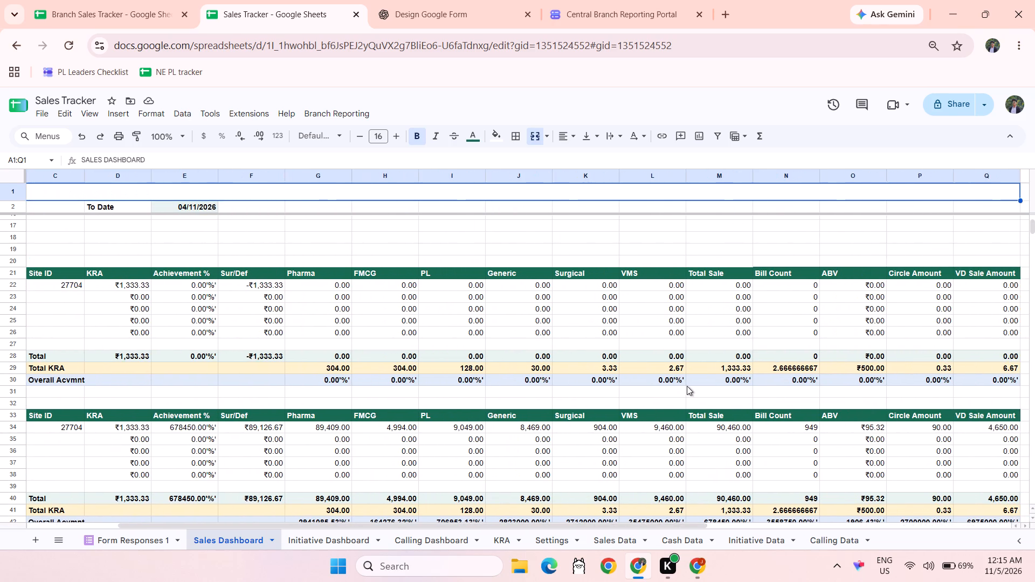
scroll(687, 386, "left", 4)
scroll(687, 386, "right", 6)
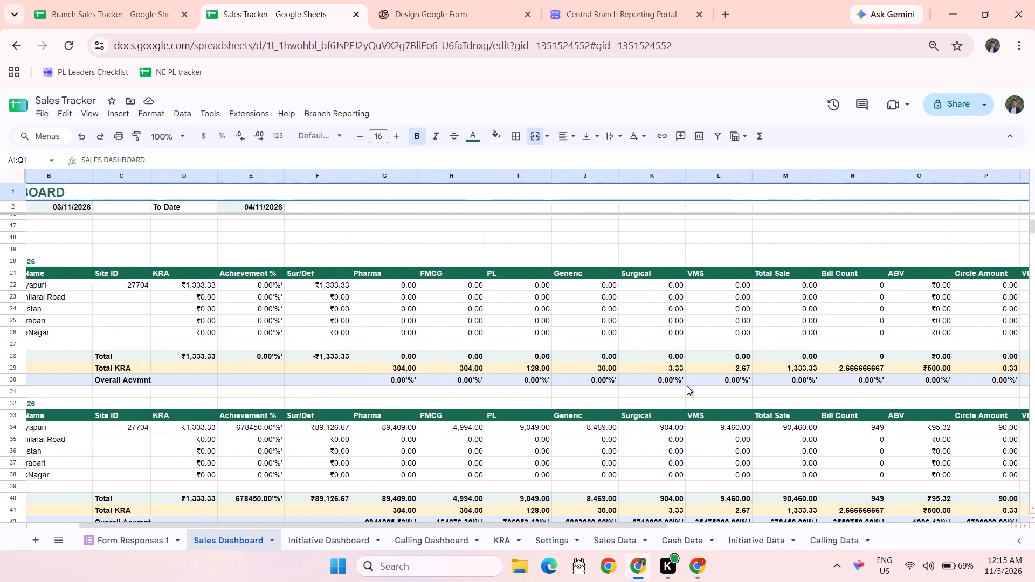
scroll(687, 386, "right", 2)
left_click(554, 242)
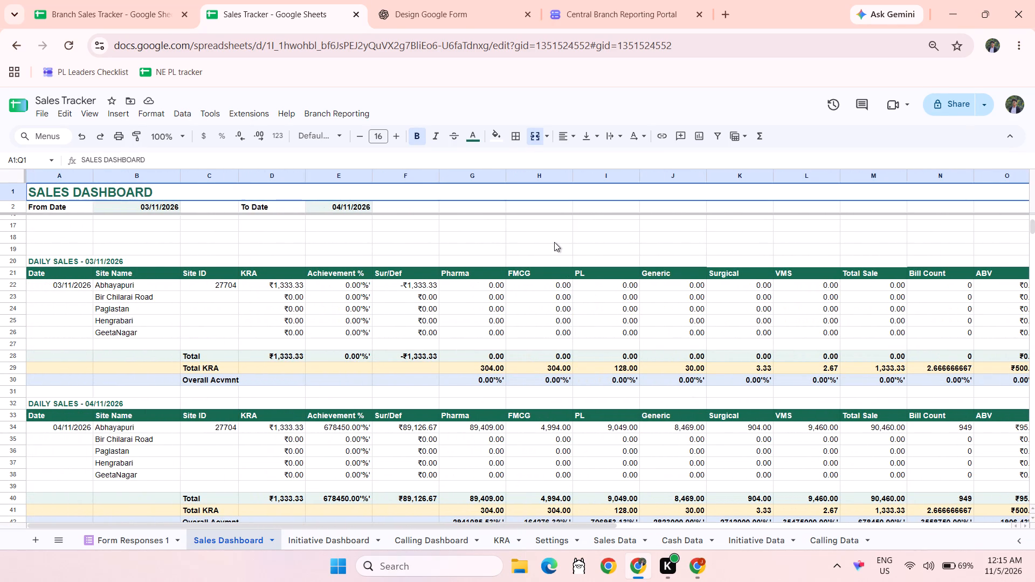
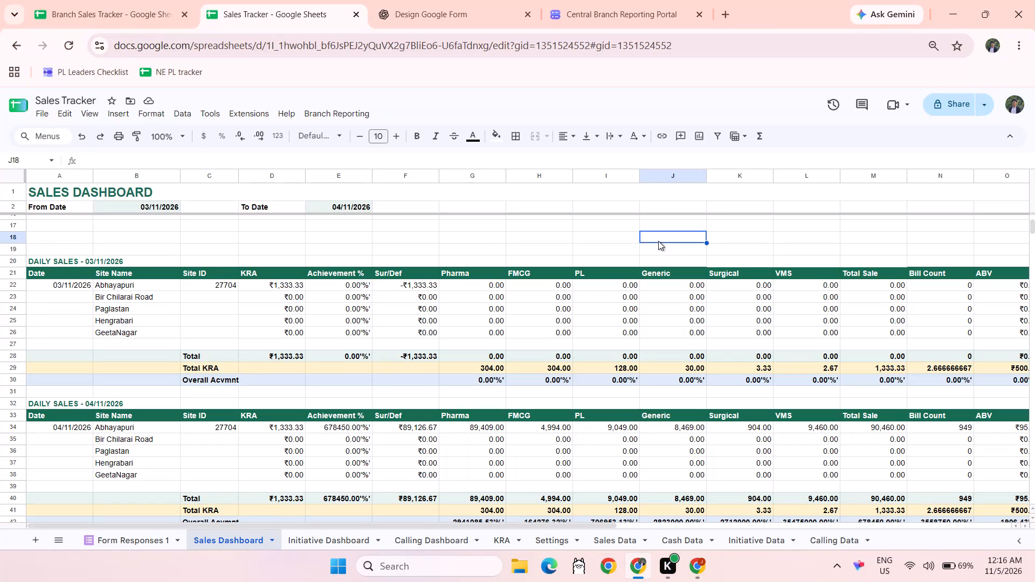
Compare Abhayapuri's KRA for 03/11/2026 and for the selected period on the Sales Dashboard with its targets on the KRA sheet.
left_click(283, 289)
scroll(372, 393, "up", 4)
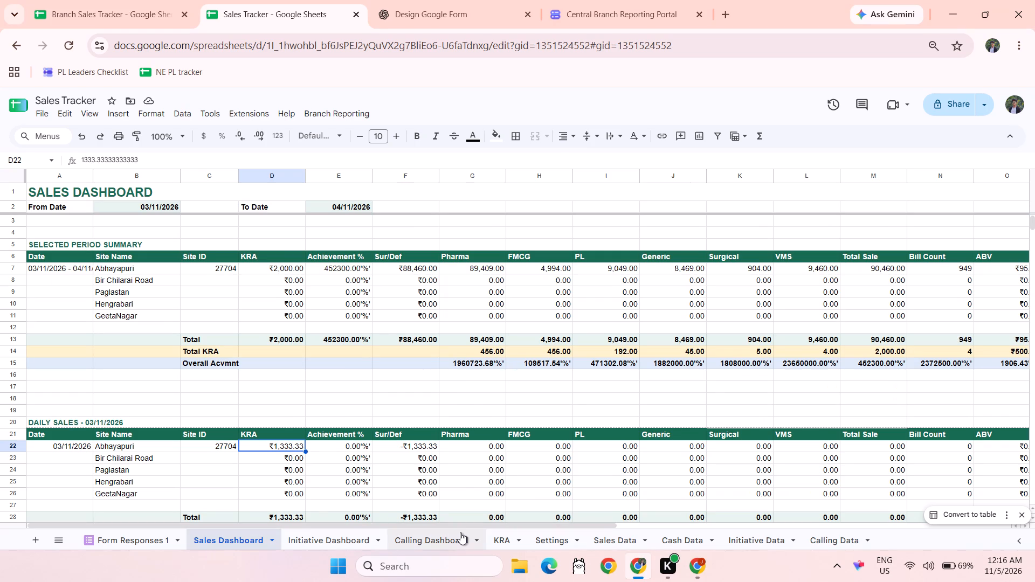
left_click(496, 541)
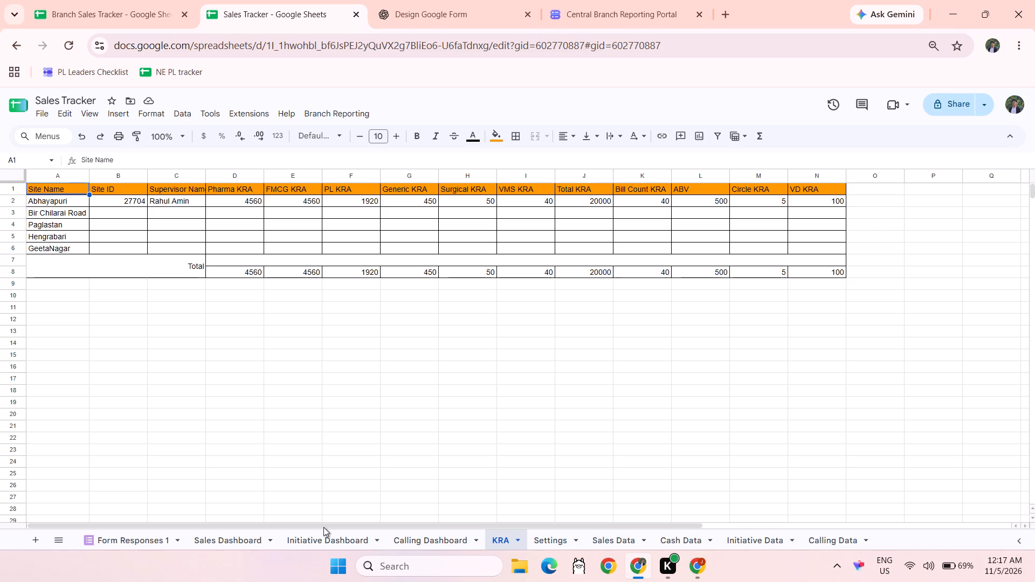
left_click(220, 537)
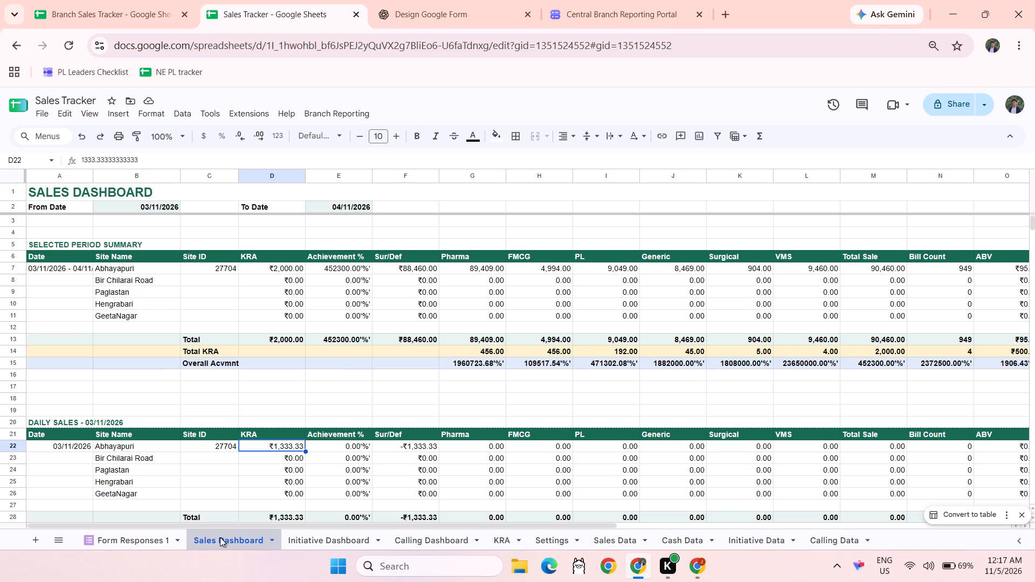
left_click(286, 269)
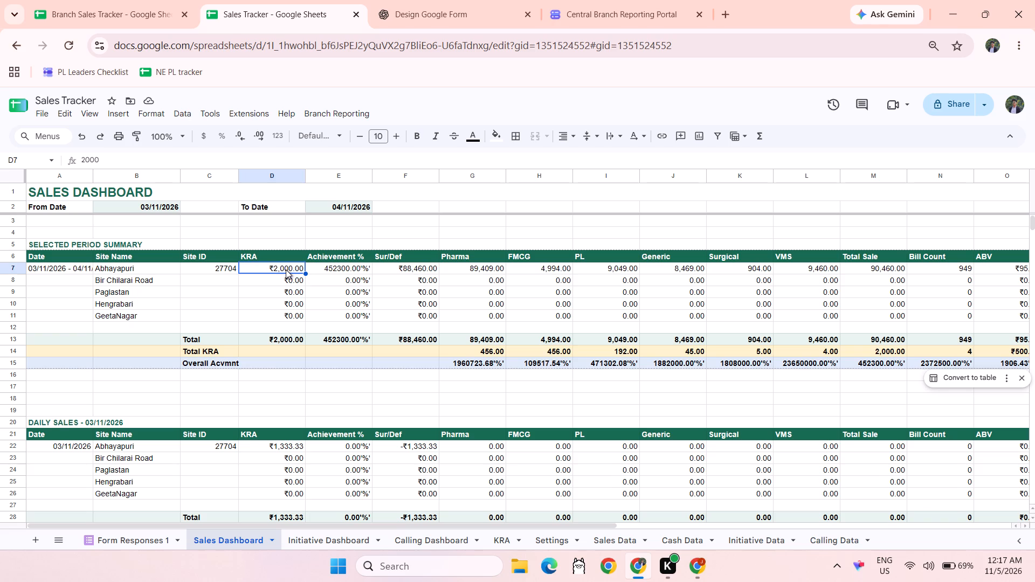
Switch to the Branch Sales Tracker spreadsheet to consult its Sales sheet.
left_click(129, 0)
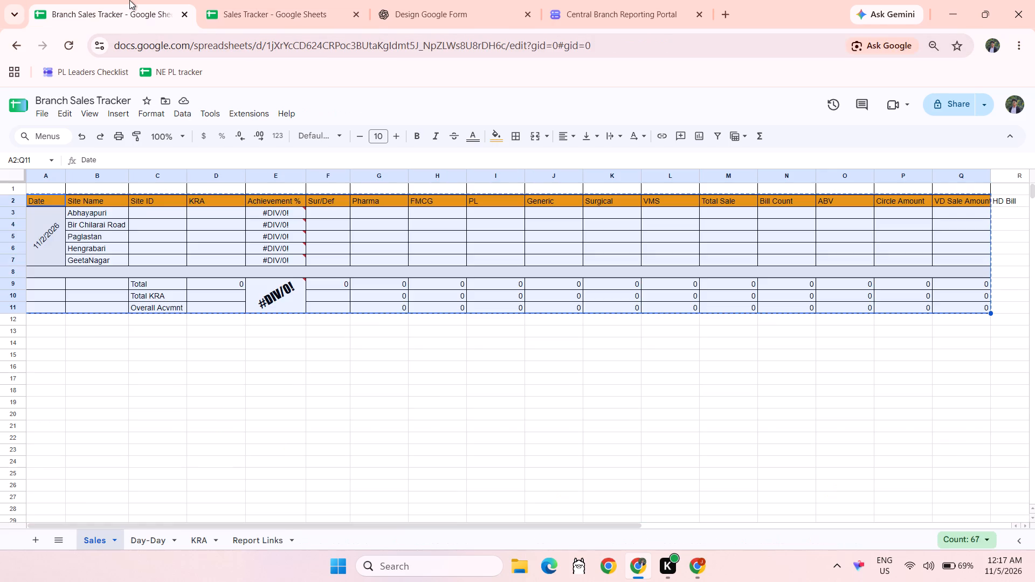
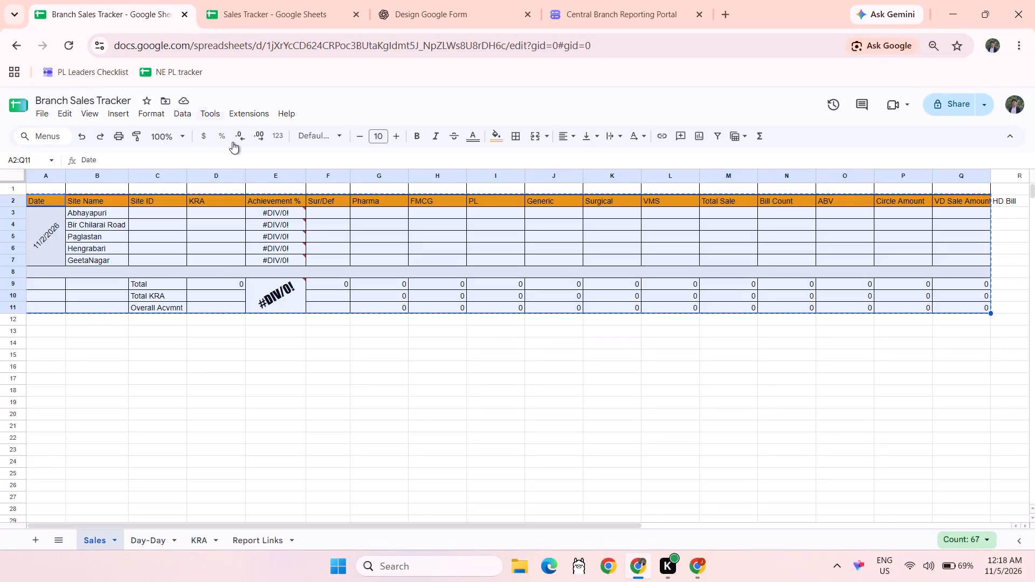
Start another response in the Central Branch Reporting Portal form and open the form for editing.
left_click(610, 3)
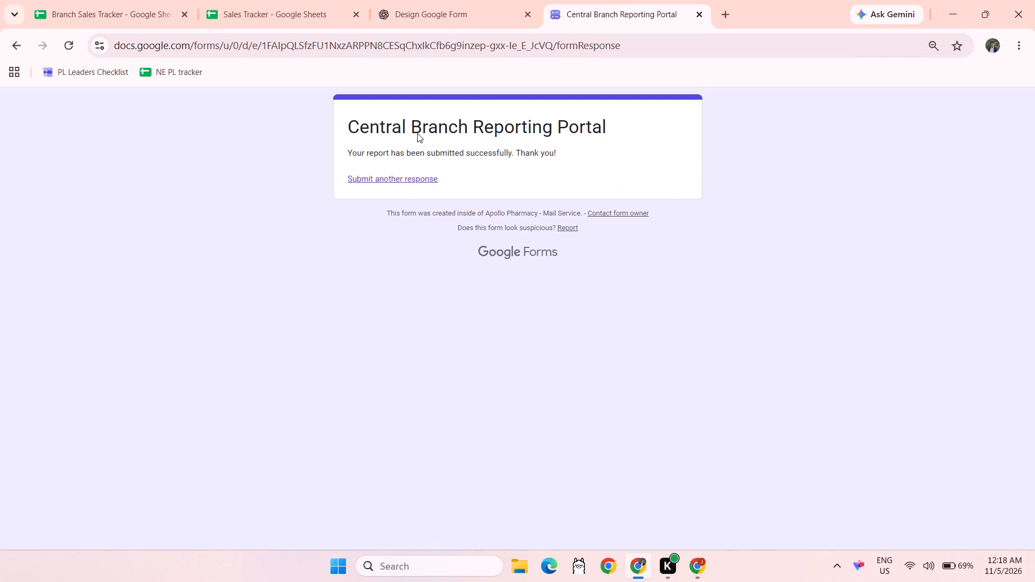
left_click(386, 179)
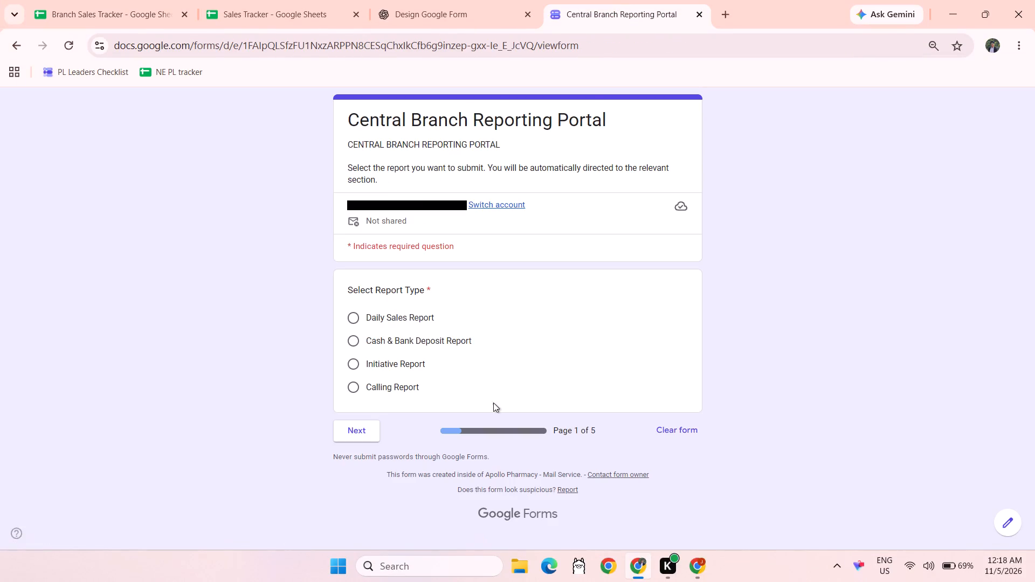
left_click(1010, 527)
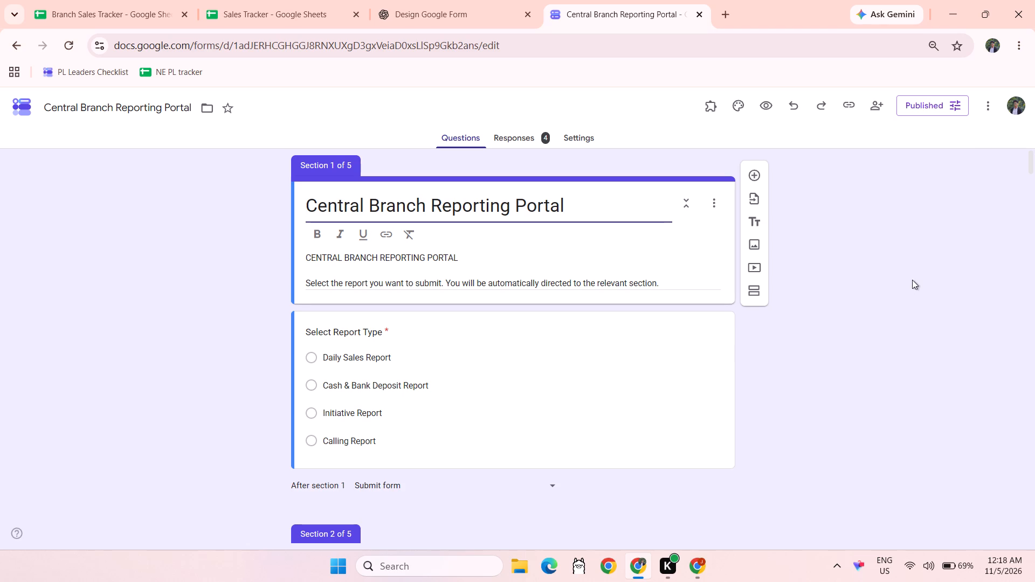
Make a copy of the Central Branch Reporting Portal form named "Reporting Portal" in My Drive.
left_click(993, 100)
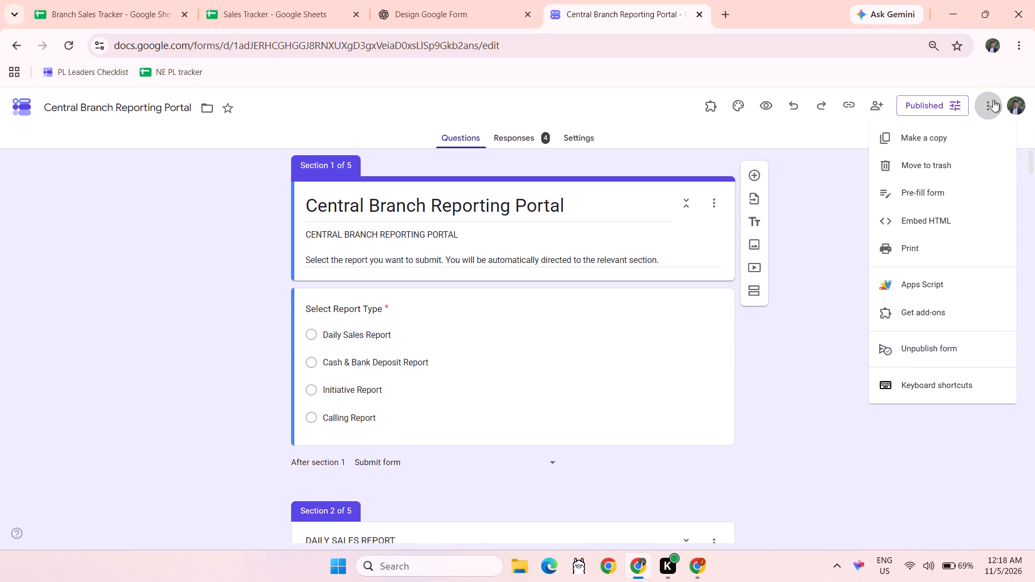
left_click(957, 135)
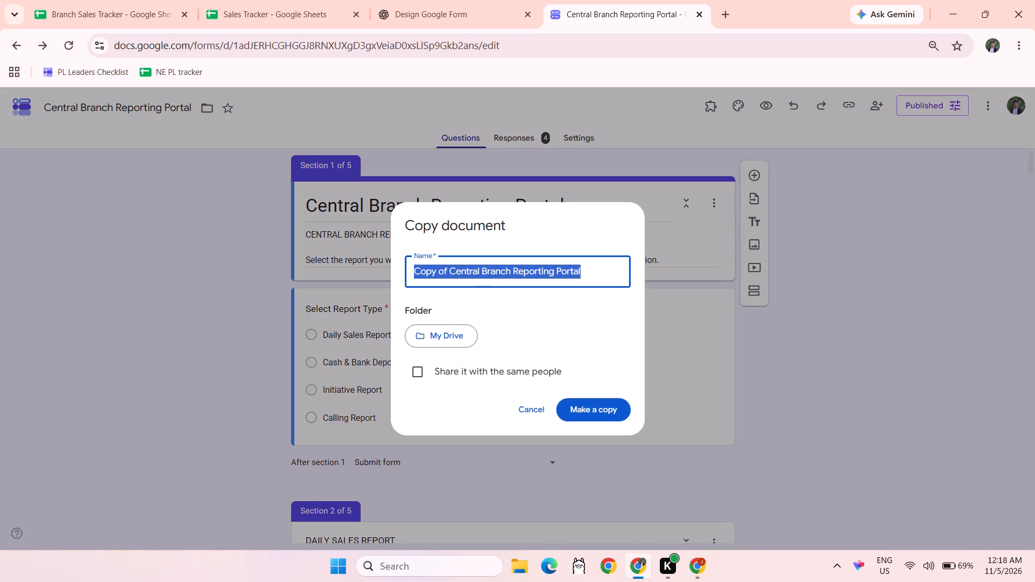
left_click(513, 272)
key("BackSpace")
key("BackSpace")
key("BackSpace")
key("BackSpace")
key("BackSpace")
key("BackSpace")
key("BackSpace")
key("BackSpace")
key("BackSpace")
key("BackSpace")
key("BackSpace")
key("BackSpace")
key("BackSpace")
key("BackSpace")
key("BackSpace")
key("BackSpace")
key("BackSpace")
key("BackSpace")
key("BackSpace")
key("BackSpace")
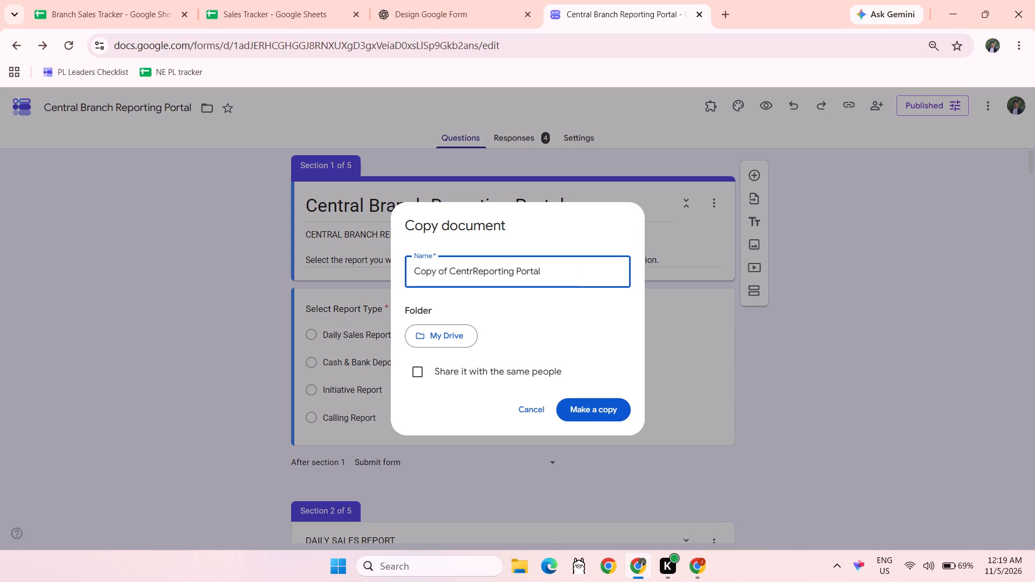
key("Right")
key("Right")
key("Right")
key("Right")
key("Right")
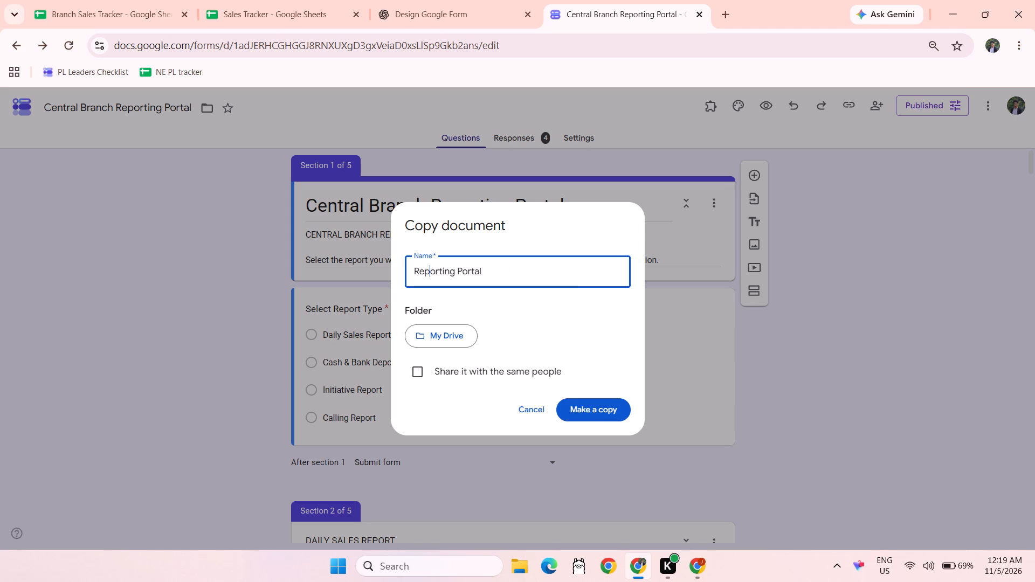
key("Right")
key("Right")
key("Right")
key("Right")
key("Right")
key("Right")
key("Right")
key("Right")
key("Right")
key("Right")
key("Right")
key("Right")
key("Right")
key("Right")
key("Right")
key("Right")
key("Right")
key("Right")
left_click(600, 412)
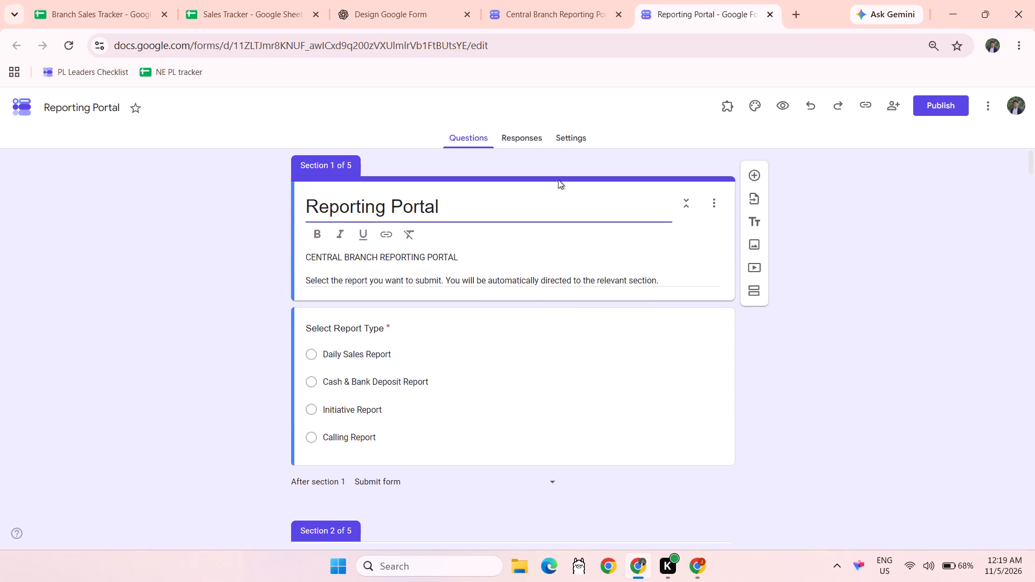
Link the Reporting Portal form's responses to a new spreadsheet named "Reporting Portal (Responses)".
left_click(540, 142)
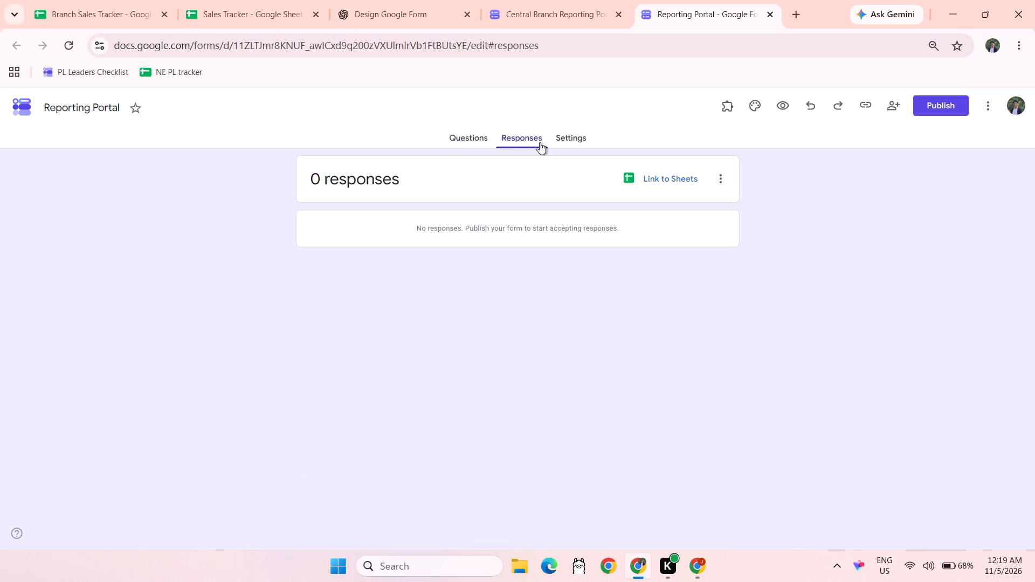
left_click(91, 10)
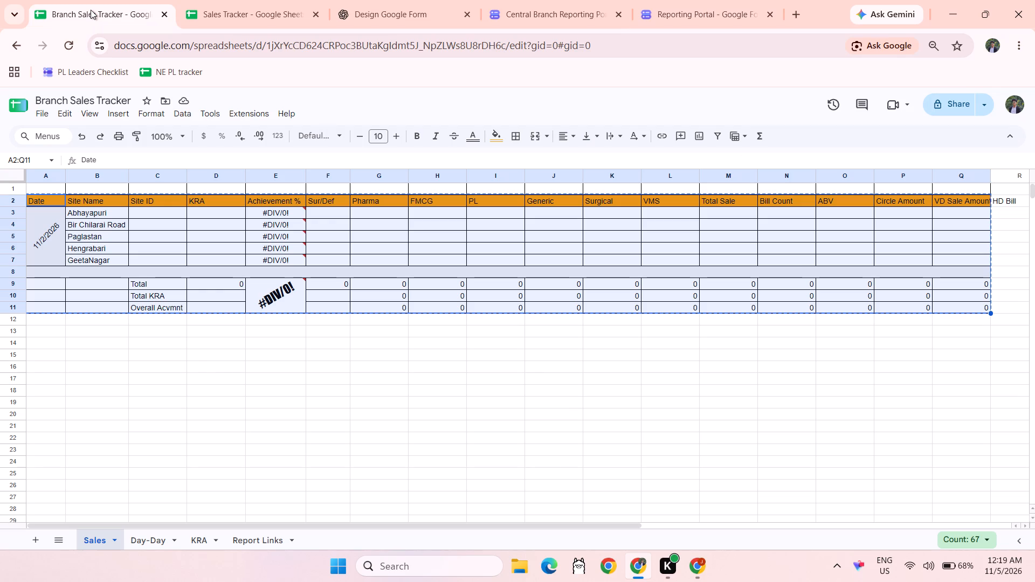
left_click(245, 447)
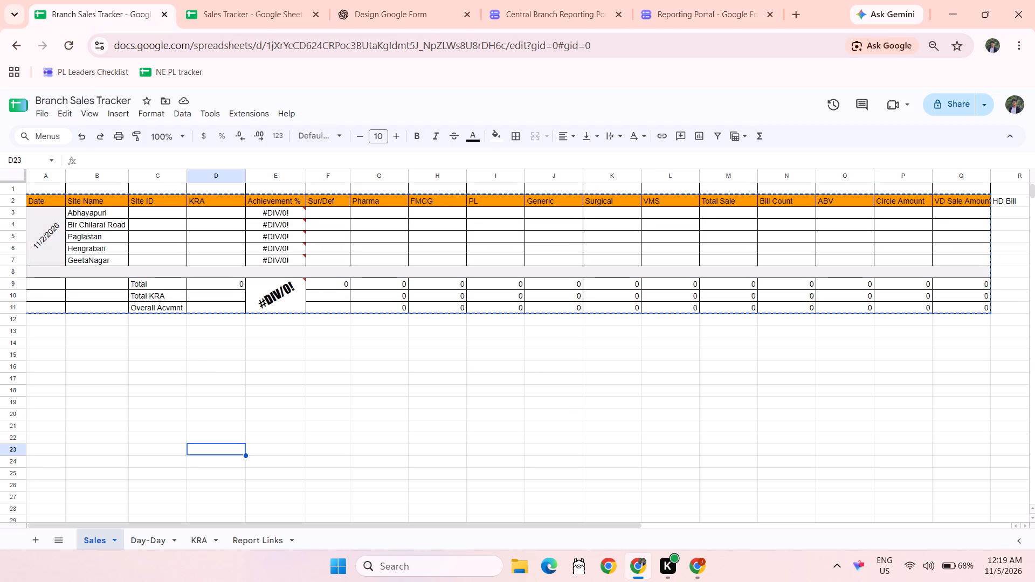
left_click(655, 10)
left_click(659, 173)
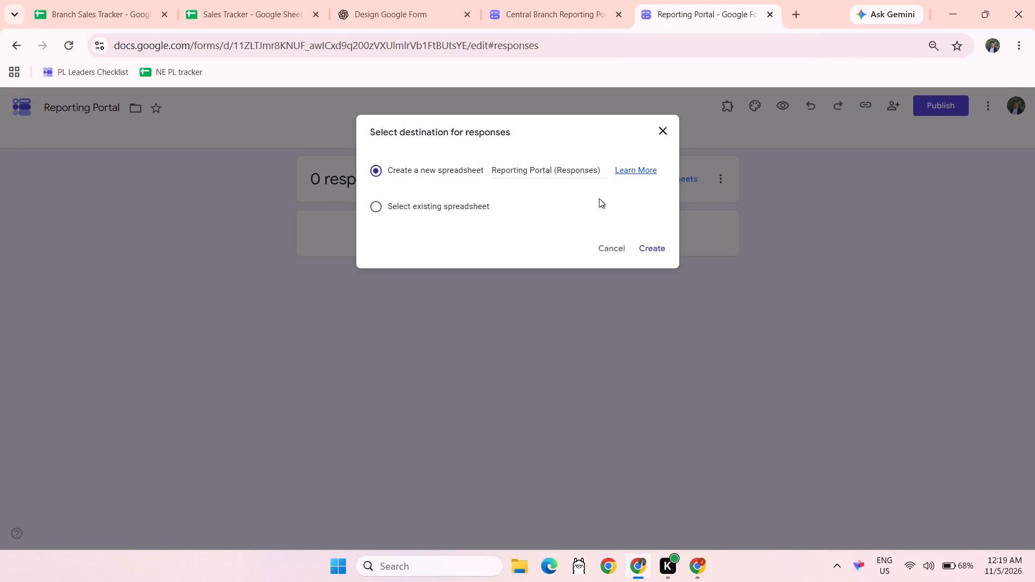
left_click(647, 248)
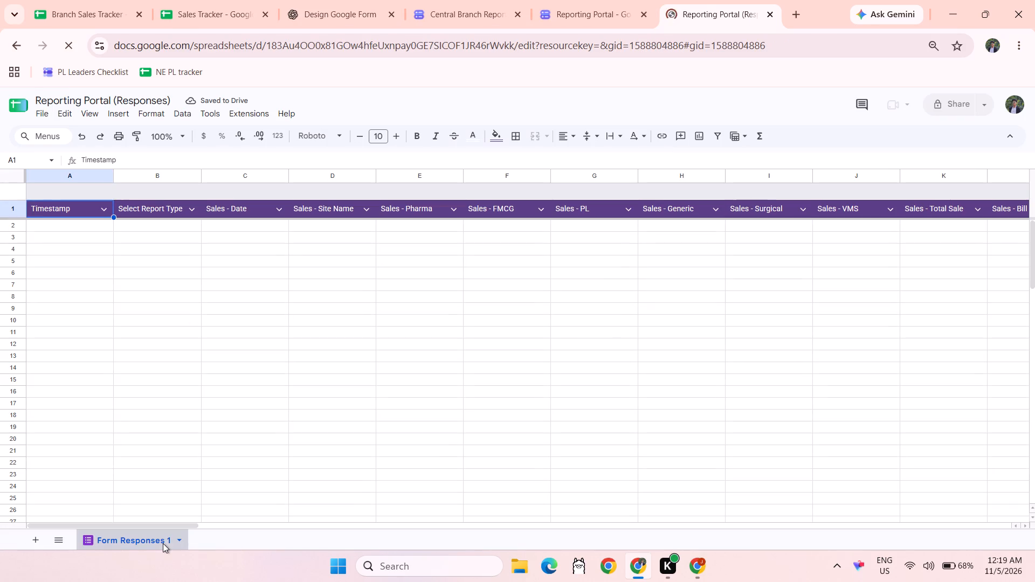
Add a blank sheet to the Reporting Portal (Responses) spreadsheet.
left_click(40, 544)
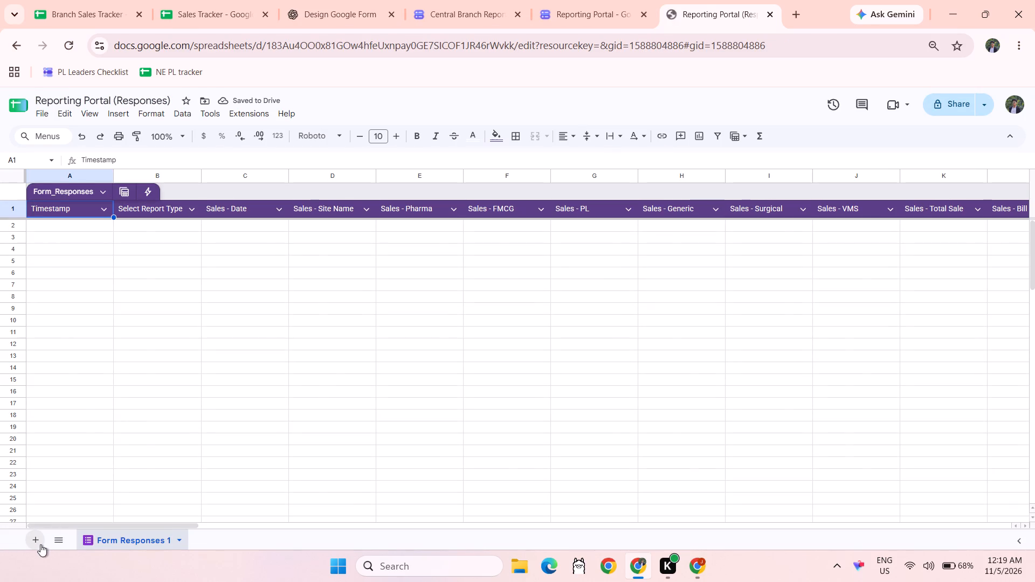
Copy range A1:Q11 from the Branch Sales Tracker's Sales sheet into the new blank sheet of Reporting Portal (Responses), starting at A1.
left_click(70, 0)
left_click(154, 407)
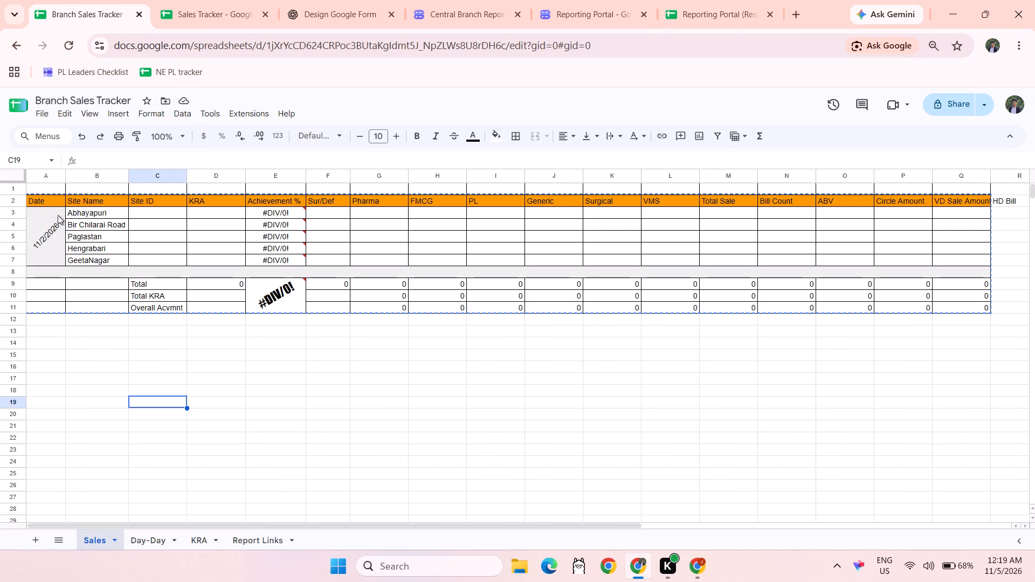
left_click(42, 186)
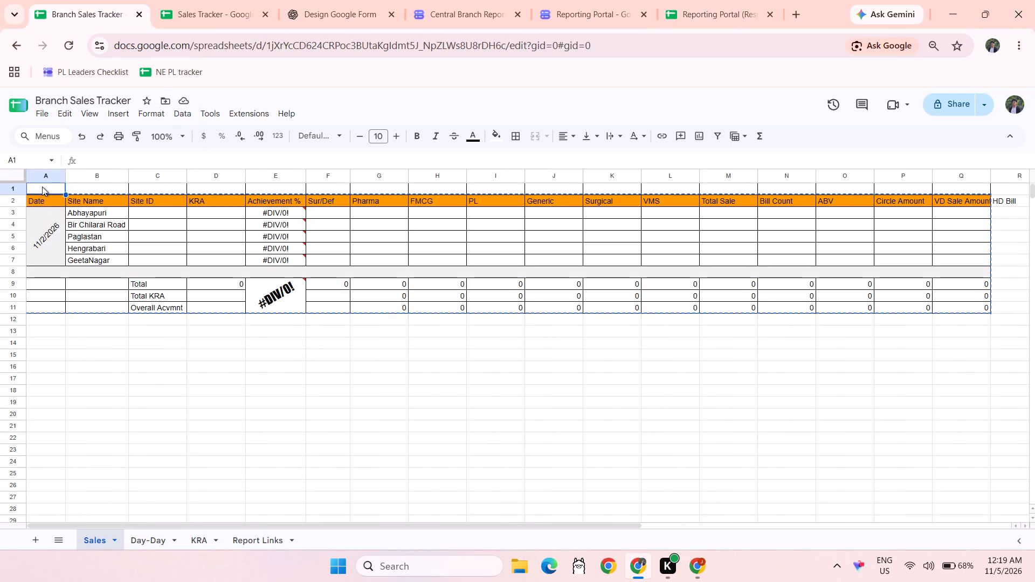
key("shift+Down")
key("shift+Down")
key("shift+Down")
key("shift+Down")
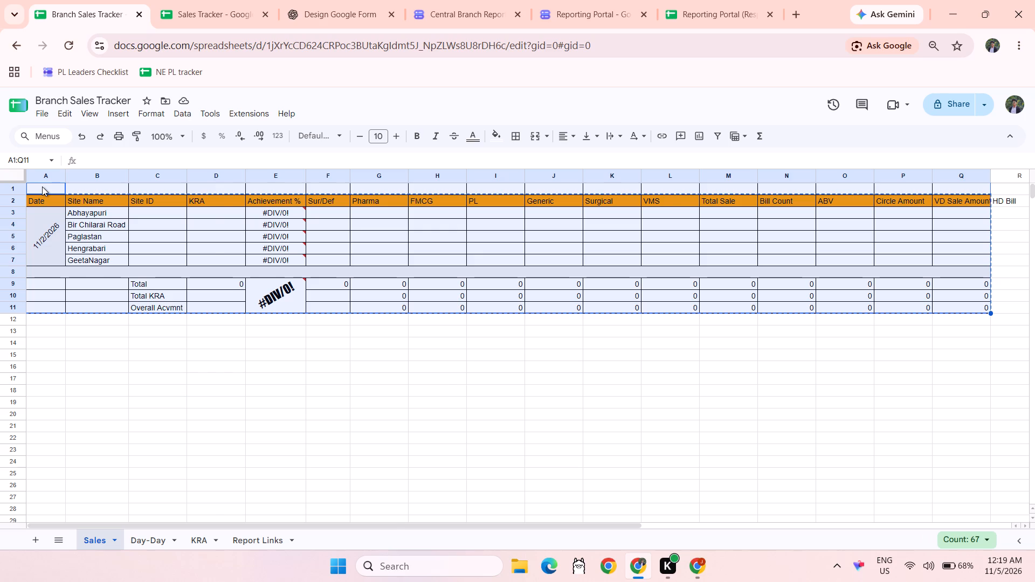
key("ctrl+shift+Right")
key("ctrl+c")
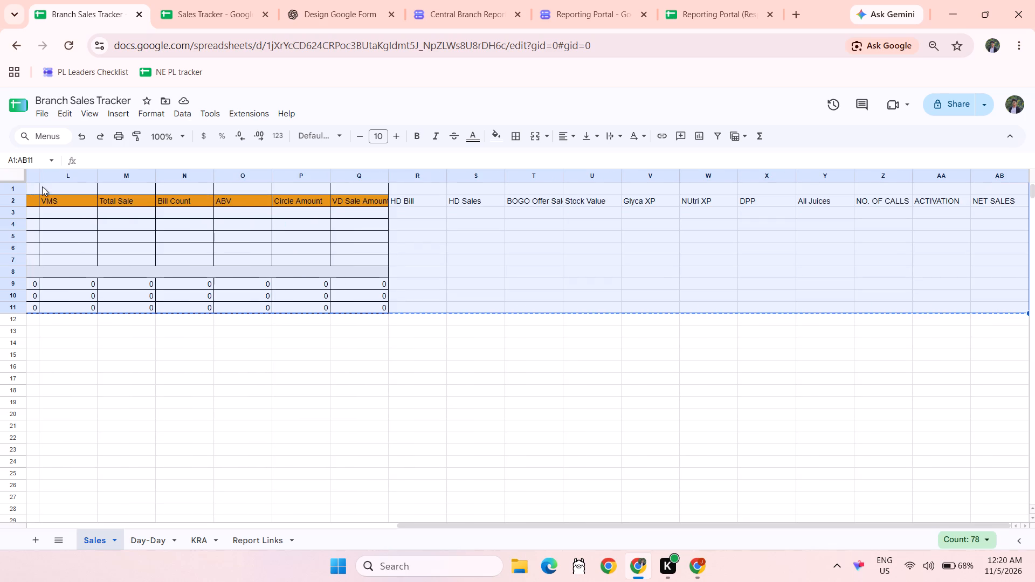
key("ctrl+shift+Left")
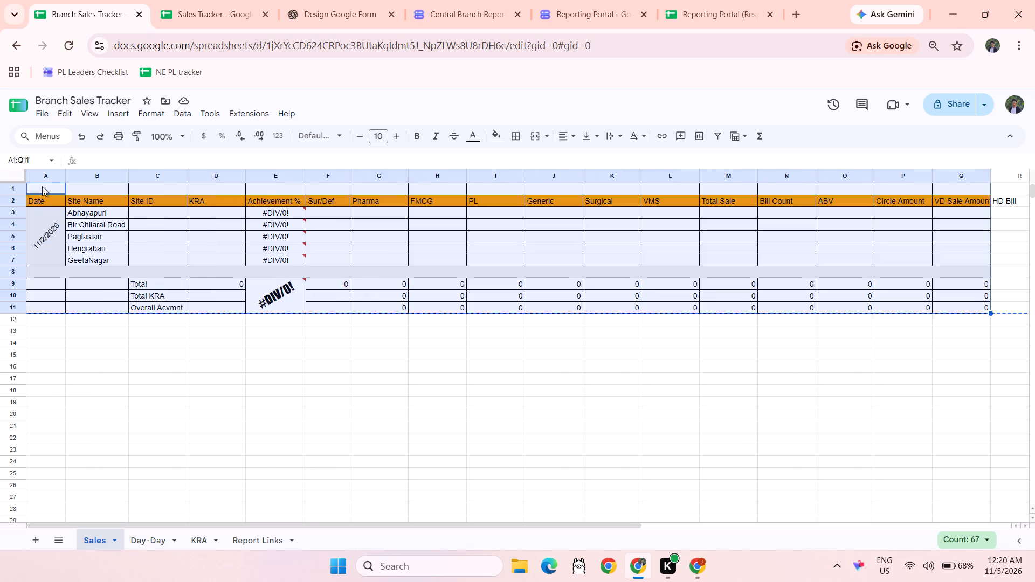
key("shift+Down")
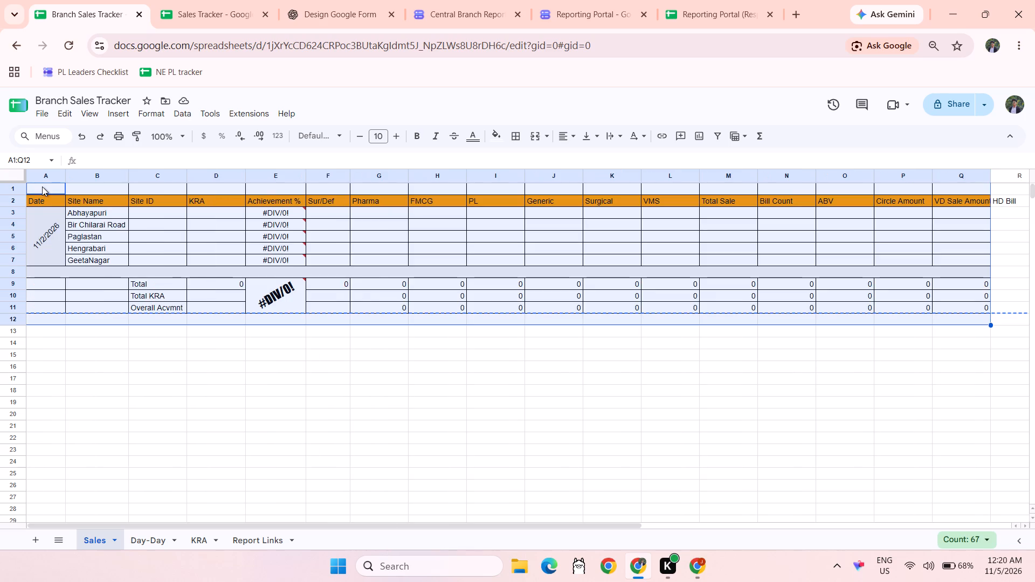
key("shift+Up")
key("shift+Right")
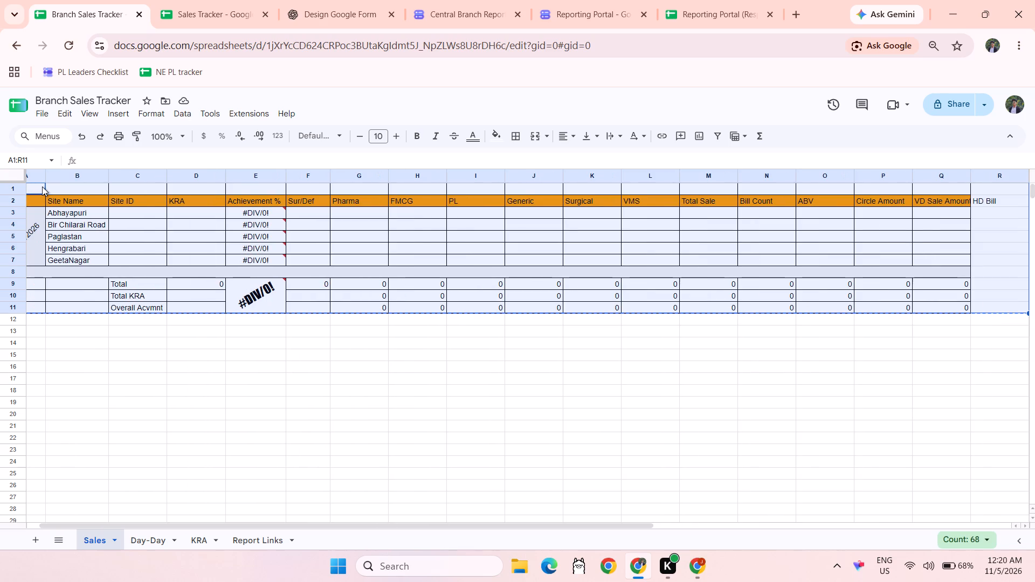
key("shift+Left")
key("ctrl+c")
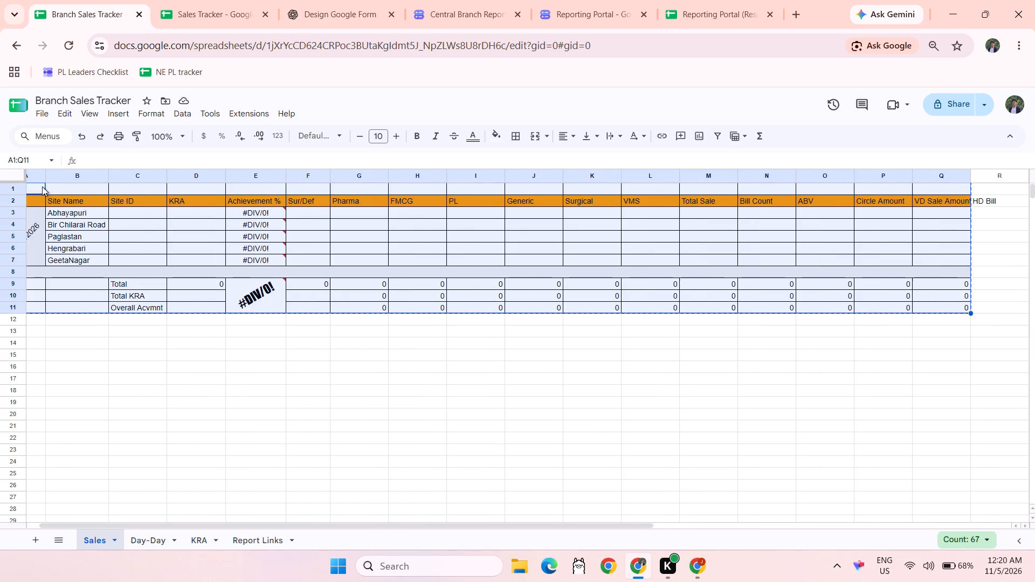
left_click(744, 20)
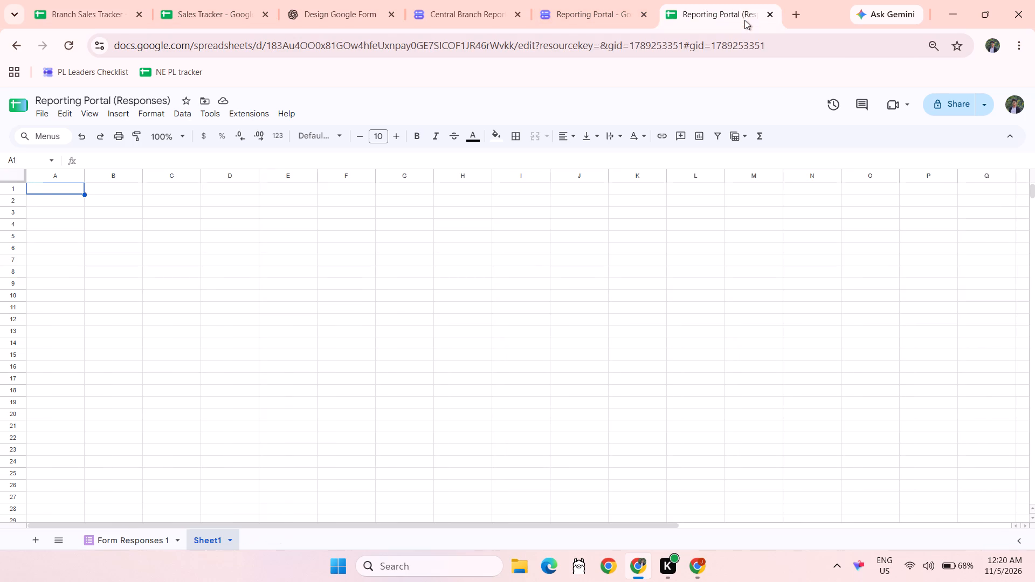
key("ctrl+v")
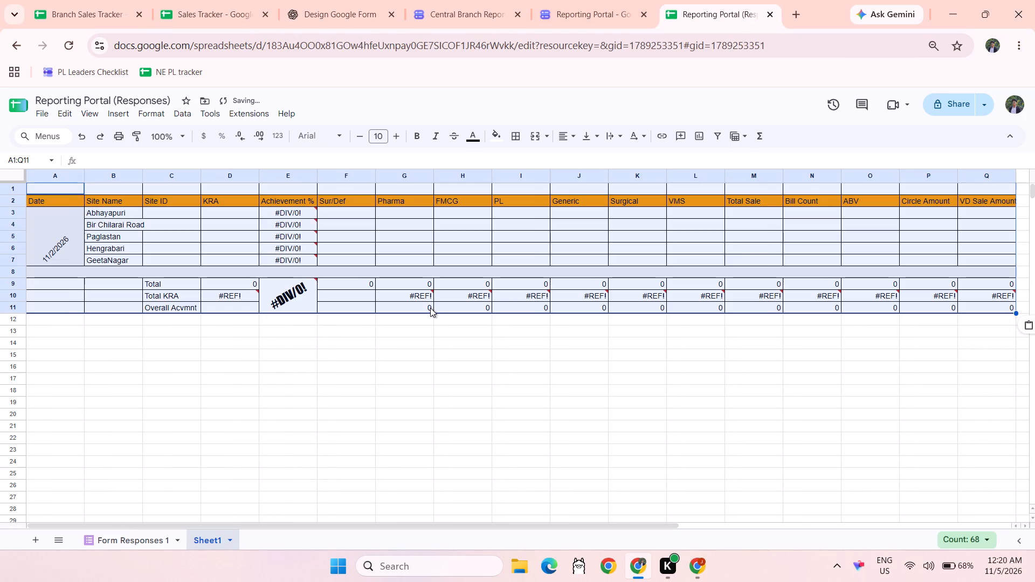
Rename the sheet holding the pasted sales table as "Sales".
left_click(229, 539)
left_click(232, 395)
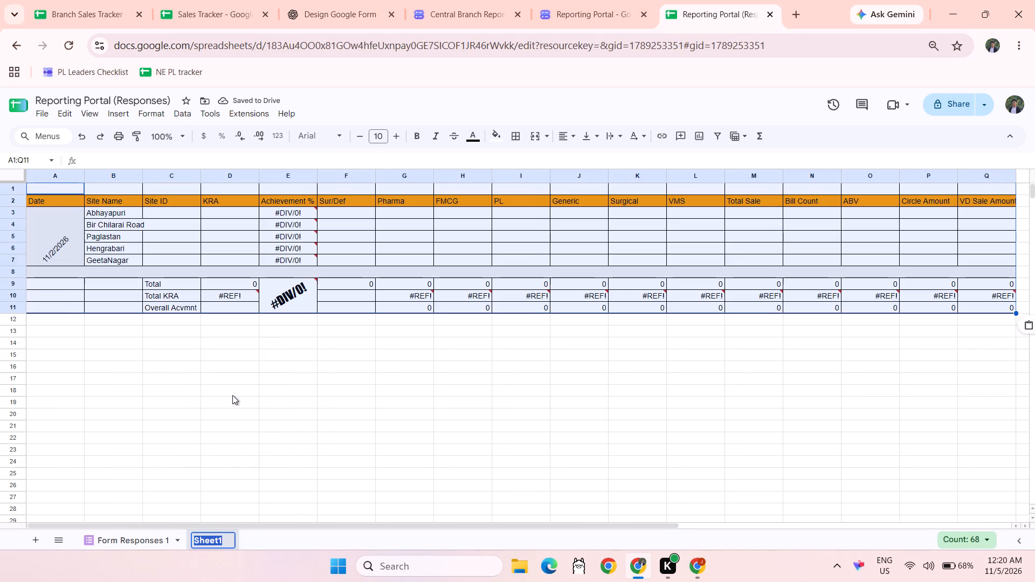
type("SAles")
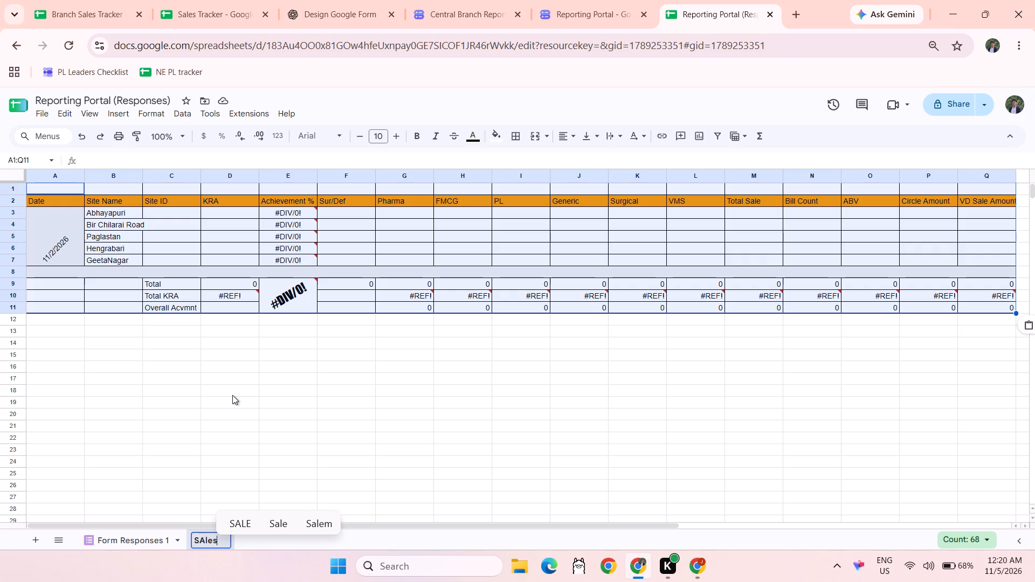
key("BackSpace")
key("BackSpace")
key("BackSpace")
key("BackSpace")
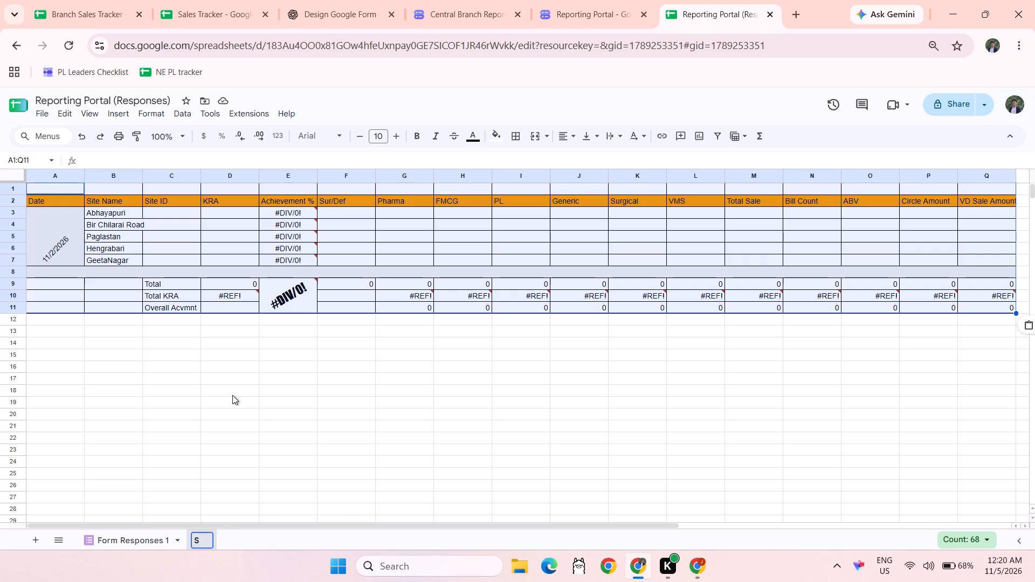
type("ales")
key("Tab")
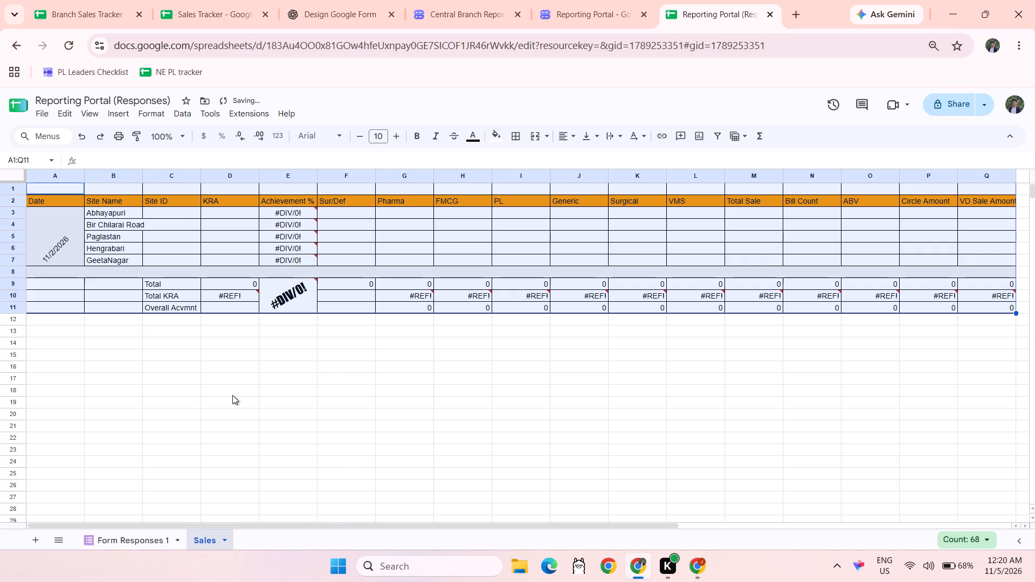
Add a blank sheet to Reporting Portal (Responses) and name it "Day by Day".
left_click(33, 536)
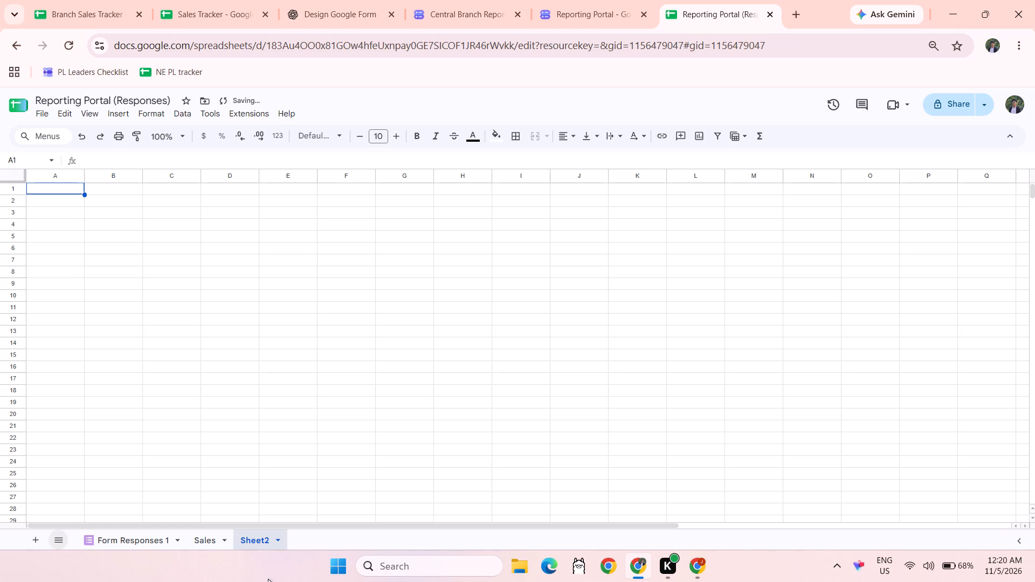
left_click(281, 542)
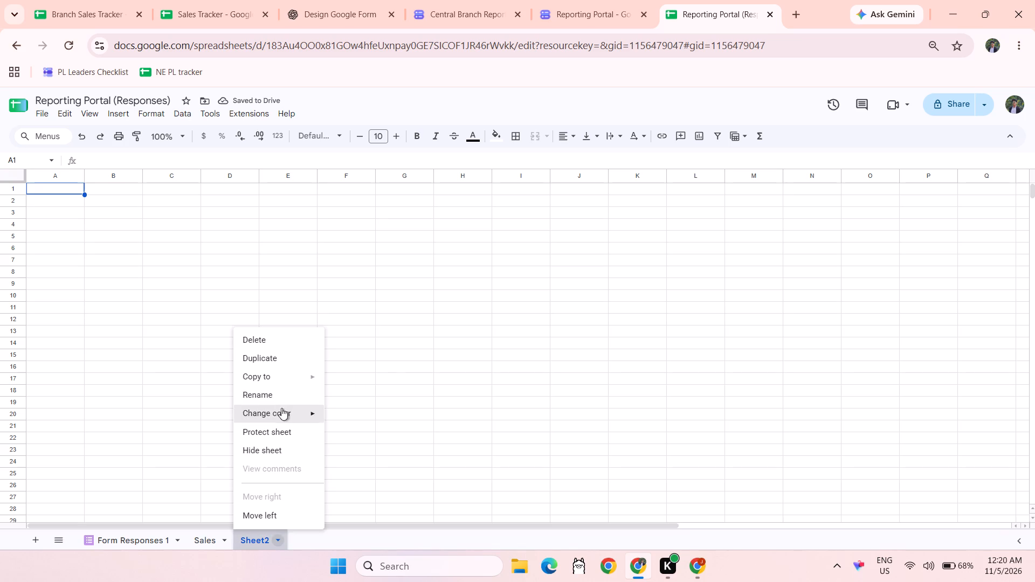
left_click(270, 396)
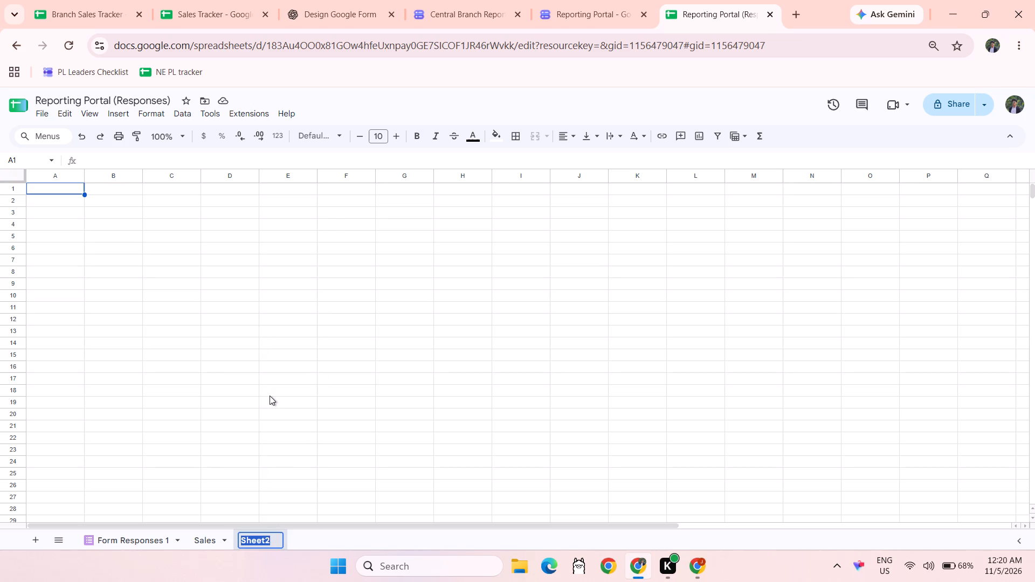
type("Da")
key("y")
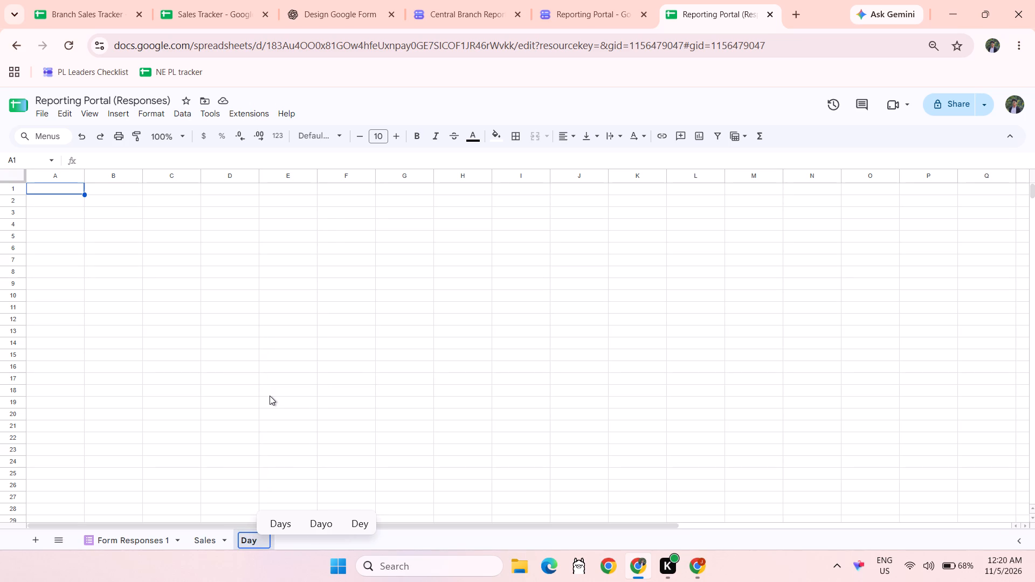
key("space")
type("by DAy")
key("BackSpace")
key("BackSpace")
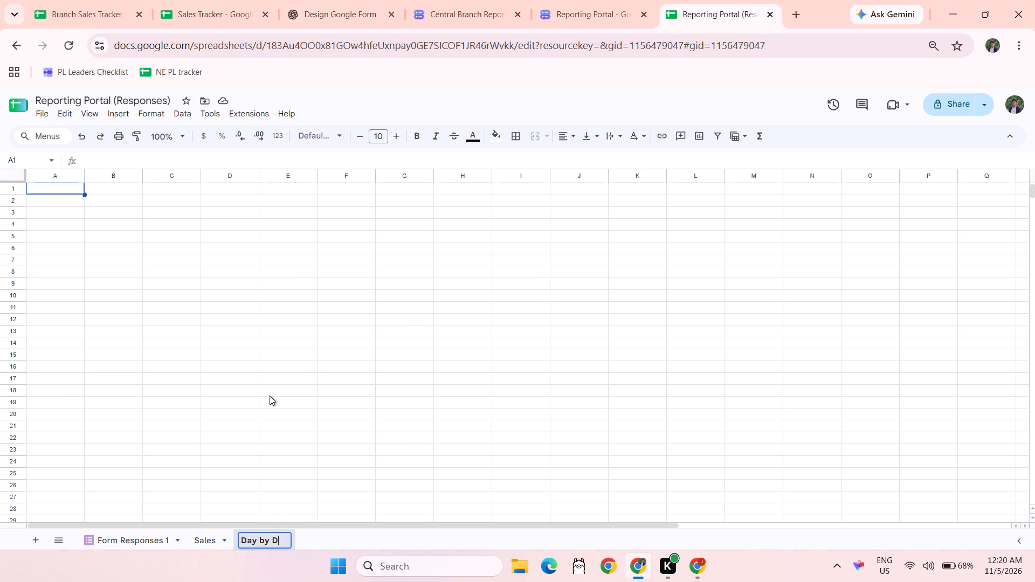
type("ay")
key("Tab")
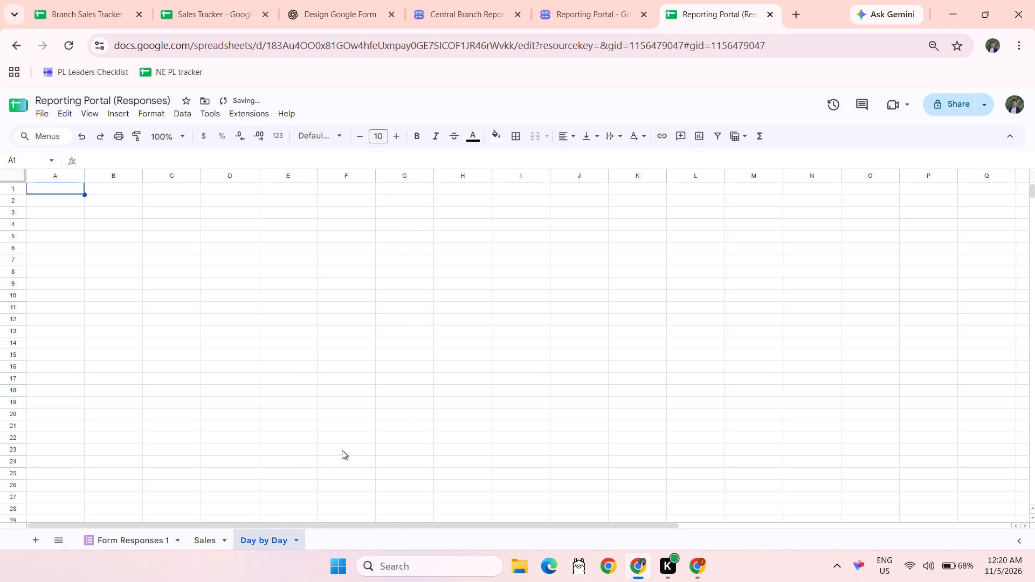
Add another blank sheet to Reporting Portal (Responses) and name it "KRA".
left_click(40, 539)
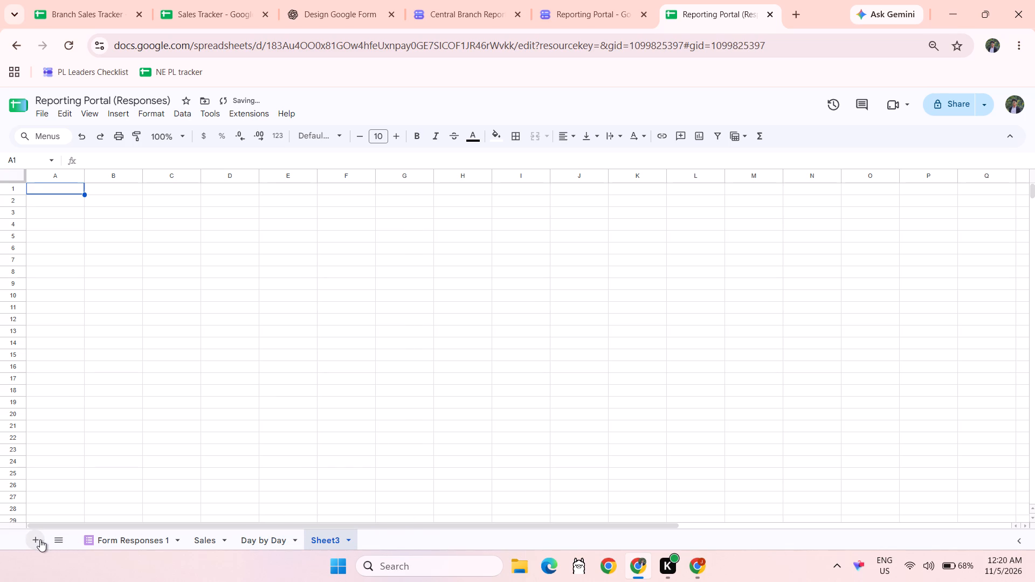
left_click(344, 543)
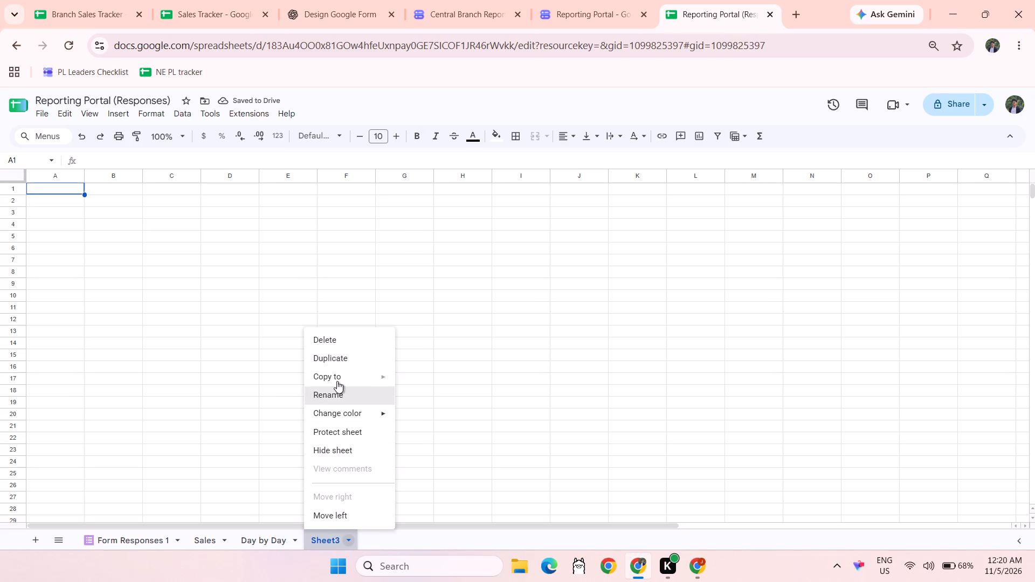
left_click(336, 390)
type("KRA")
key("Tab")
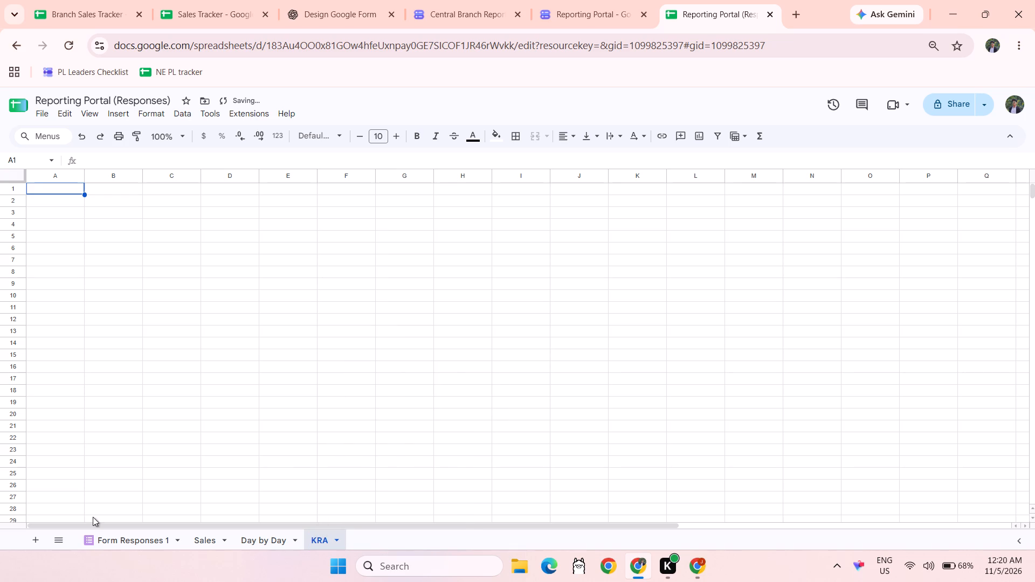
Copy range A1:N8 from the Sales Tracker's KRA sheet into the new KRA sheet of Reporting Portal (Responses), starting at A1.
left_click(93, 11)
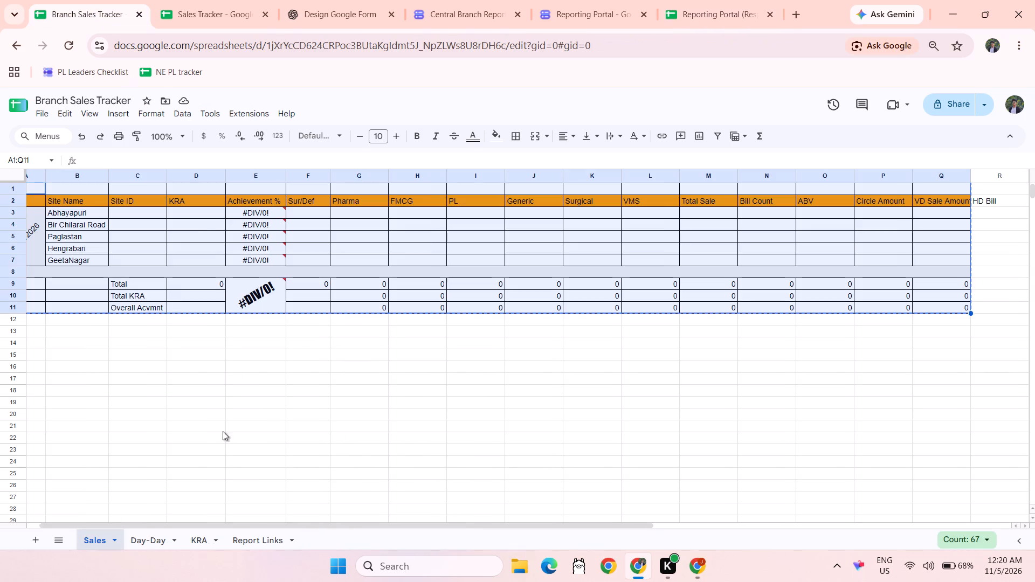
left_click(196, 537)
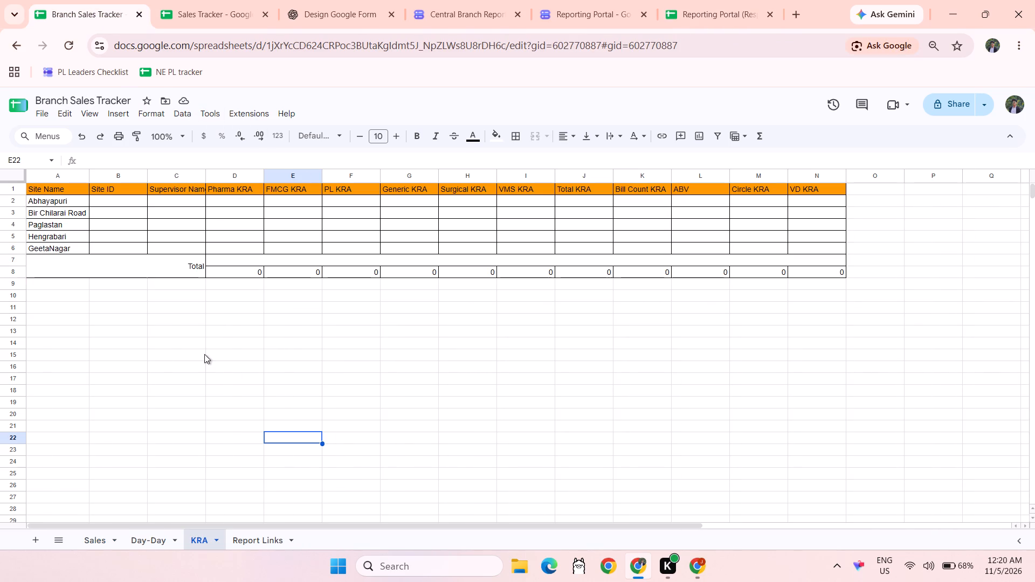
left_click(212, 0)
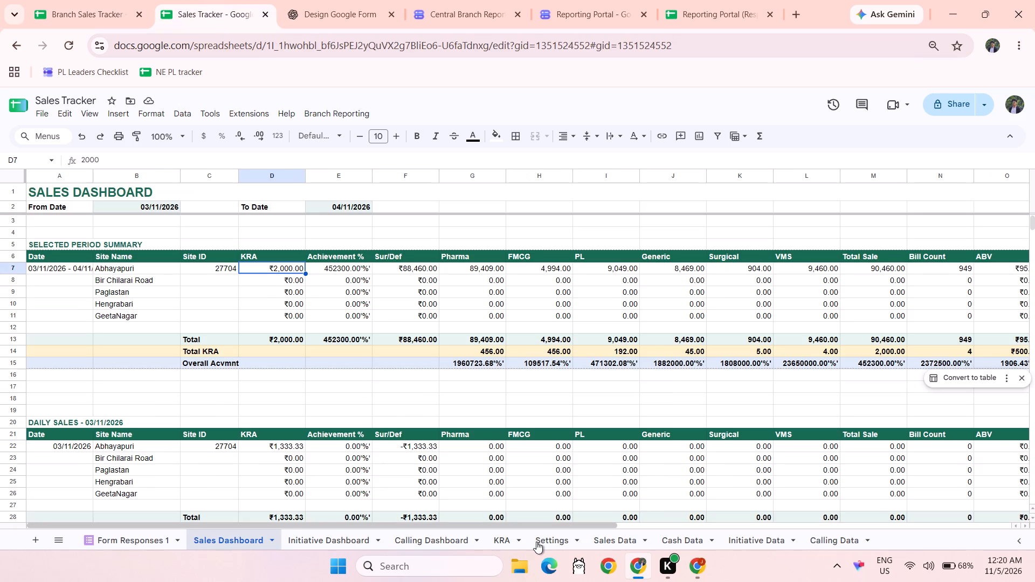
left_click(510, 540)
scroll(365, 382, "up", 2)
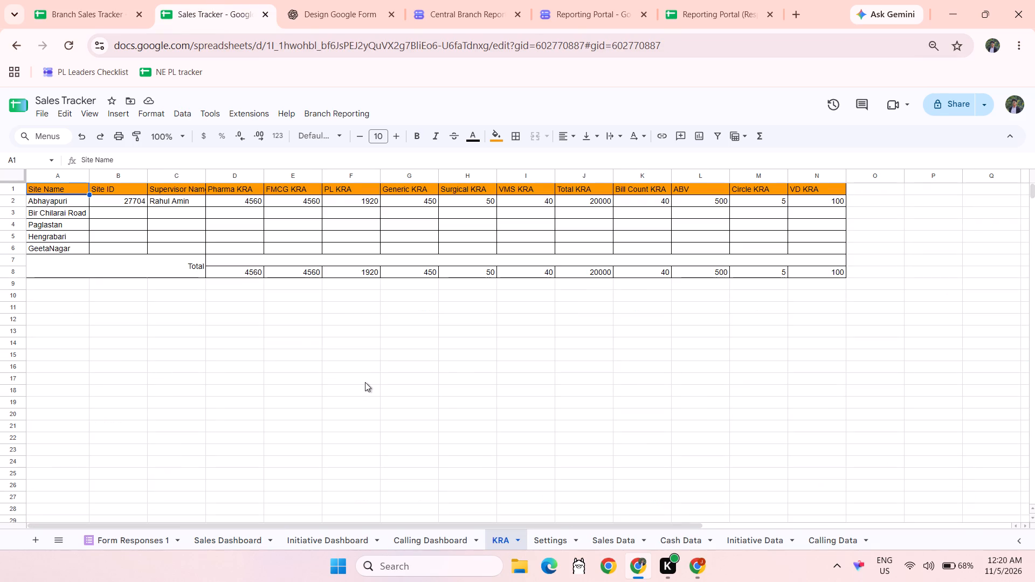
left_click(106, 304)
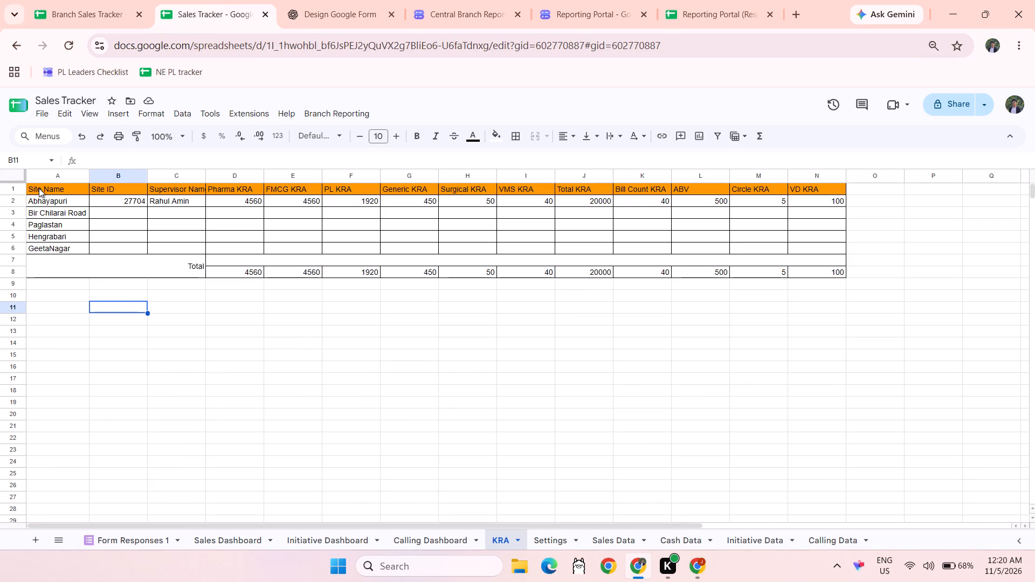
left_click(39, 188)
key("ctrl+shift+Down")
key("ctrl+shift+Right")
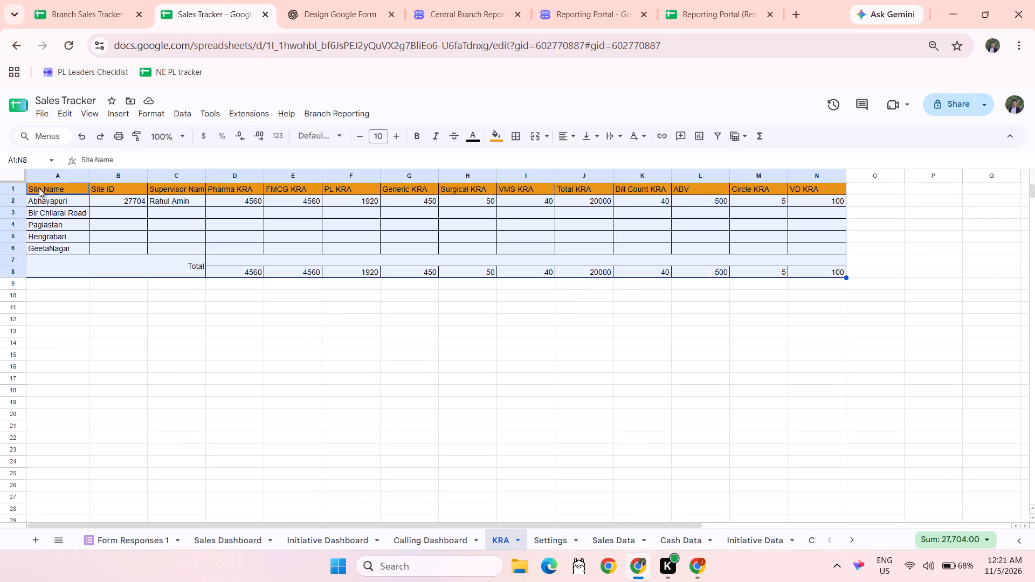
key("ctrl+c")
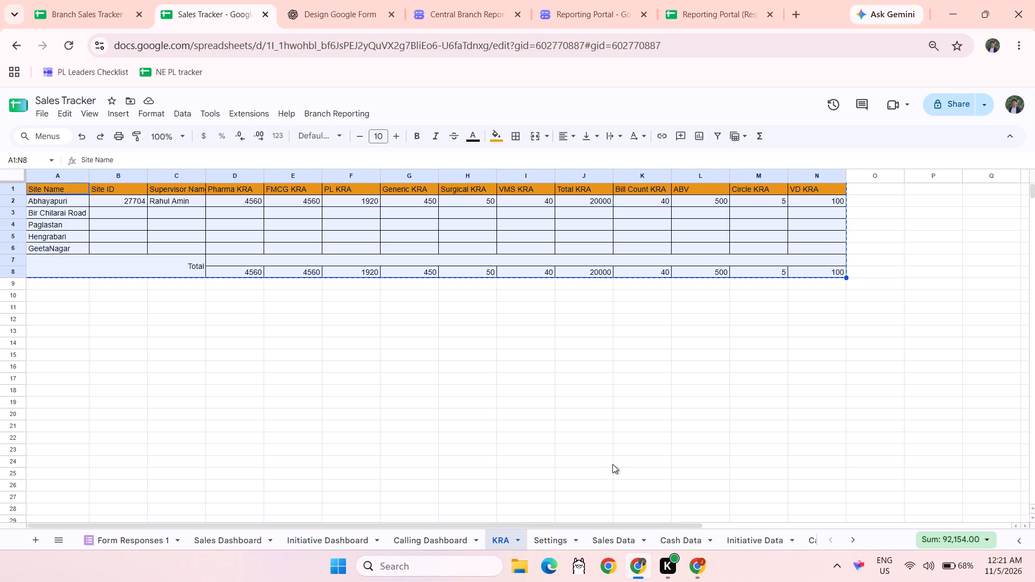
left_click(732, 4)
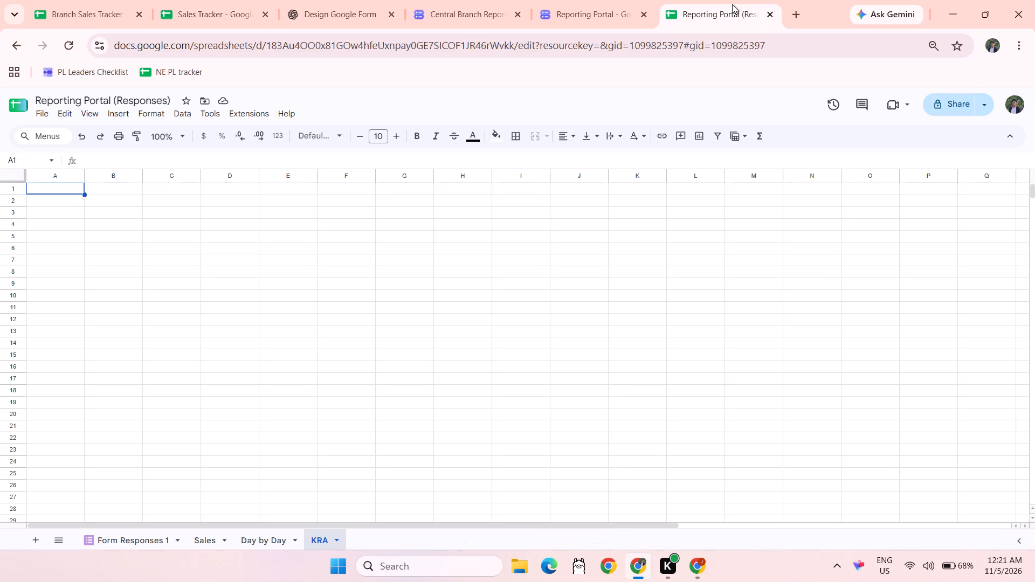
key("ctrl+v")
Increase the height of row 1 above the table headers on the Sales sheet of Reporting Portal (Responses).
left_click(149, 541)
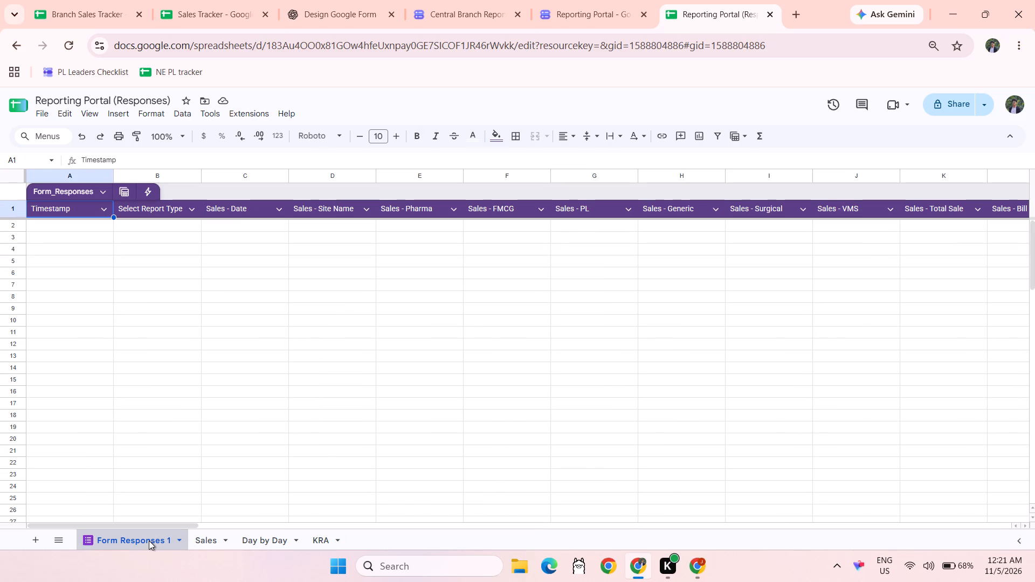
left_click(208, 546)
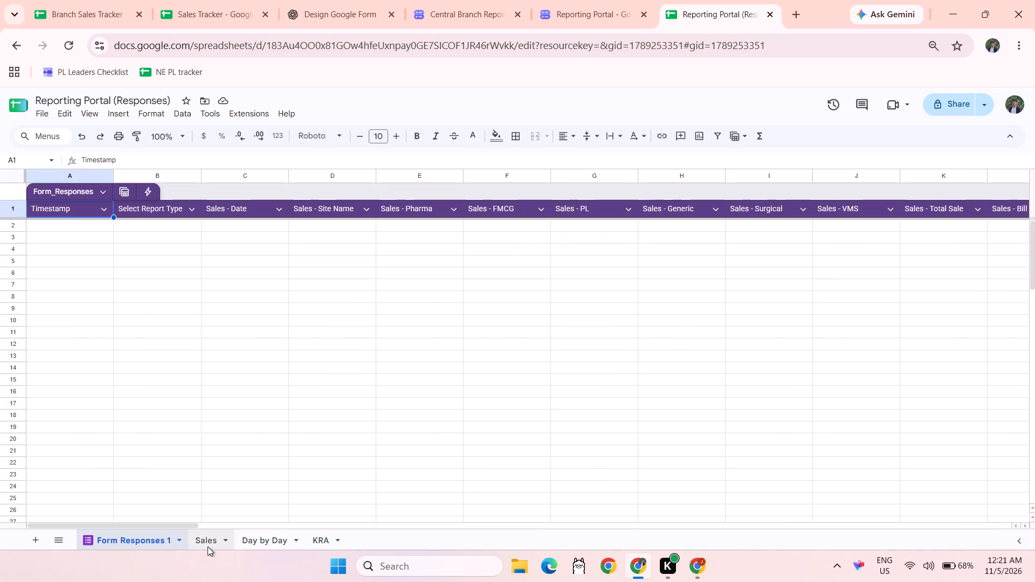
left_click(263, 467)
scroll(263, 467, "up", 1)
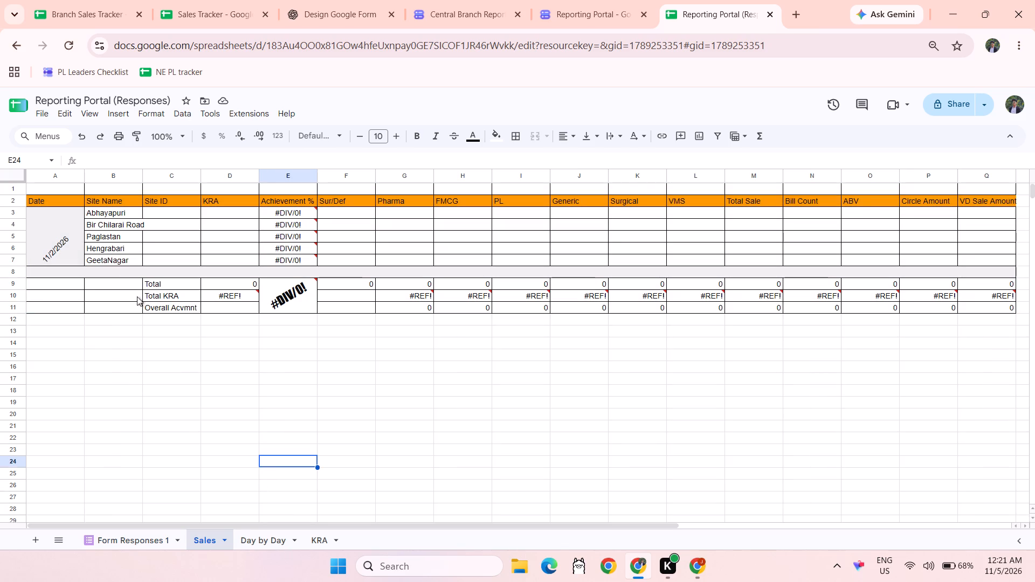
left_click(118, 188)
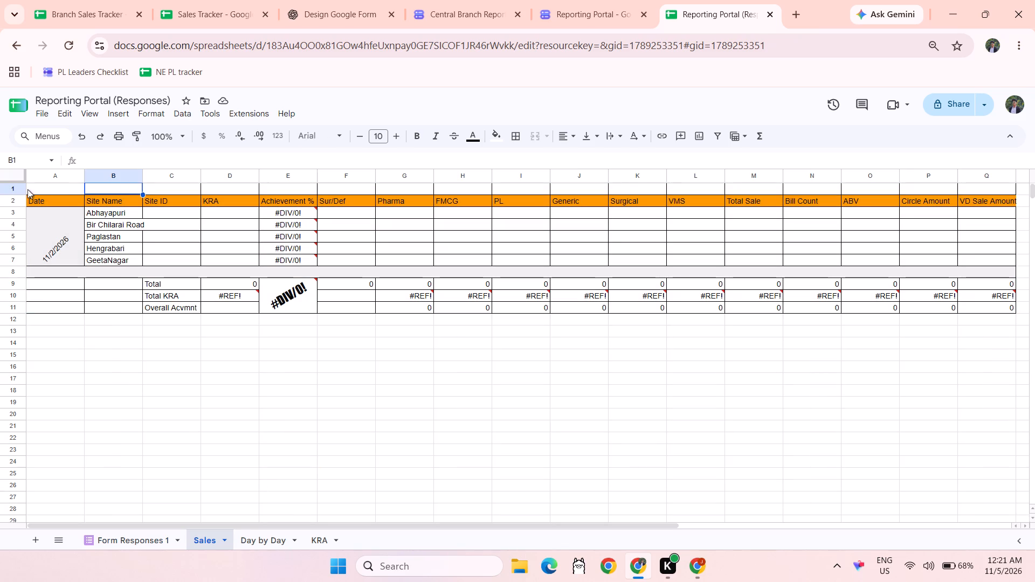
left_click(10, 177)
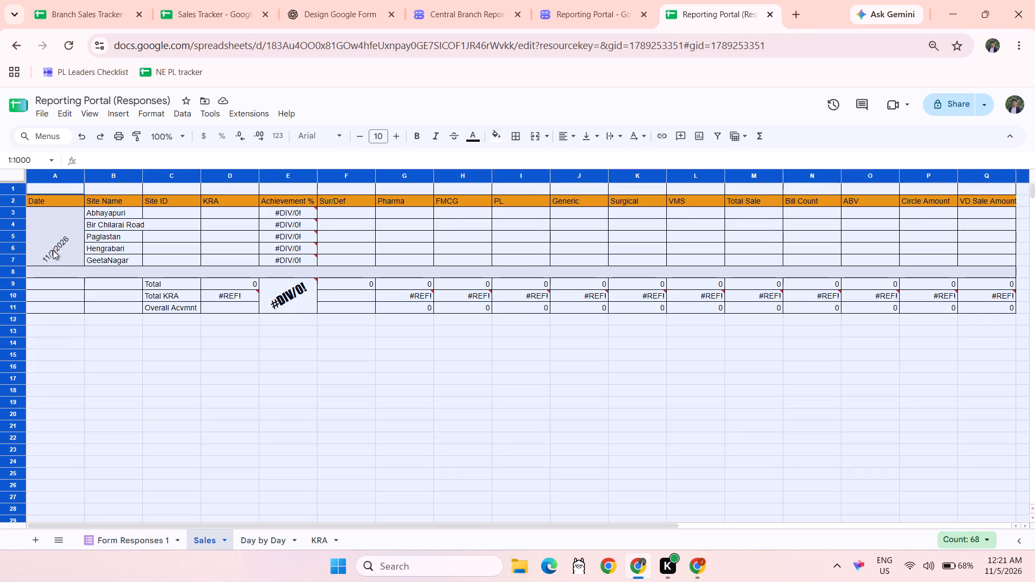
left_click(107, 352)
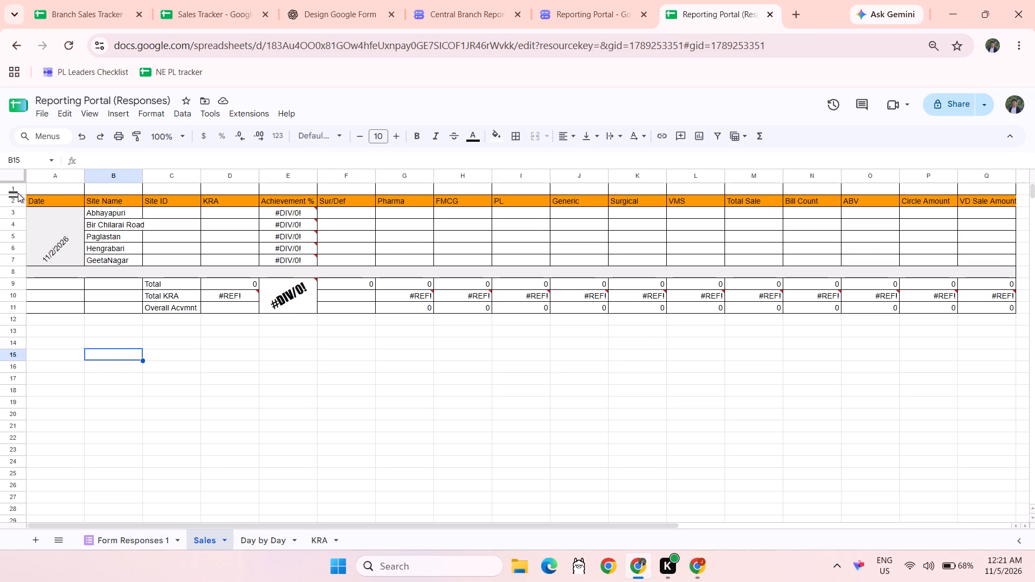
left_click_drag(15, 193, 12, 206)
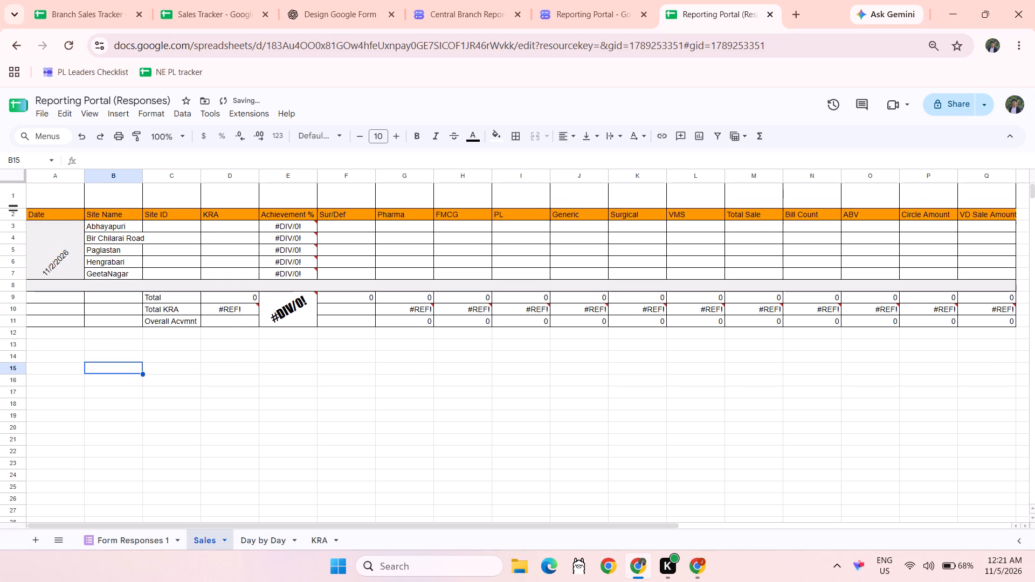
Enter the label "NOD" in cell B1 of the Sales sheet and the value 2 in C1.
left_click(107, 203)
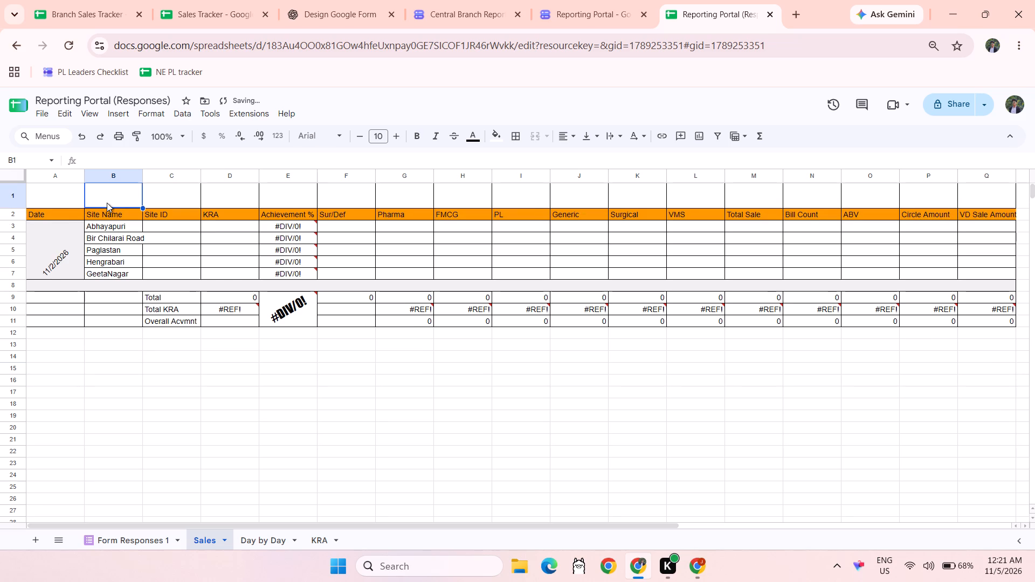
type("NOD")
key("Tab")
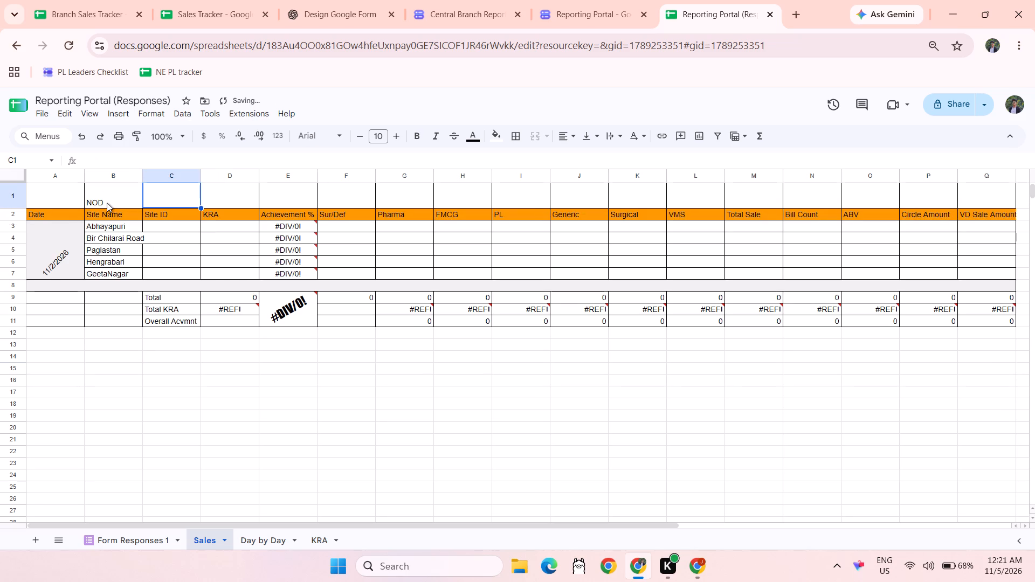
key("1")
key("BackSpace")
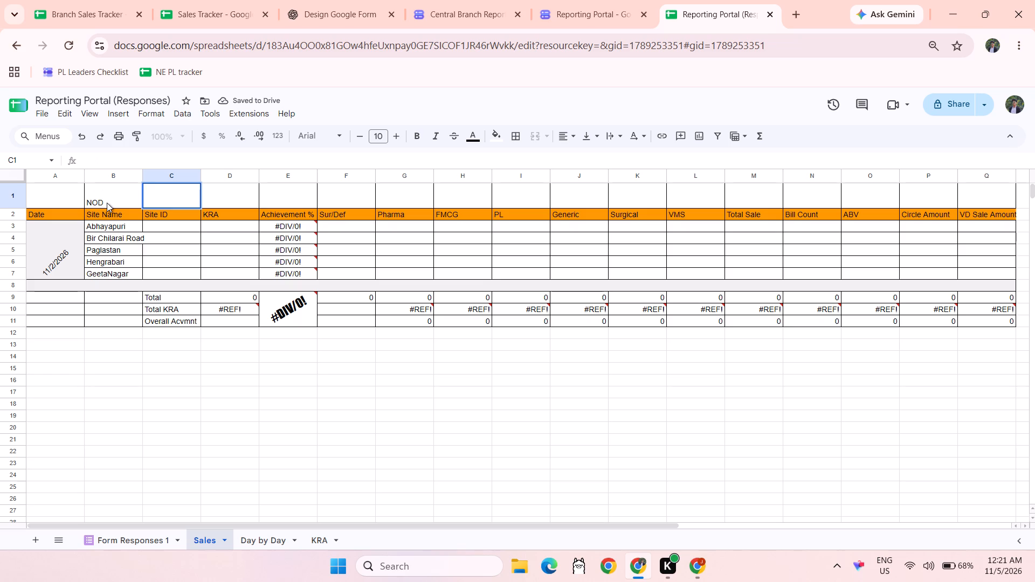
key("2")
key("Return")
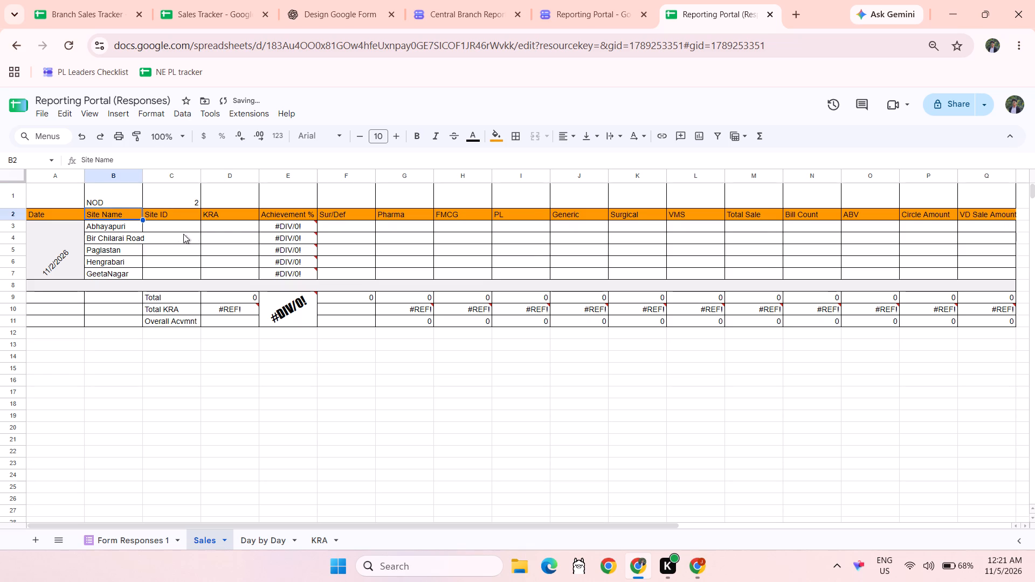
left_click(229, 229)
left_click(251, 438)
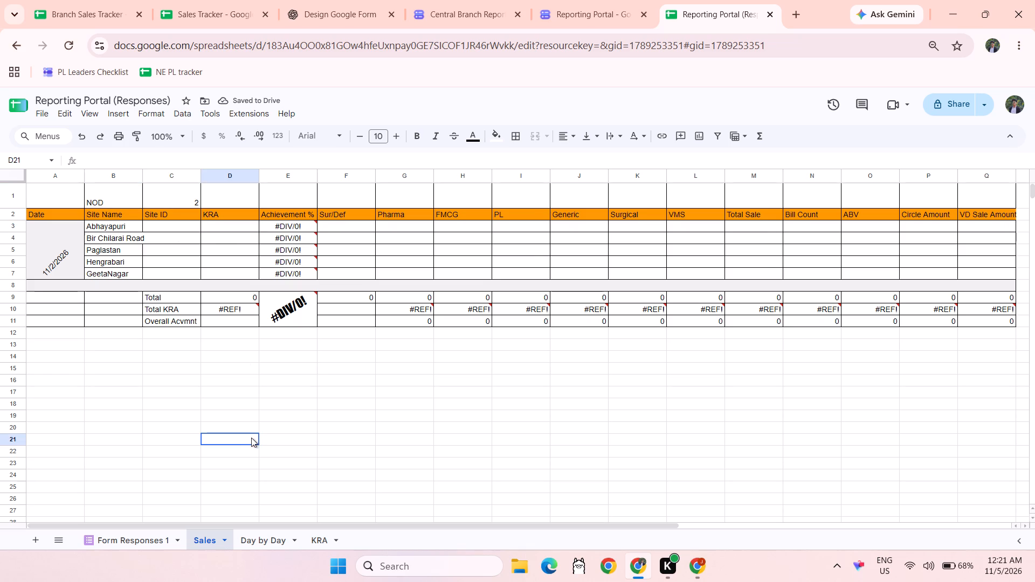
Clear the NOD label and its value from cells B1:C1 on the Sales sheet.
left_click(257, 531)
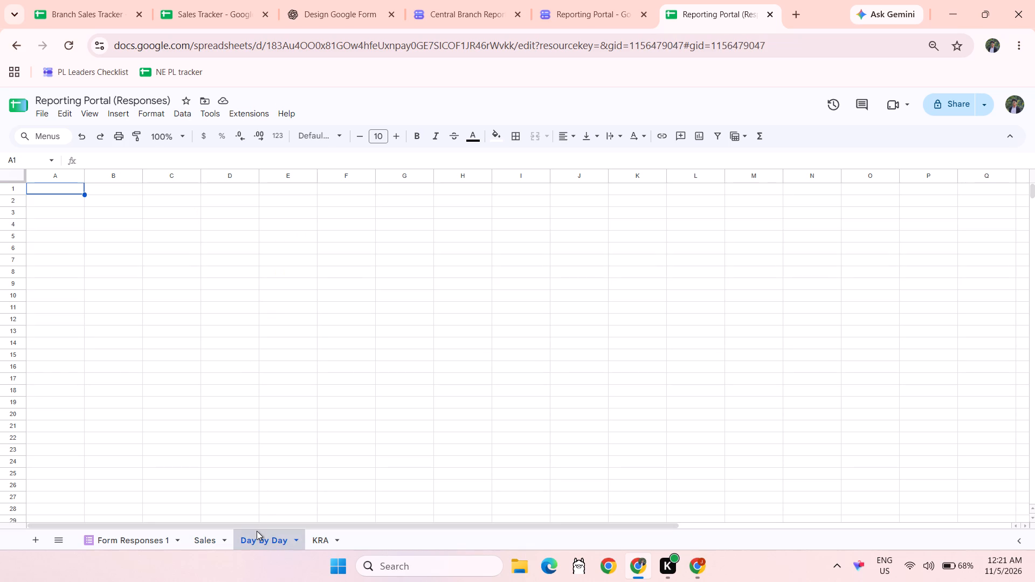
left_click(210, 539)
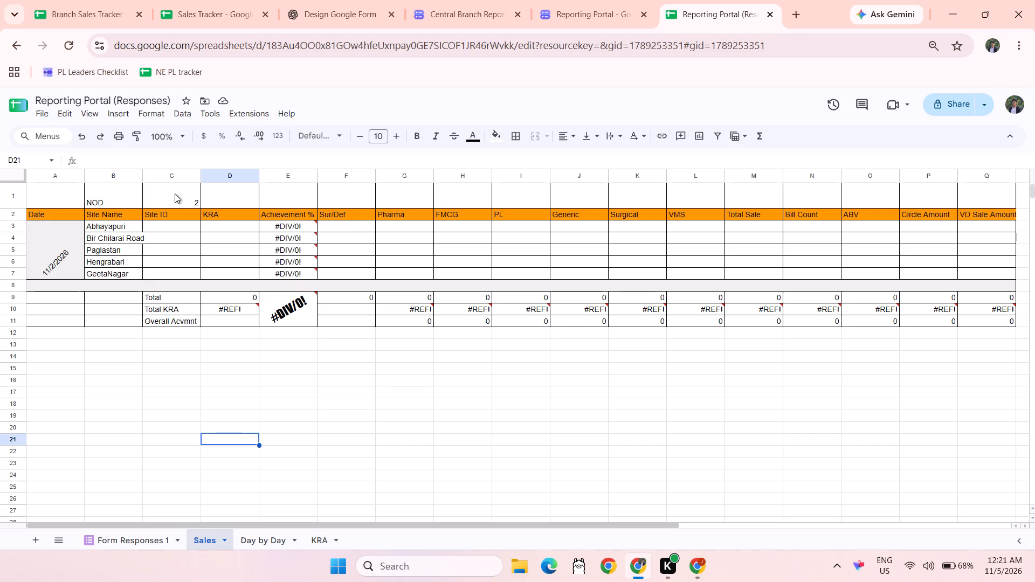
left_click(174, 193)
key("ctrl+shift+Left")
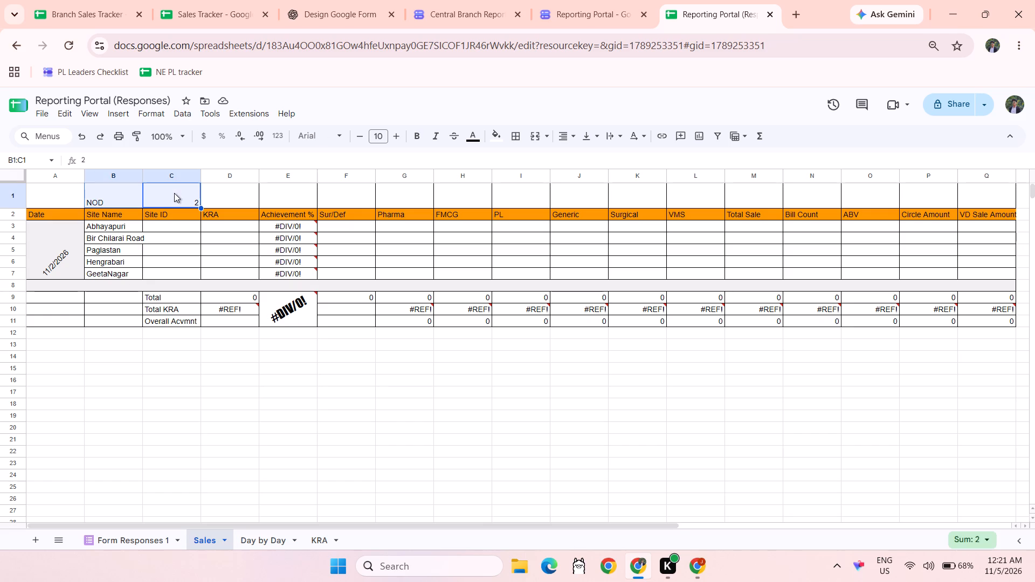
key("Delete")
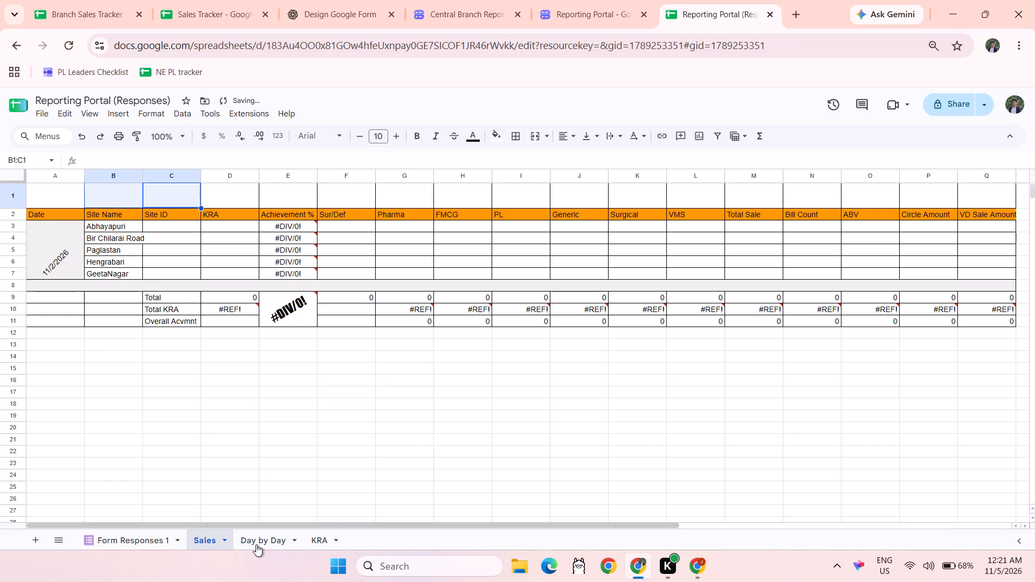
Copy range A1:Q103 from the Day-Day sheet of Branch Sales Tracker into the Day by Day sheet of Reporting Portal (Responses), starting at A1.
left_click(256, 544)
left_click(43, 0)
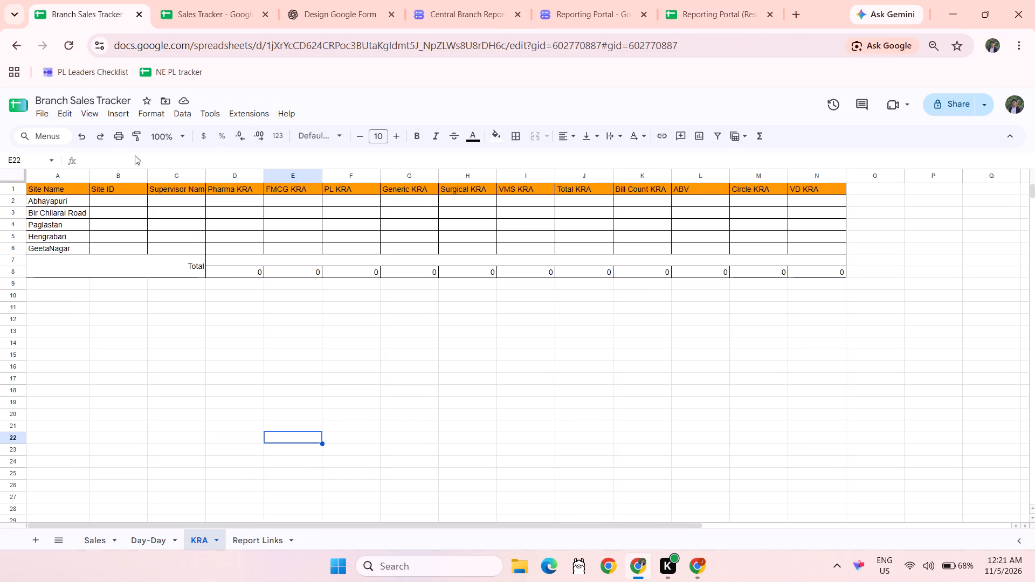
left_click(154, 543)
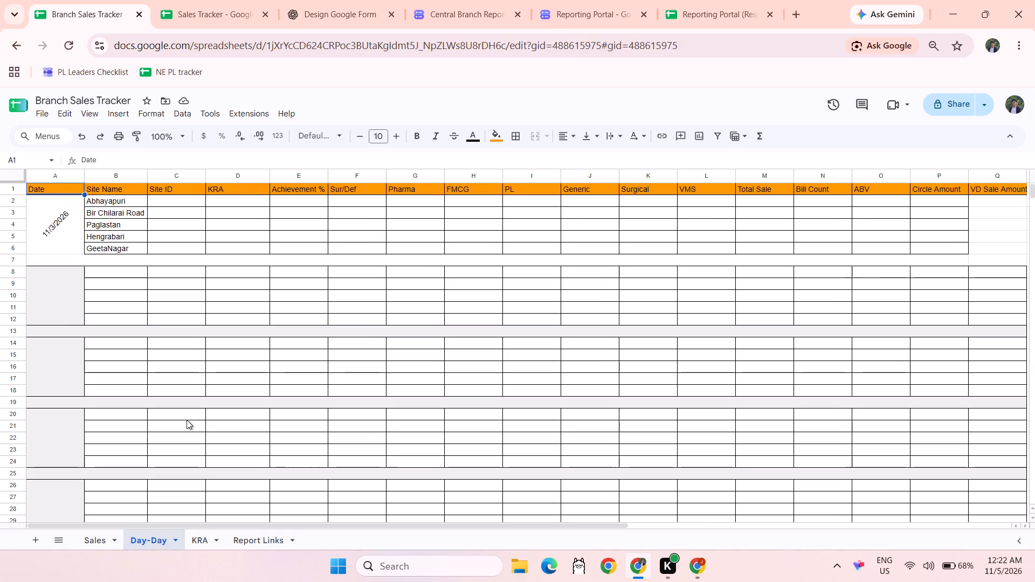
scroll(187, 420, "up", 2)
left_click(53, 237)
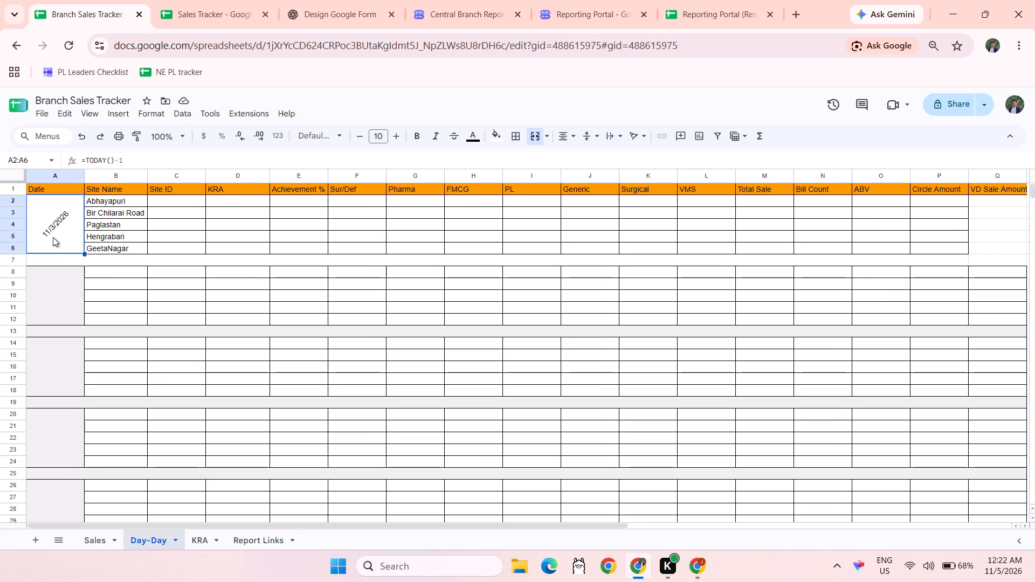
left_click(43, 189)
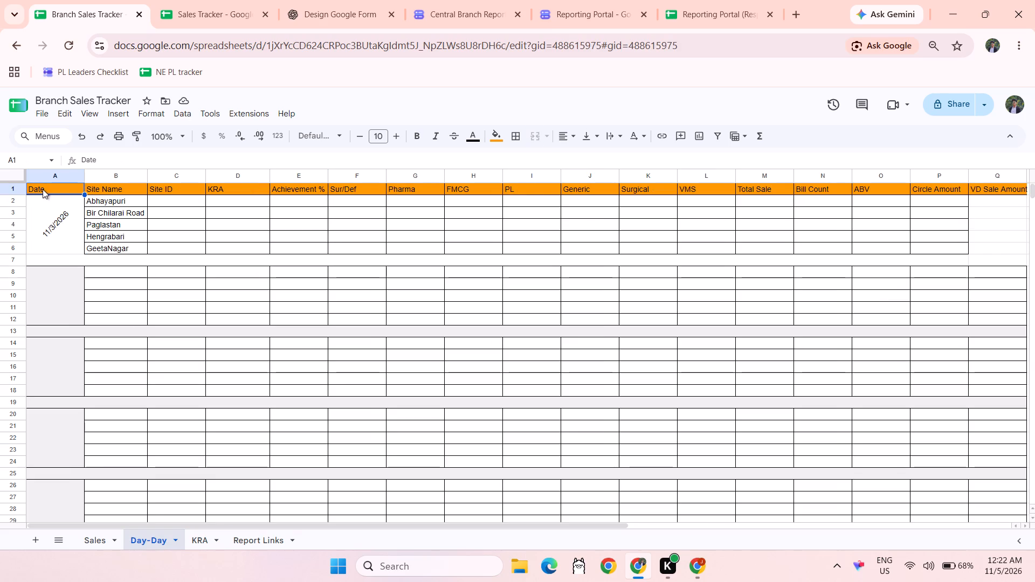
key("shift+Down")
key("shift+Down")
key("shift+Down")
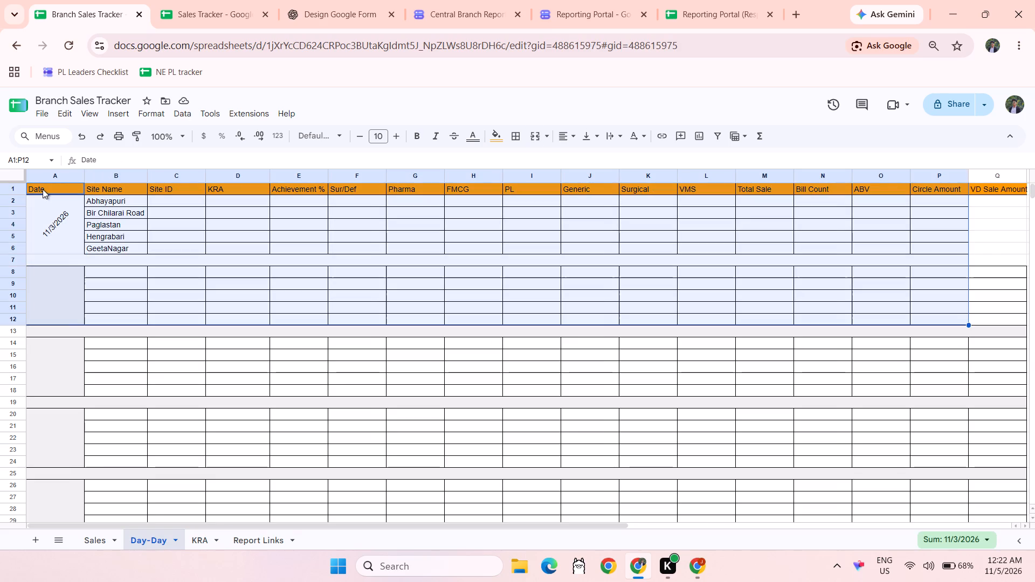
key("shift+Down")
key("shift+Down")
key("shift+Down")
key("shift+Down")
key("shift+Down")
key("shift+Down")
key("shift+Down")
key("shift+Down")
key("shift+Down")
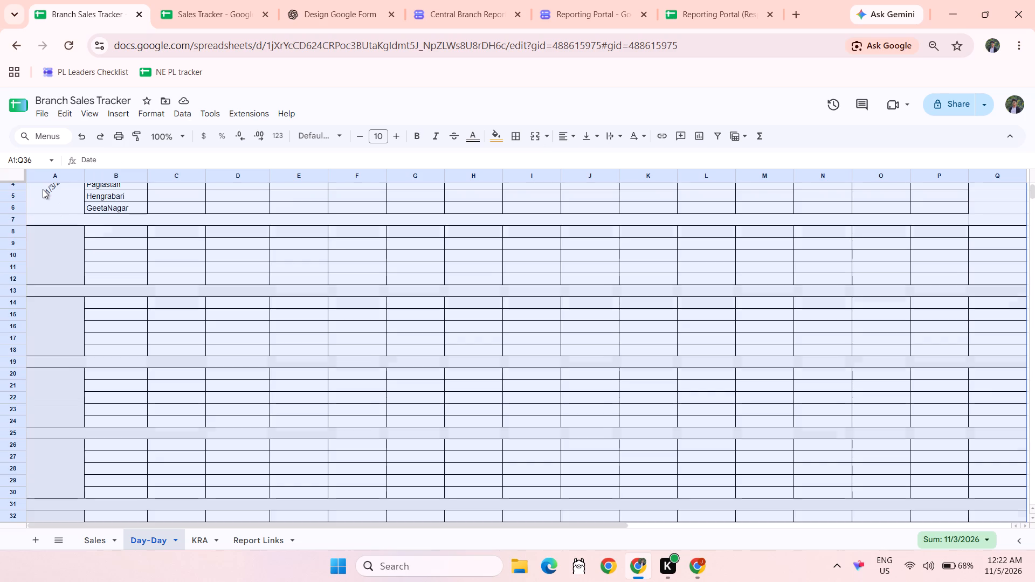
key("shift+Down")
key("shift+Up")
key("shift+Down")
key("shift+Down")
key("shift+Down")
key("shift+Down")
key("shift+Down")
key("shift+Down")
key("shift+Down")
key("shift+Down")
key("shift+Down")
key("shift+Down")
key("shift+Down")
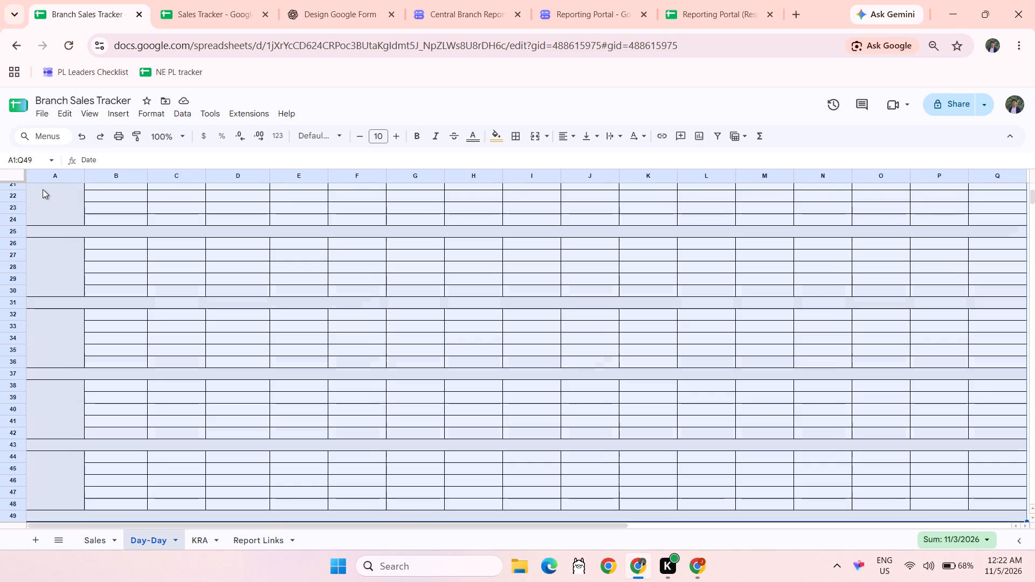
key("shift+Down")
key("shift+Down")
key("shift+Down")
key("shift+Down")
key("shift+Down")
key("shift+Down")
key("shift+Down")
key("shift+Down")
key("shift+Down")
key("shift+Down")
key("shift+Down")
key("shift+Down")
key("shift+Down")
key("shift+Down")
key("shift+Down")
key("shift+Down")
key("shift+Down")
key("shift+Down")
key("shift+Down")
key("shift+Down")
key("shift+Down")
key("shift+Down")
key("shift+Down")
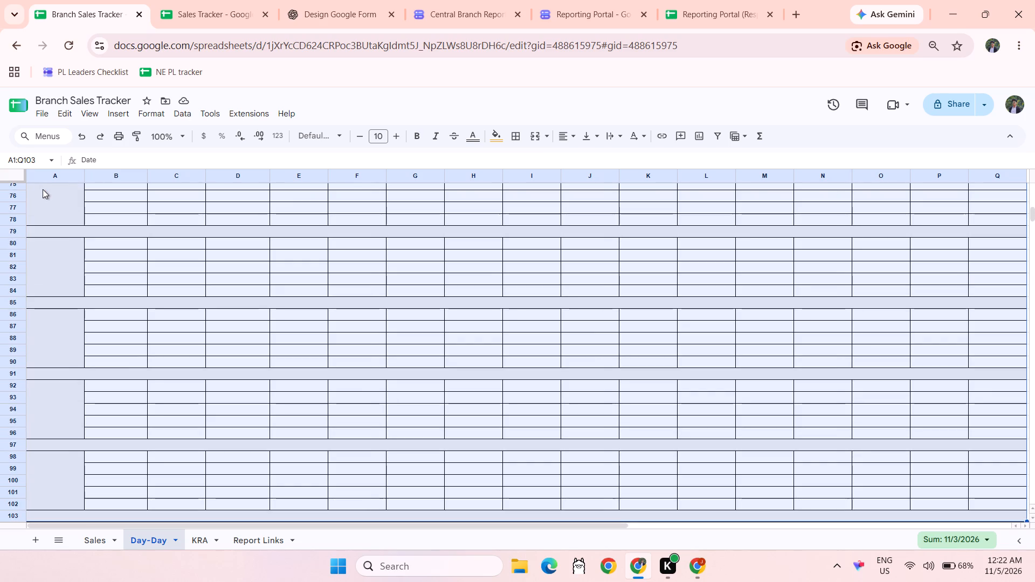
key("shift+Up")
key("shift+Up")
key("shift+Up")
key("shift+Up")
key("shift+Up")
key("shift+Up")
key("shift+Up")
key("shift+Up")
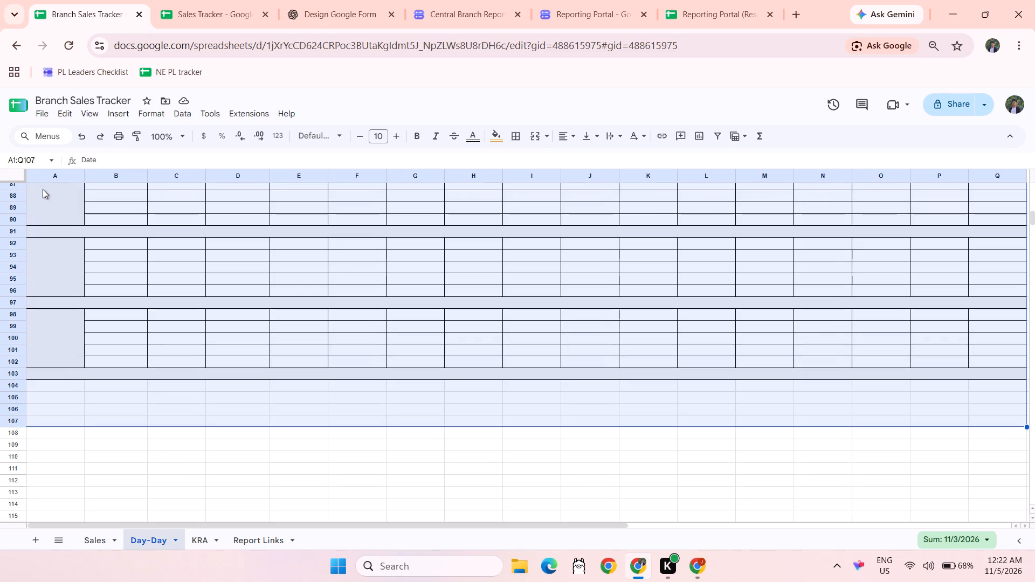
key("shift+Up")
key("shift+Up")
key("shift+Up")
key("shift+Up")
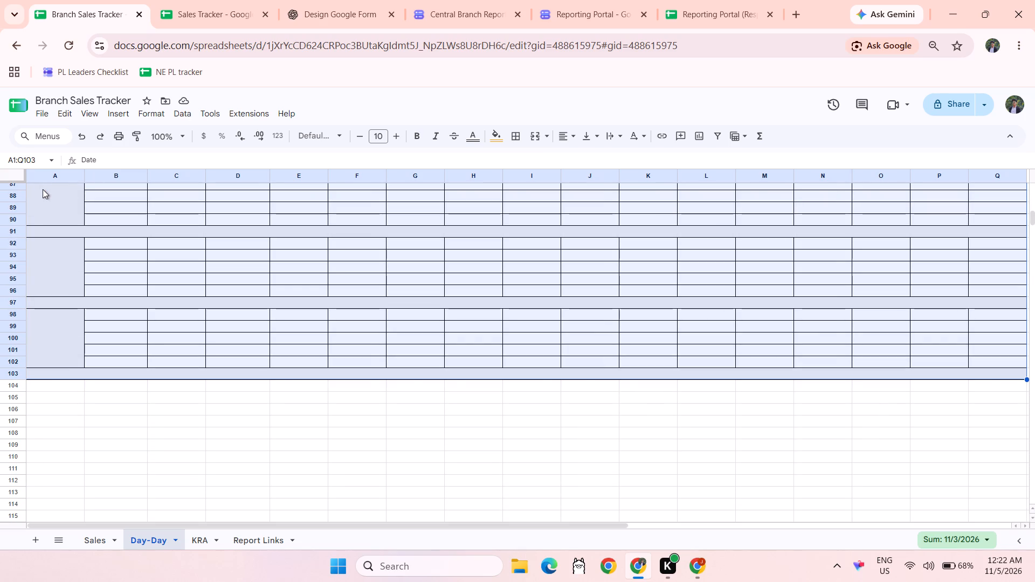
key("ctrl+c")
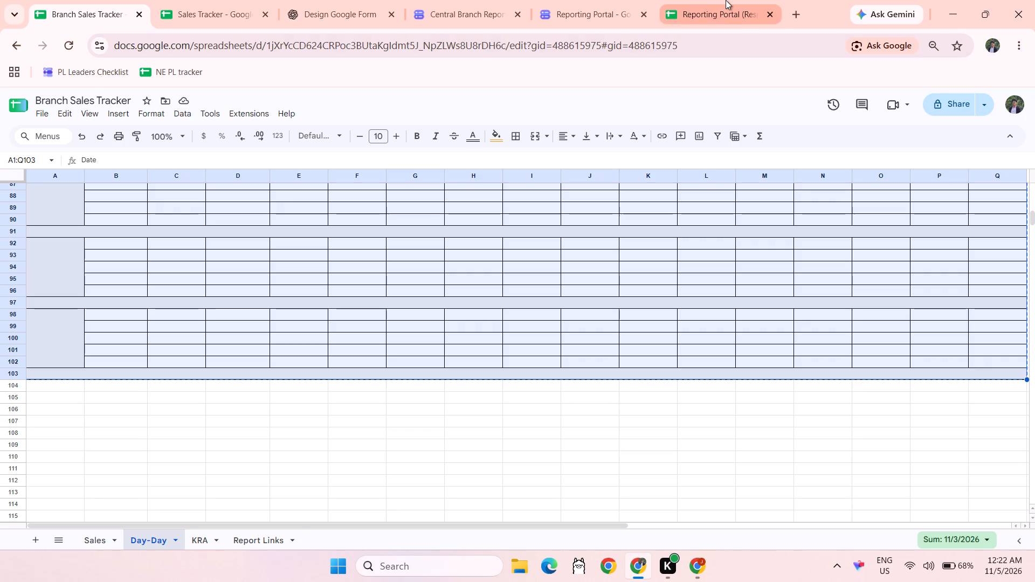
left_click(726, 0)
key("ctrl+v")
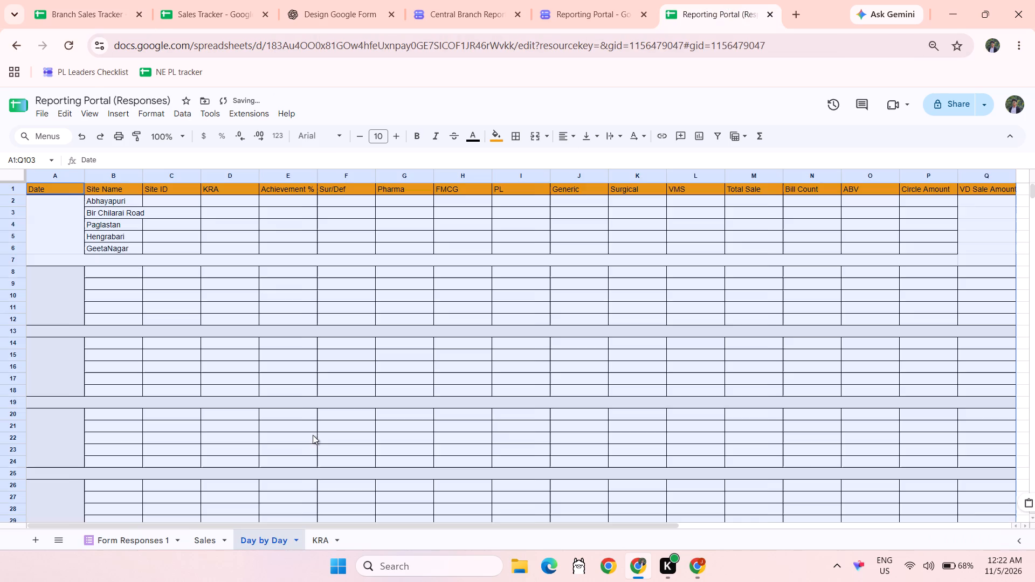
scroll(313, 435, "up", 2)
left_click(388, 397)
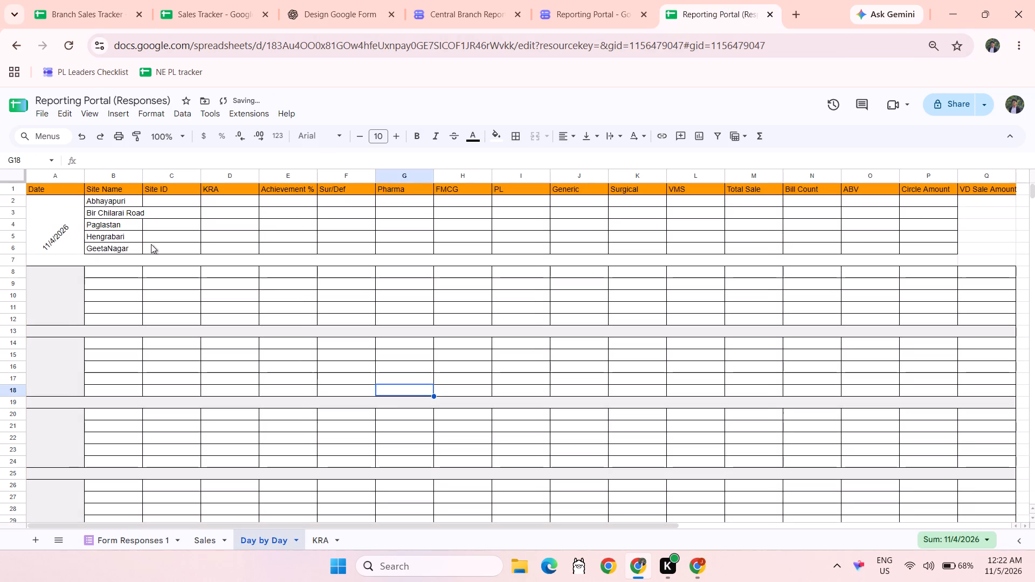
Auto-fit the width of the Site Name column on the Day by Day sheet.
double_click(144, 177)
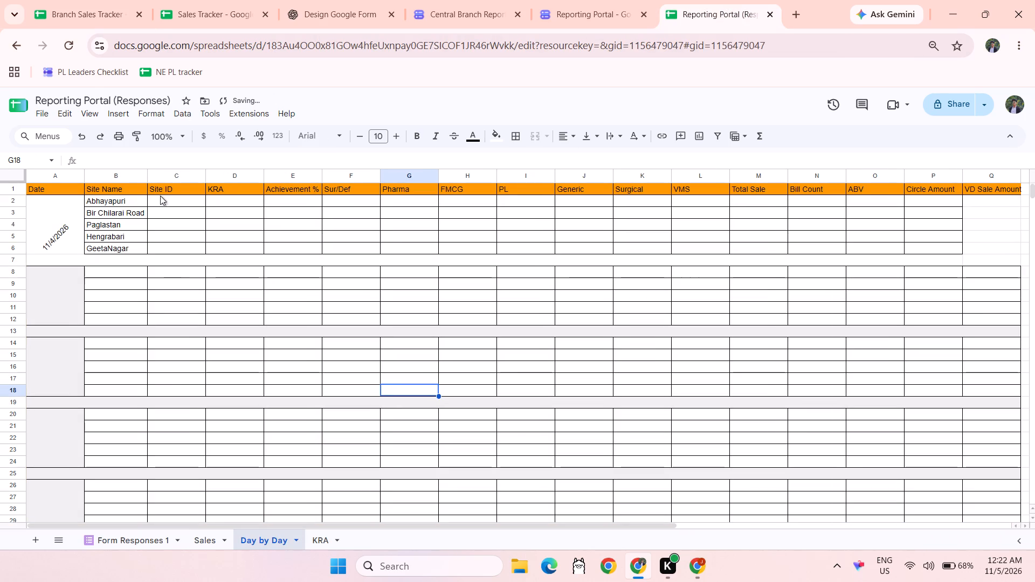
Enter the Site ID 27704 for Abhayapuri in cell C2 of the Day by Day sheet.
left_click(162, 198)
type("27740")
key("BackSpace")
key("BackSpace")
type("04")
key("Return")
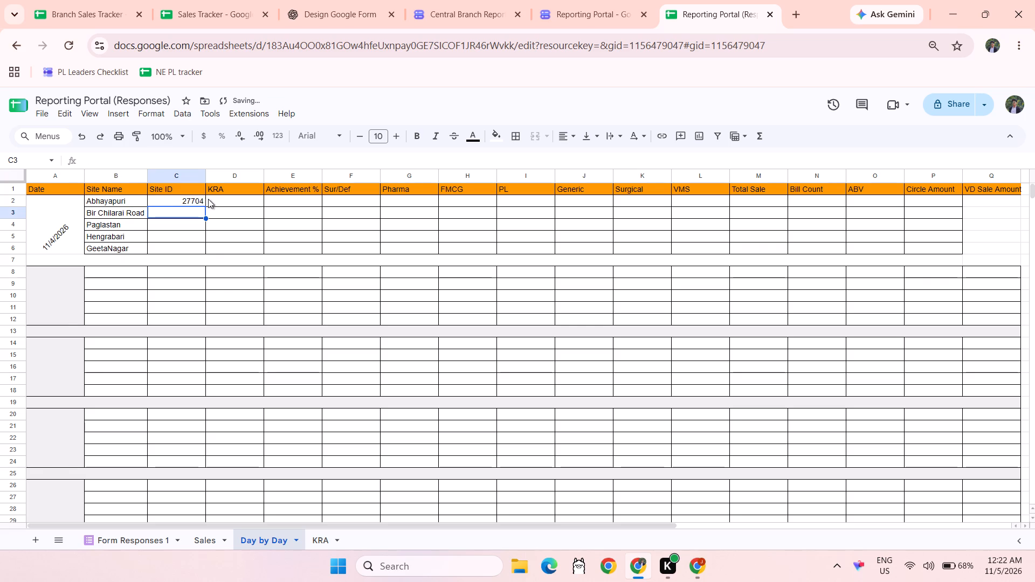
left_click(224, 200)
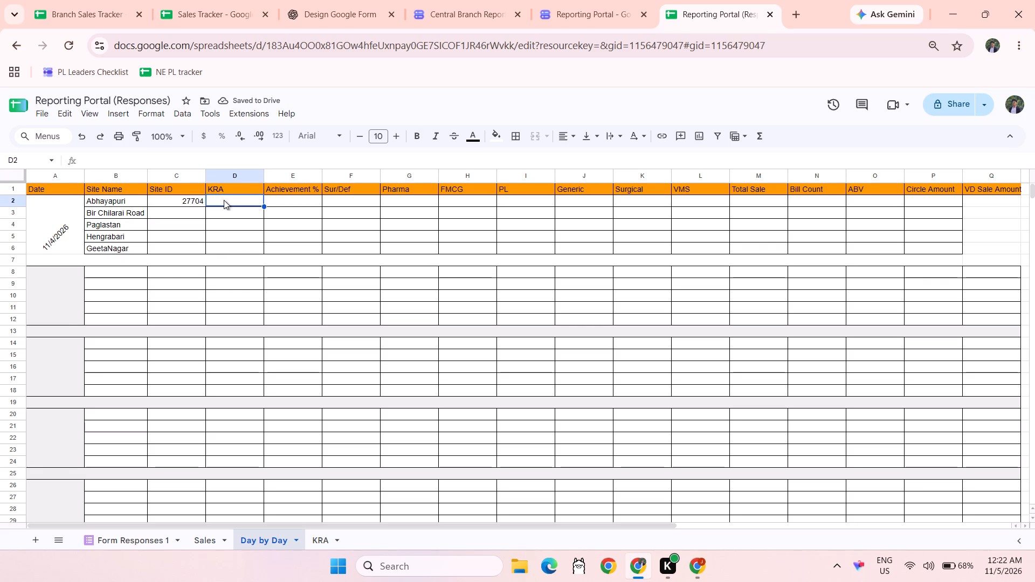
scroll(224, 200, "left", 3)
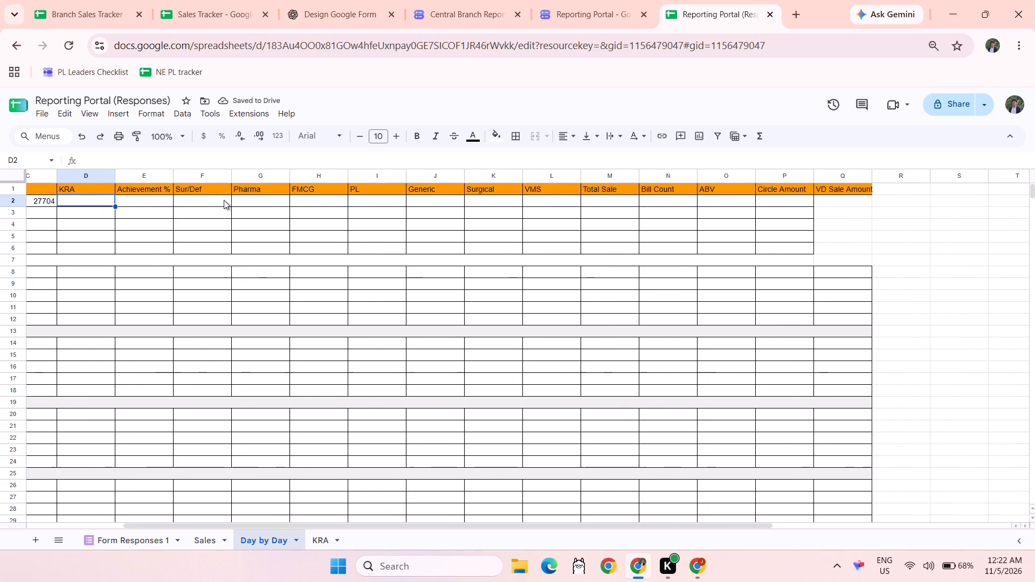
scroll(224, 200, "right", 4)
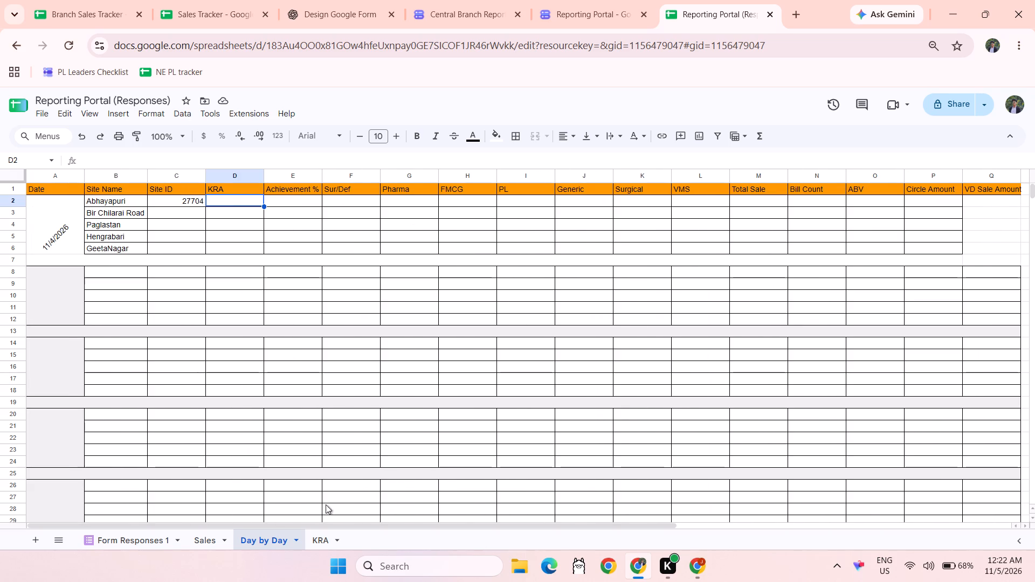
Enter the Site ID 27704 for Abhayapuri in cell C3 of the Sales sheet.
left_click(109, 542)
scroll(362, 415, "up", 3)
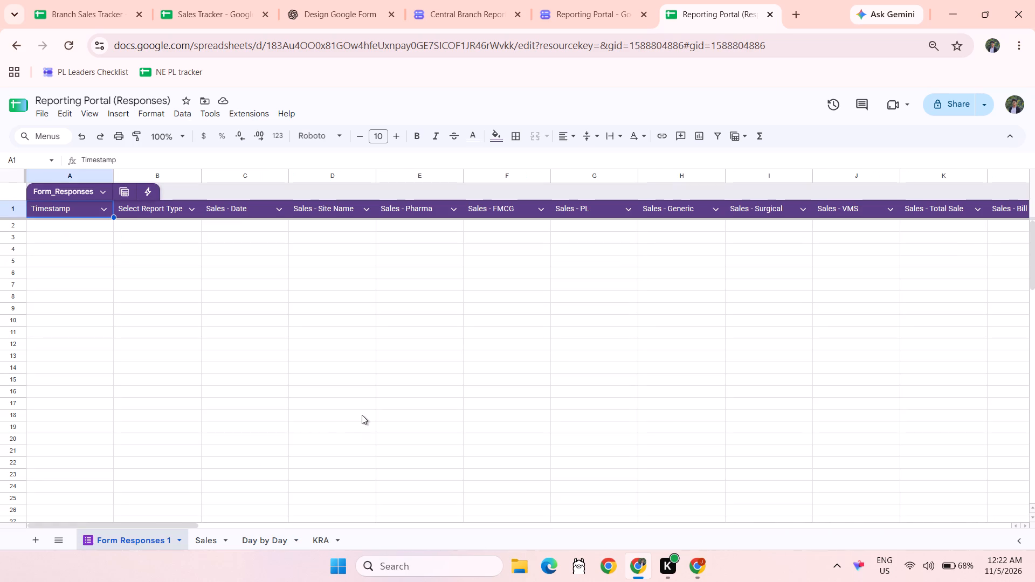
left_click(210, 536)
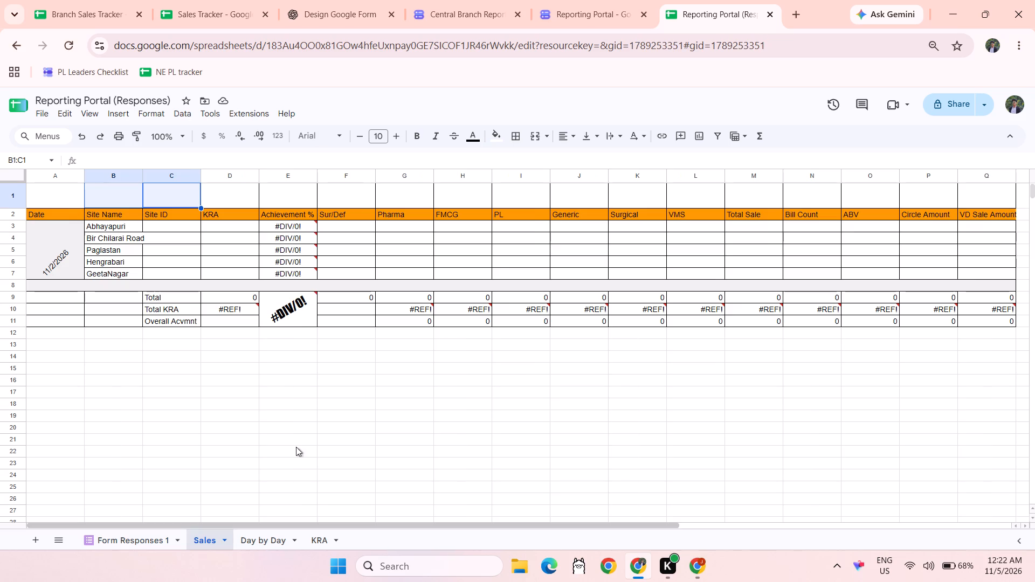
left_click(165, 221)
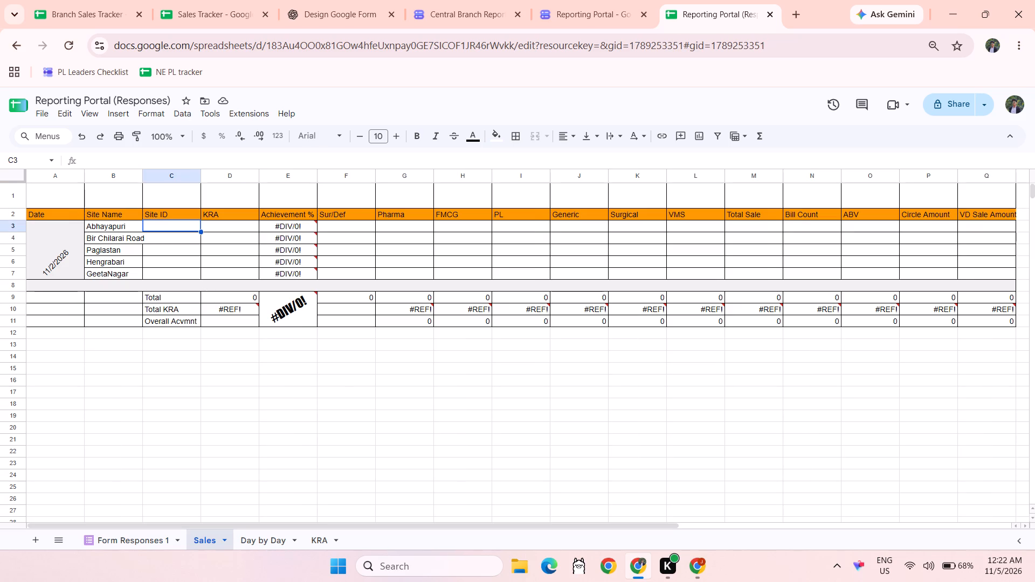
type("27704")
key("Return")
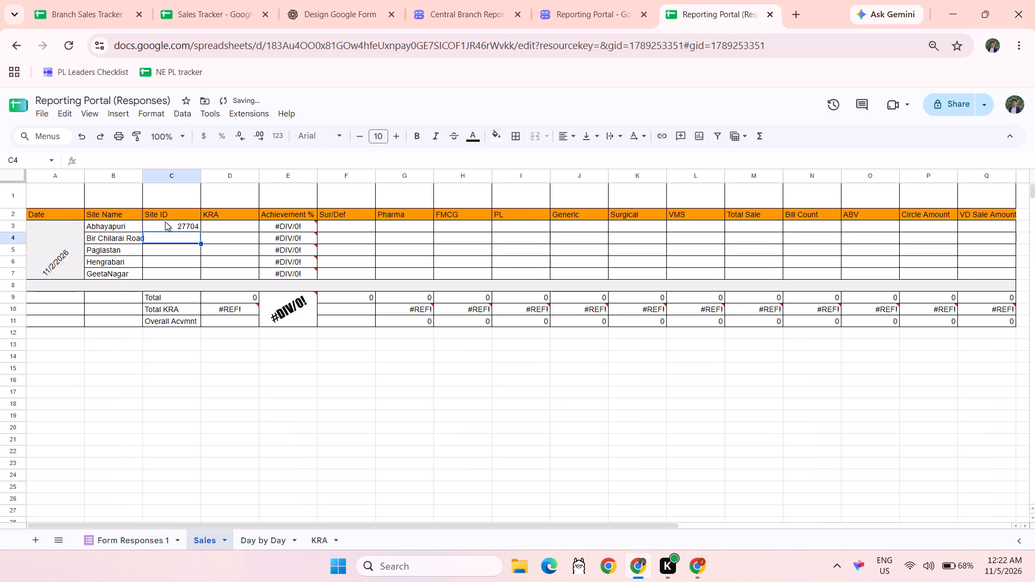
Examine the Sales Tracker's KRA sheet and Sales Dashboard layout, and compare them with the Sales sheet of Reporting Portal (Responses).
left_click(129, 541)
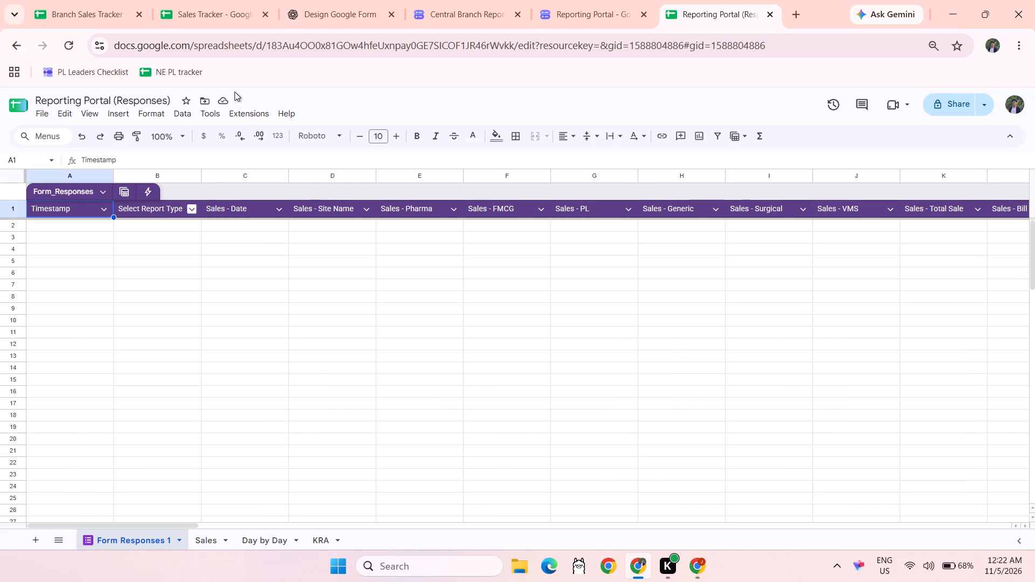
left_click(191, 12)
left_click(237, 379)
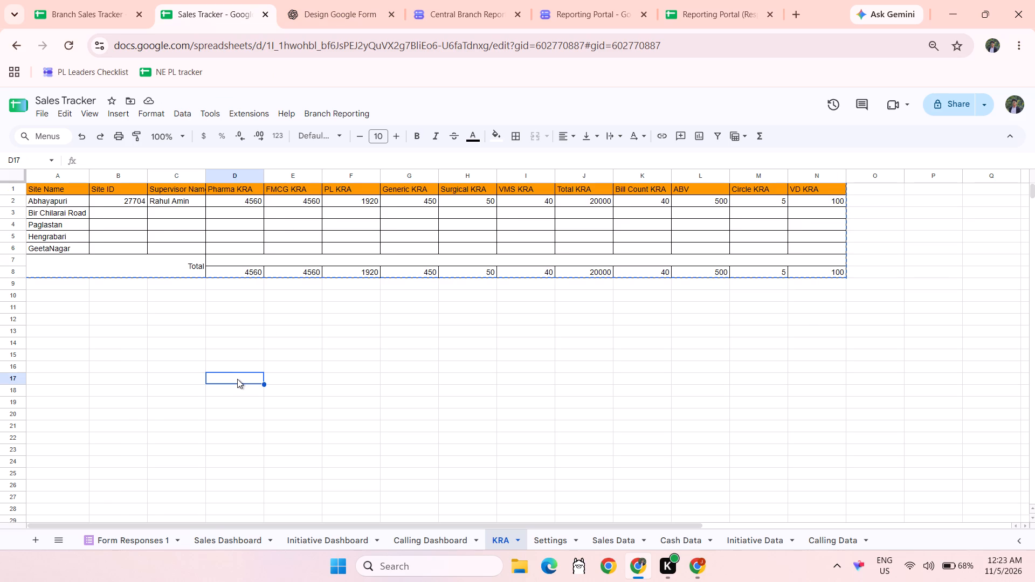
left_click(224, 536)
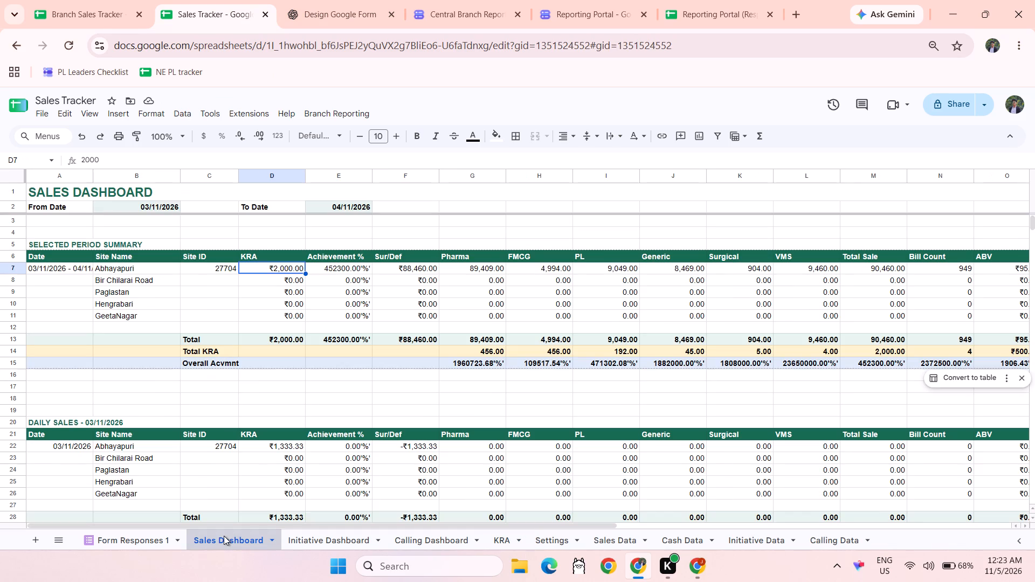
left_click(688, 0)
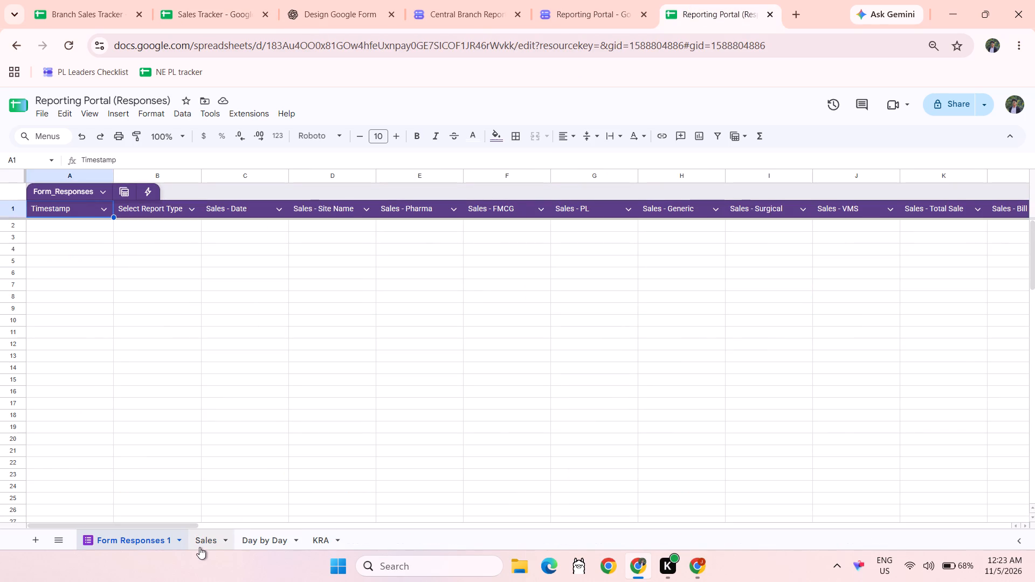
left_click(199, 545)
left_click(288, 458)
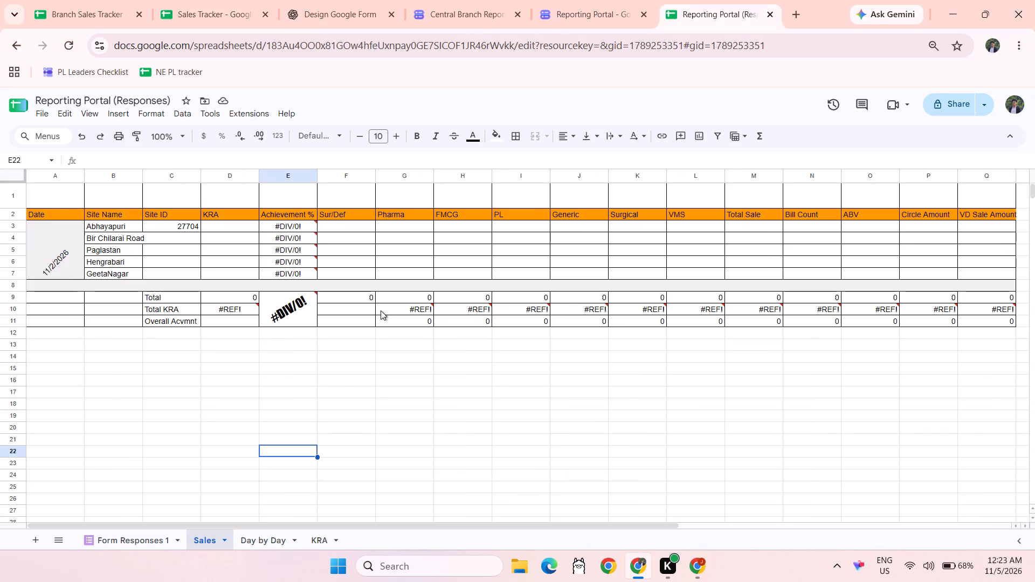
scroll(381, 310, "up", 1)
left_click(384, 386)
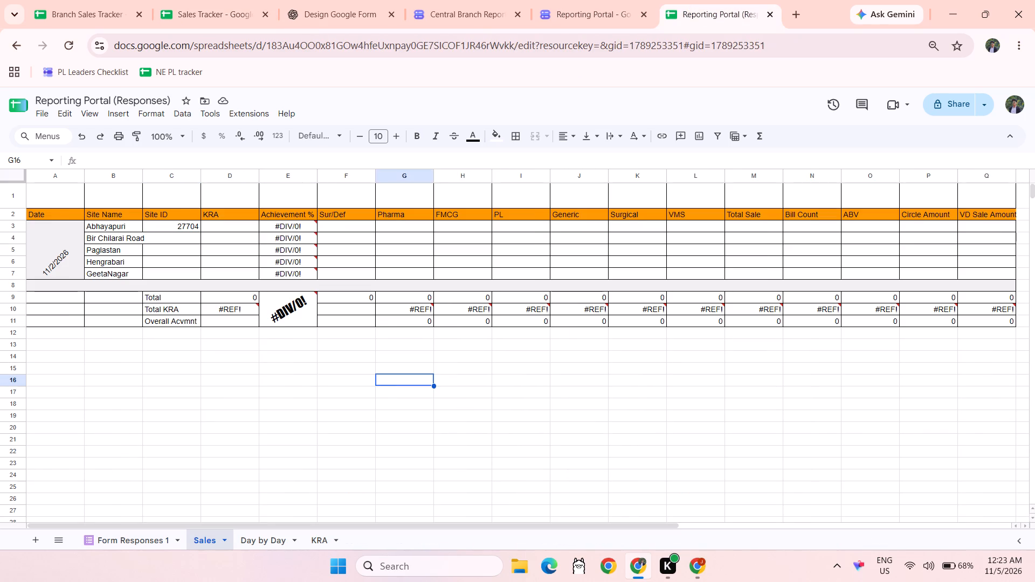
Replace the date formula in the merged cell A2:A6 of the Day by Day sheet with the label "Till Date".
left_click(265, 539)
left_click(348, 381)
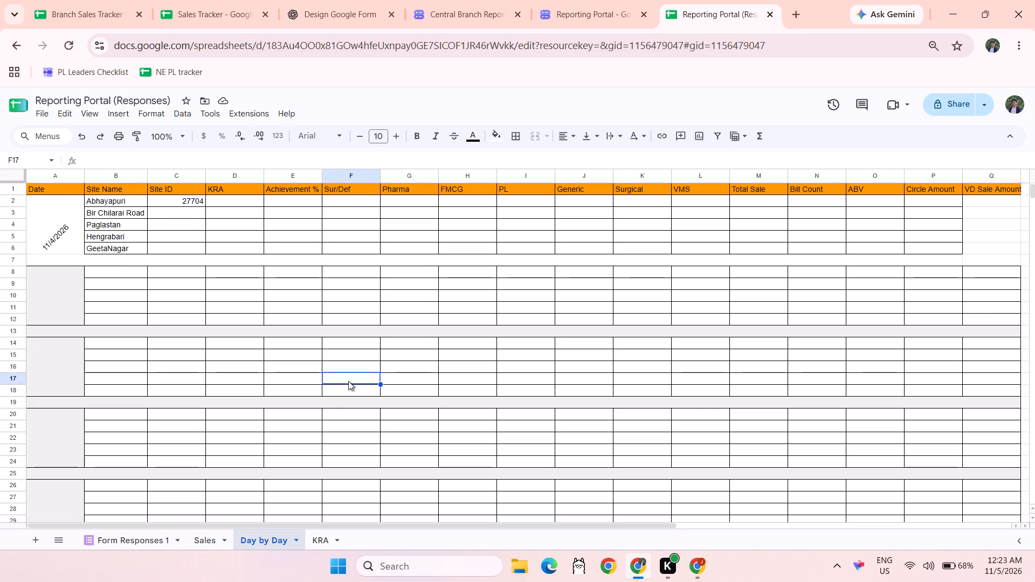
scroll(348, 381, "up", 2)
left_click(17, 191)
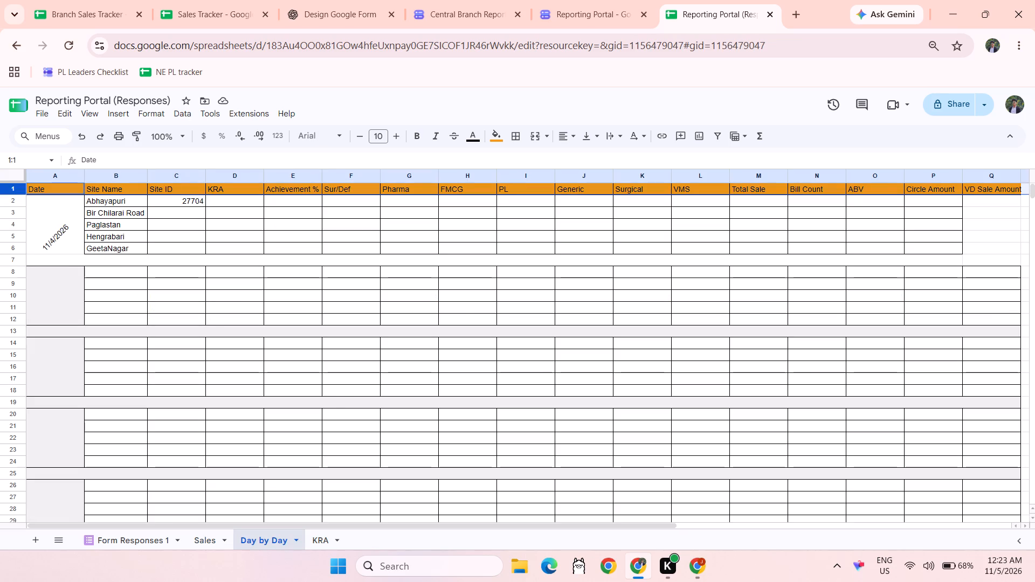
left_click(52, 233)
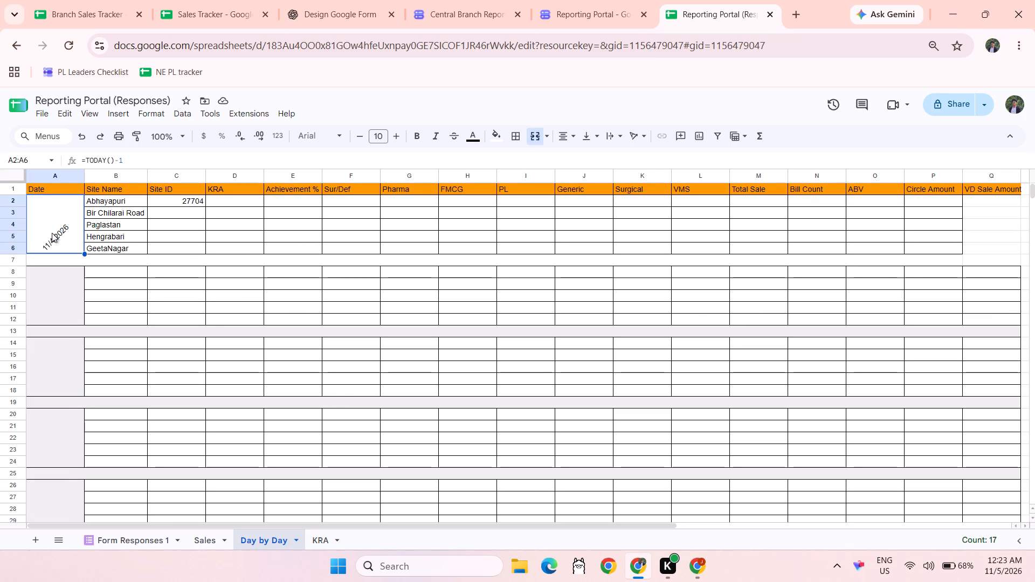
double_click(66, 240)
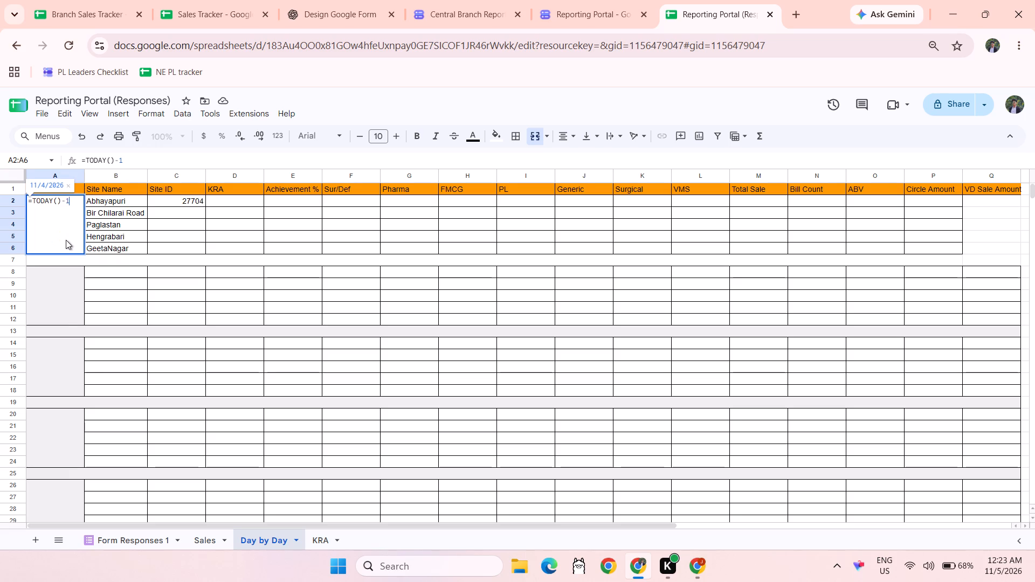
key("BackSpace")
key("BackSpace")
key("BackSpace")
key("BackSpace")
key("BackSpace")
key("BackSpace")
key("BackSpace")
key("BackSpace")
key("BackSpace")
key("BackSpace")
key("BackSpace")
key("BackSpace")
key("BackSpace")
key("BackSpace")
key("BackSpace")
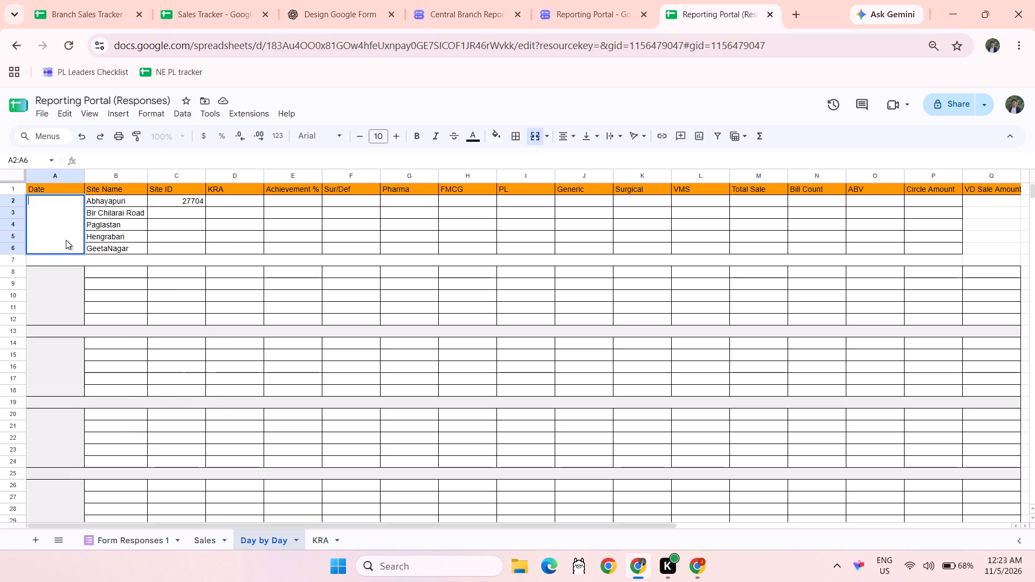
type("Till Date")
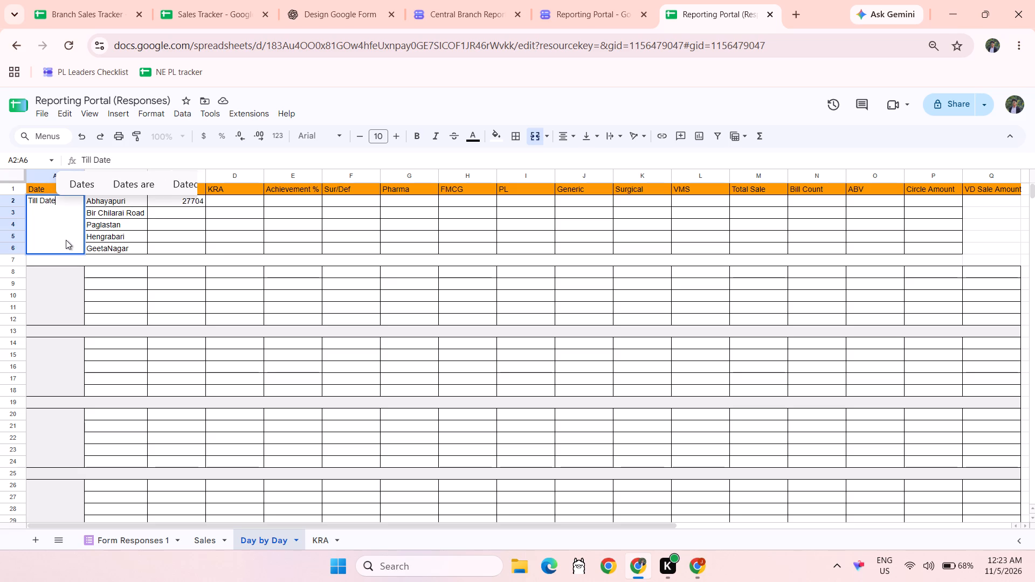
key("Tab")
key("Tab")
key("Tab")
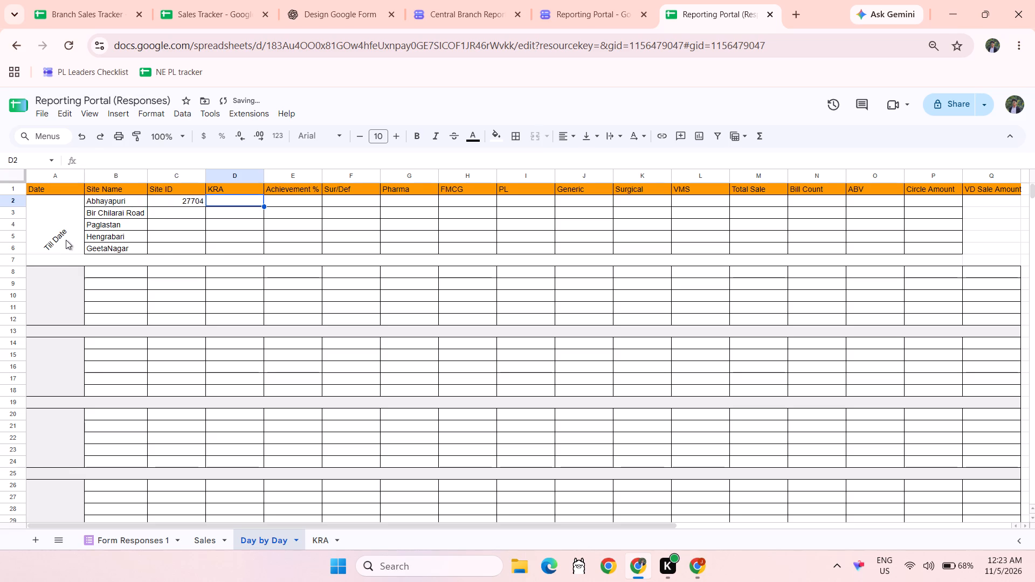
Enter the formula =KRA!J2*C1 as Abhayapuri's KRA in cell D2 of the Day by Day sheet.
key("equal")
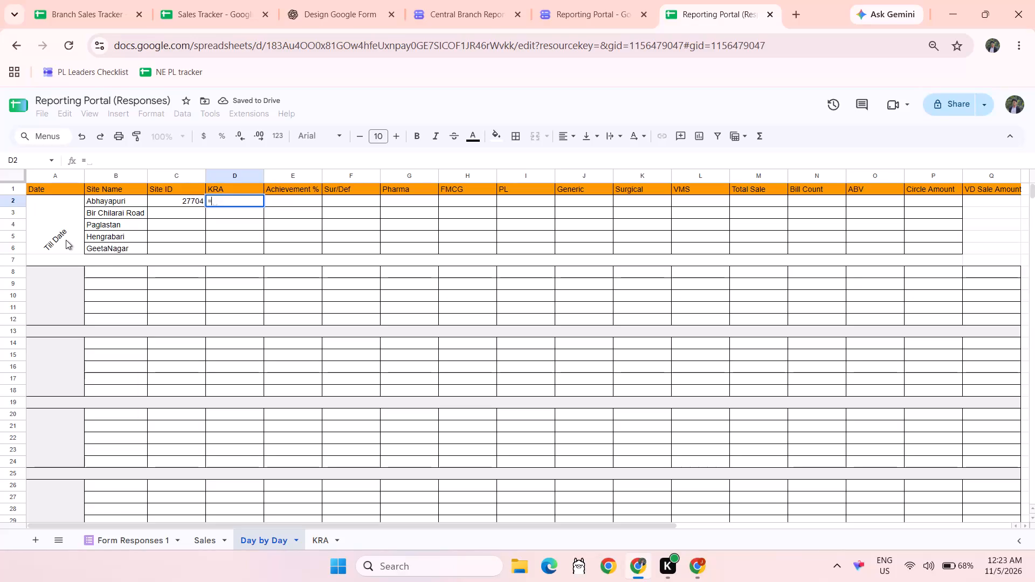
left_click(309, 538)
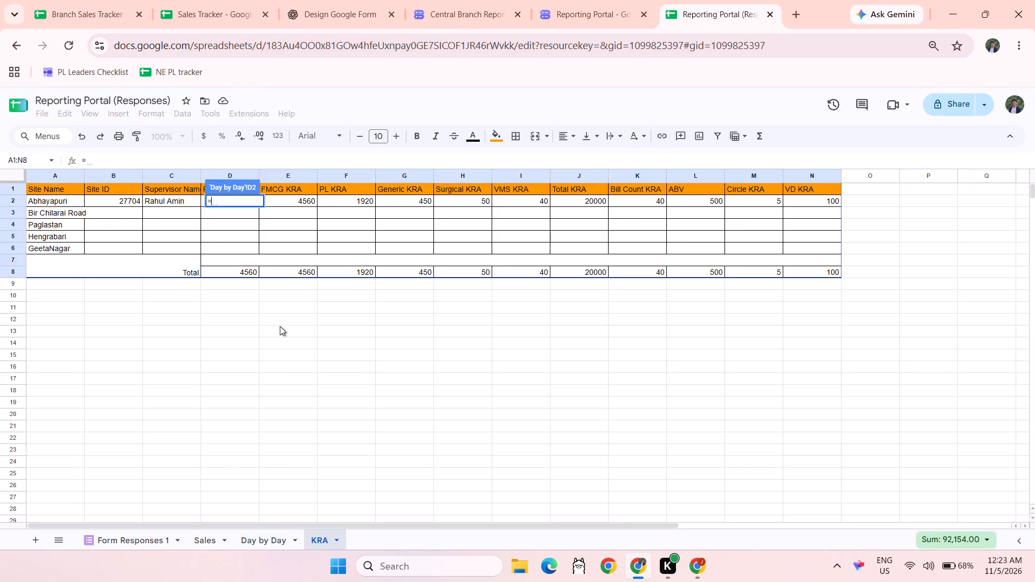
scroll(280, 326, "right", 1)
left_click(576, 204)
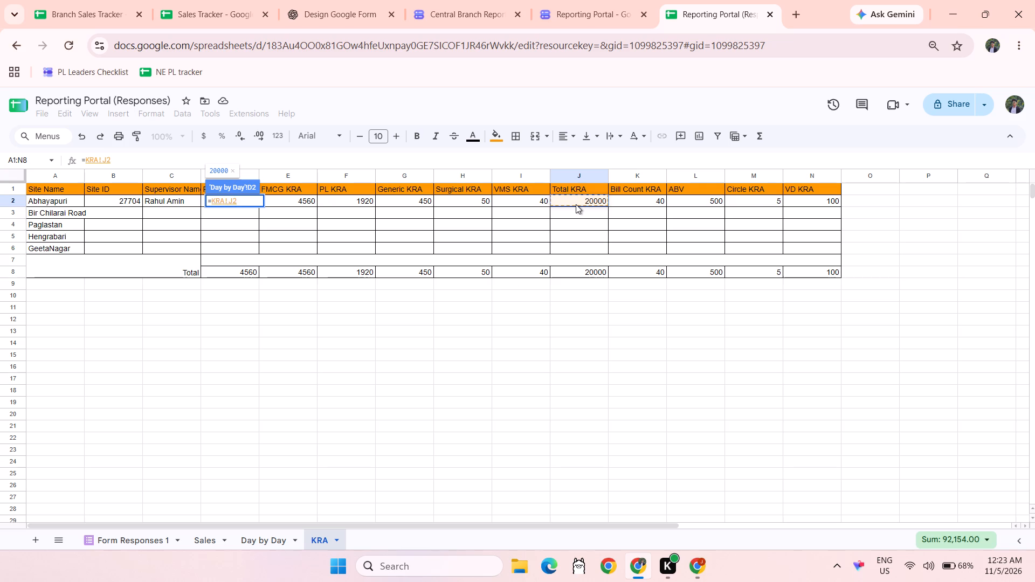
key("asterisk")
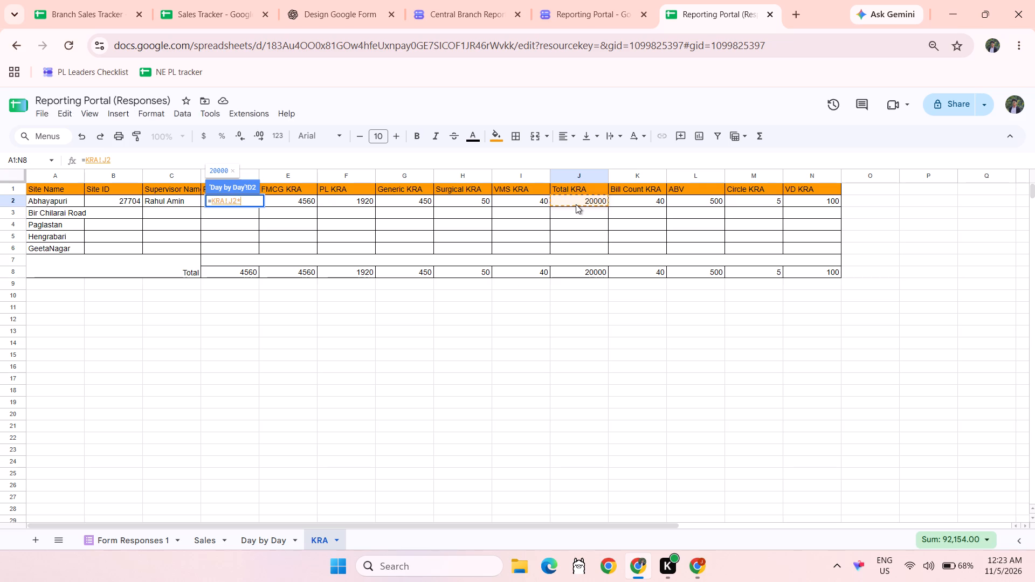
left_click(247, 539)
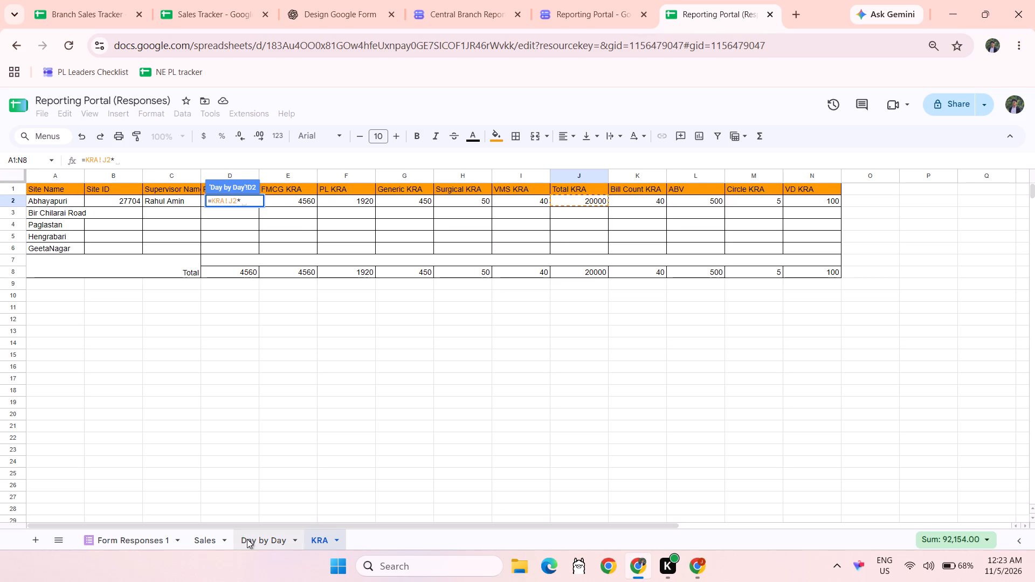
scroll(301, 370, "up", 2)
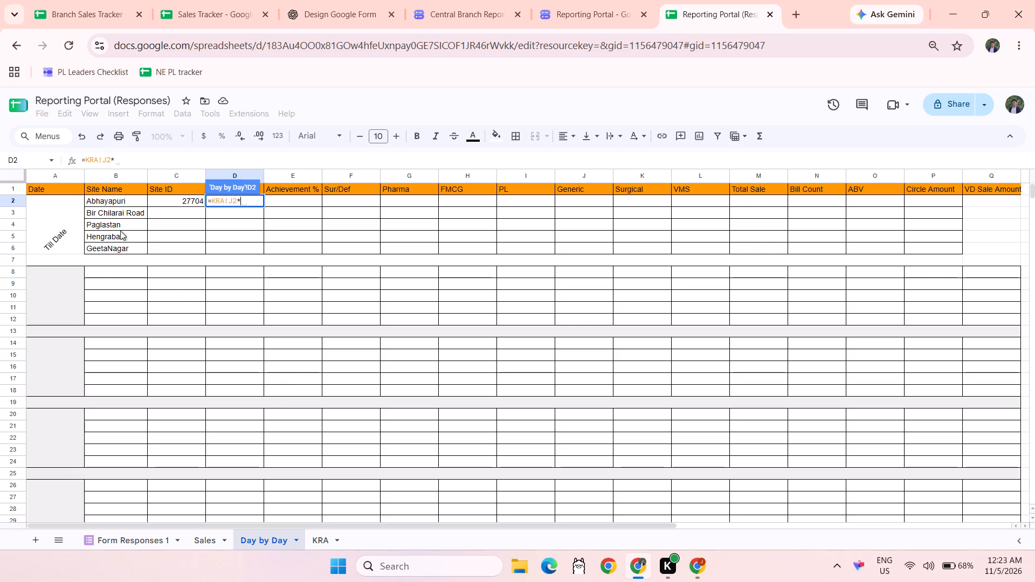
key("c")
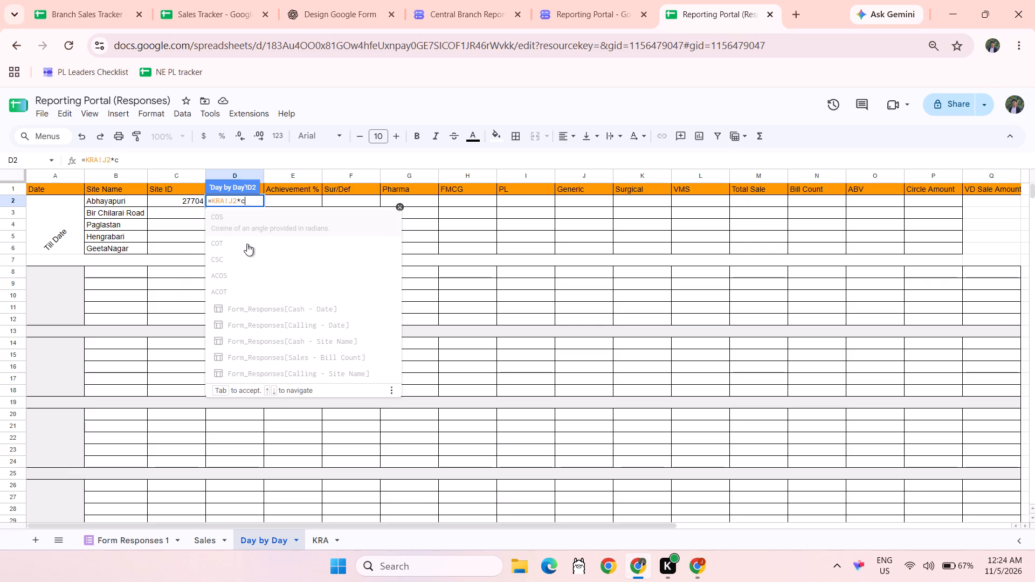
key("1")
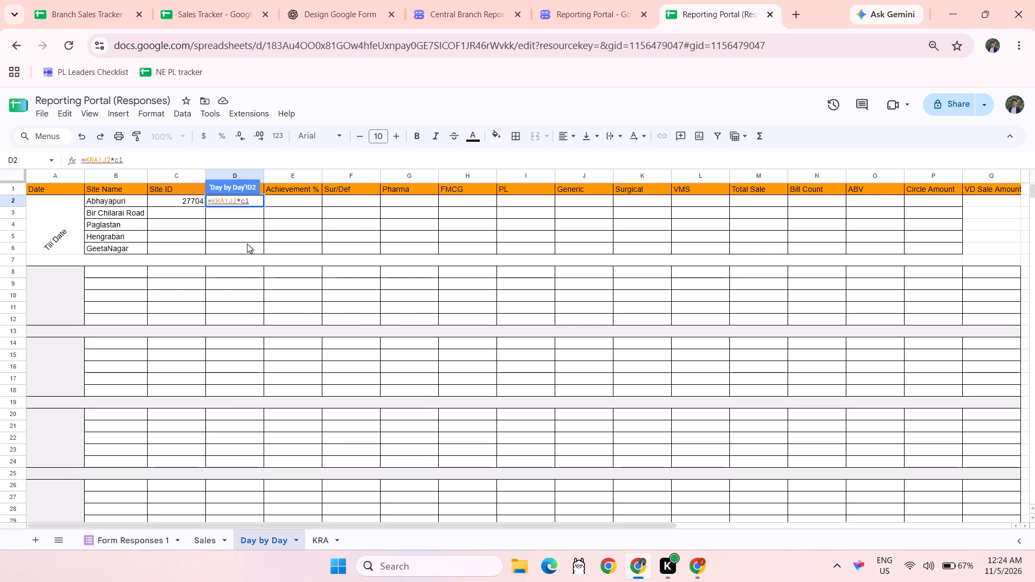
key("Return")
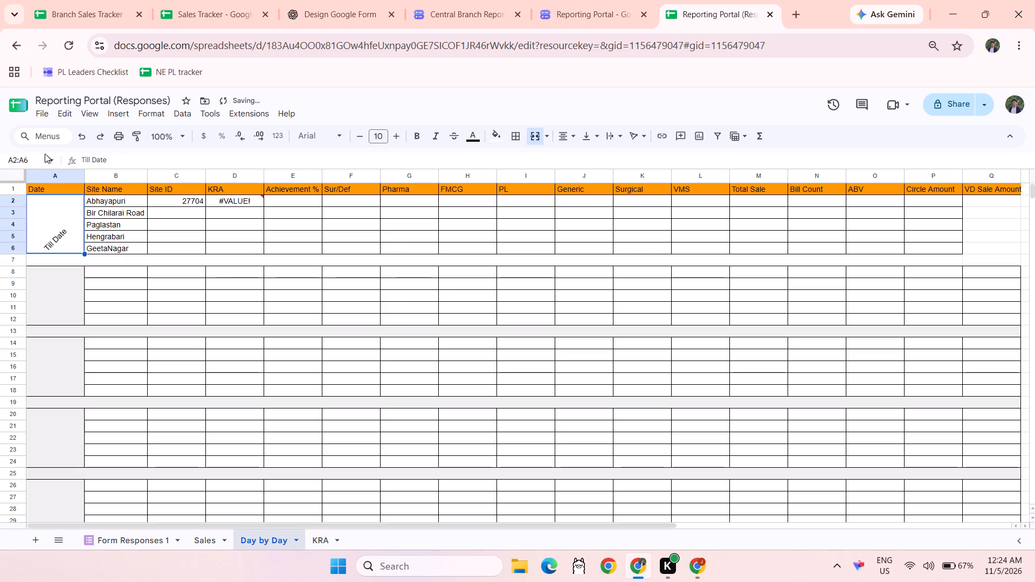
Insert one row above the header row of the Day by Day sheet.
left_click(8, 188)
right_click(8, 188)
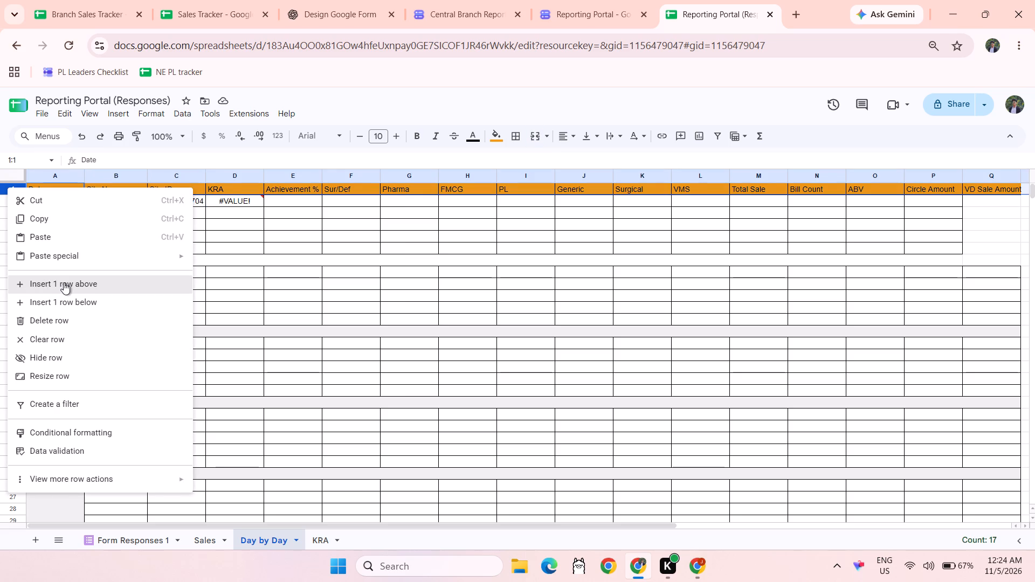
left_click(64, 282)
left_click(240, 343)
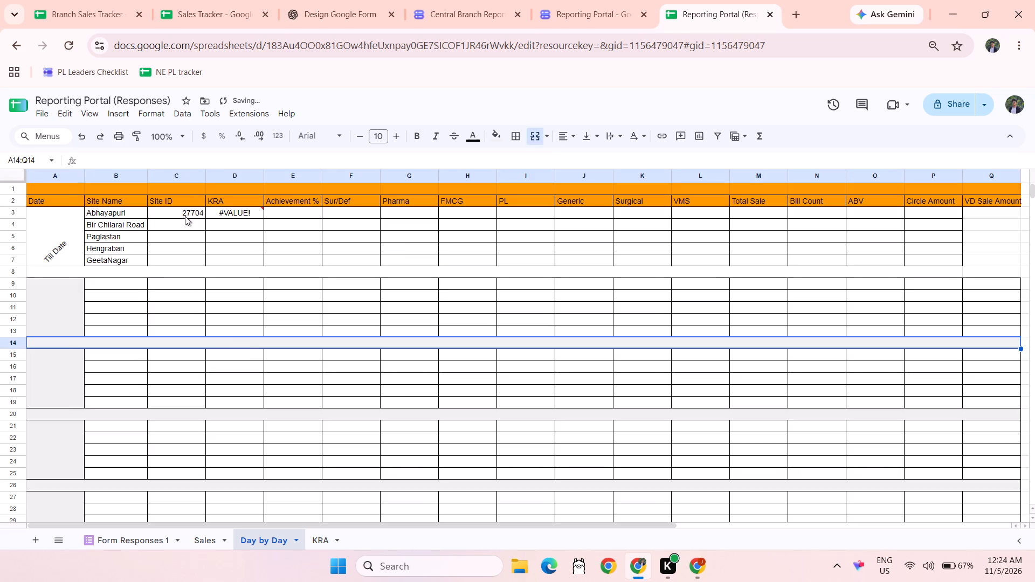
Enter the label NOD in cell B1 and the value 2 in cell C1.
left_click(181, 186)
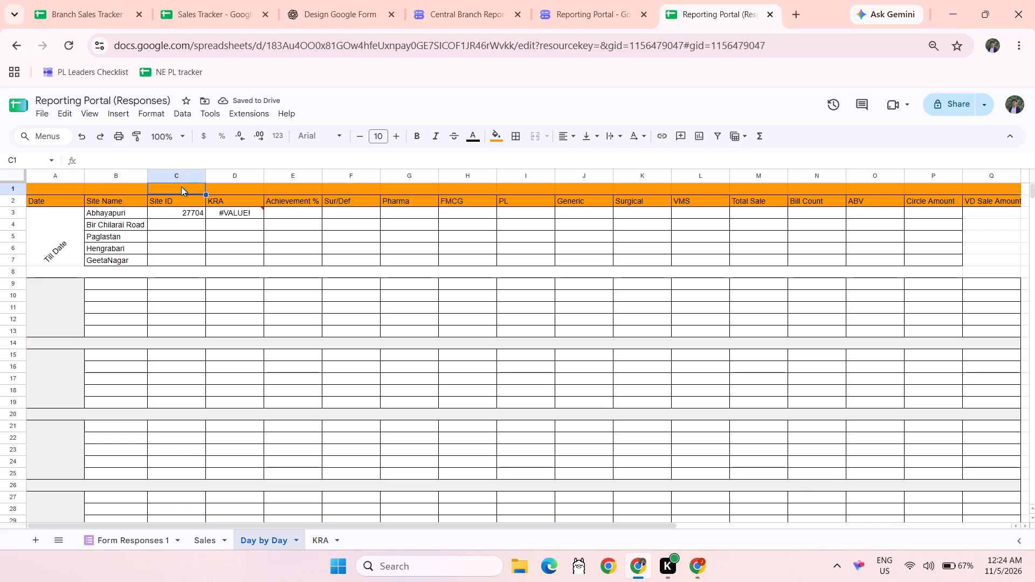
key("Left")
type("NOD")
key("Tab")
key("2")
key("Return")
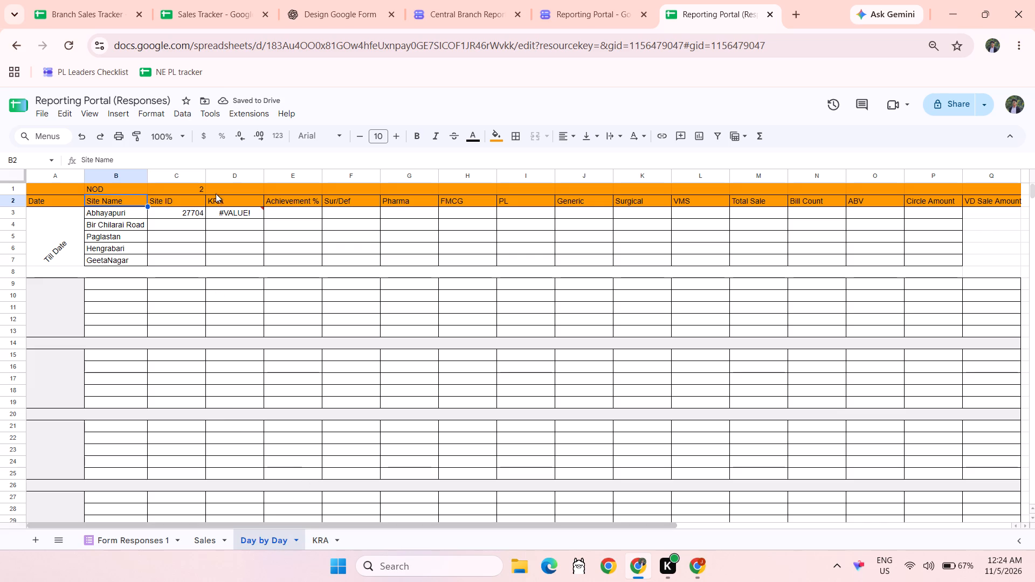
Change the KRA formula for Abhayapuri in cell D3 to =KRA!J2*C1.
left_click(230, 210)
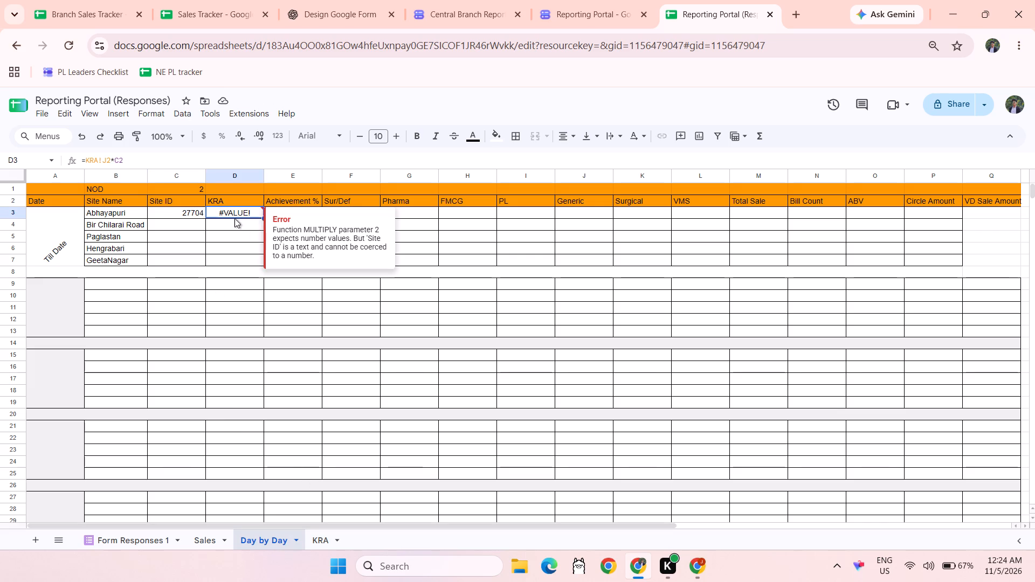
left_click(159, 153)
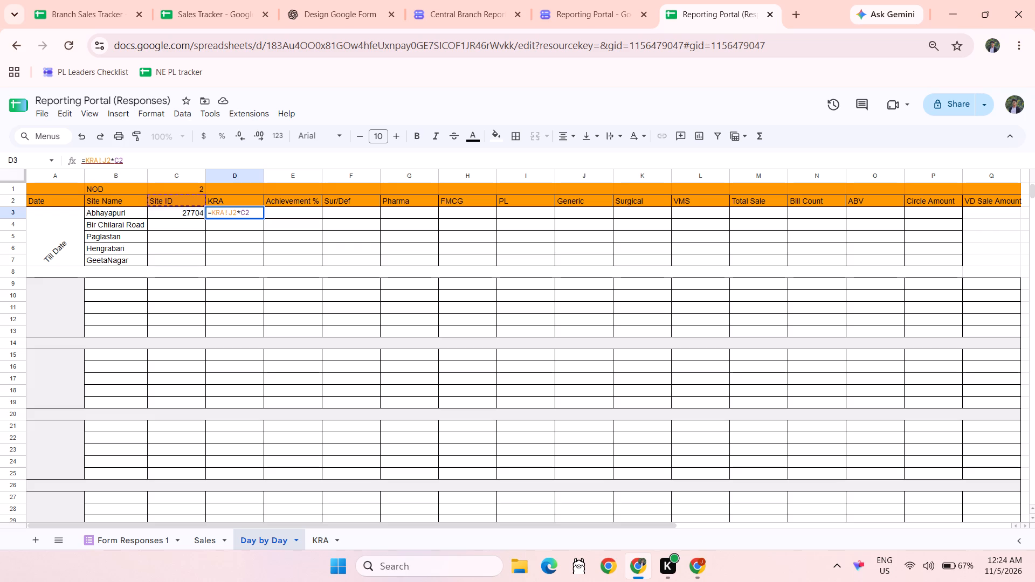
key("BackSpace")
key("1")
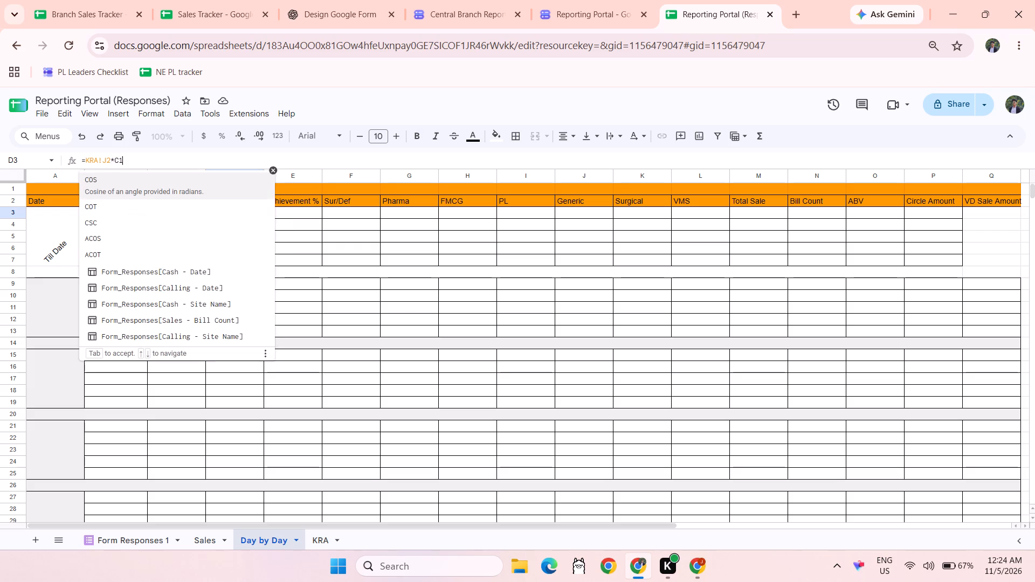
key("Return")
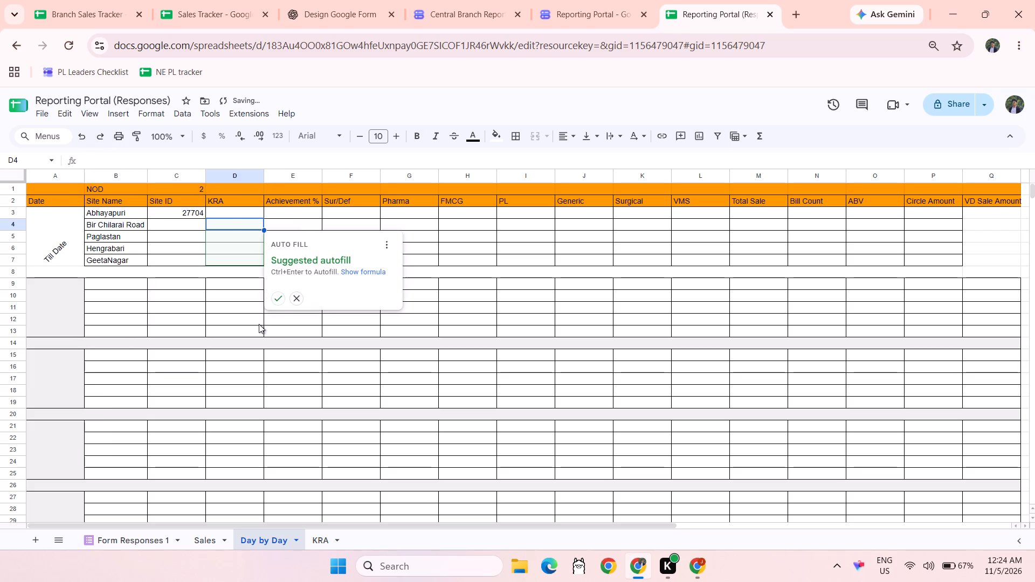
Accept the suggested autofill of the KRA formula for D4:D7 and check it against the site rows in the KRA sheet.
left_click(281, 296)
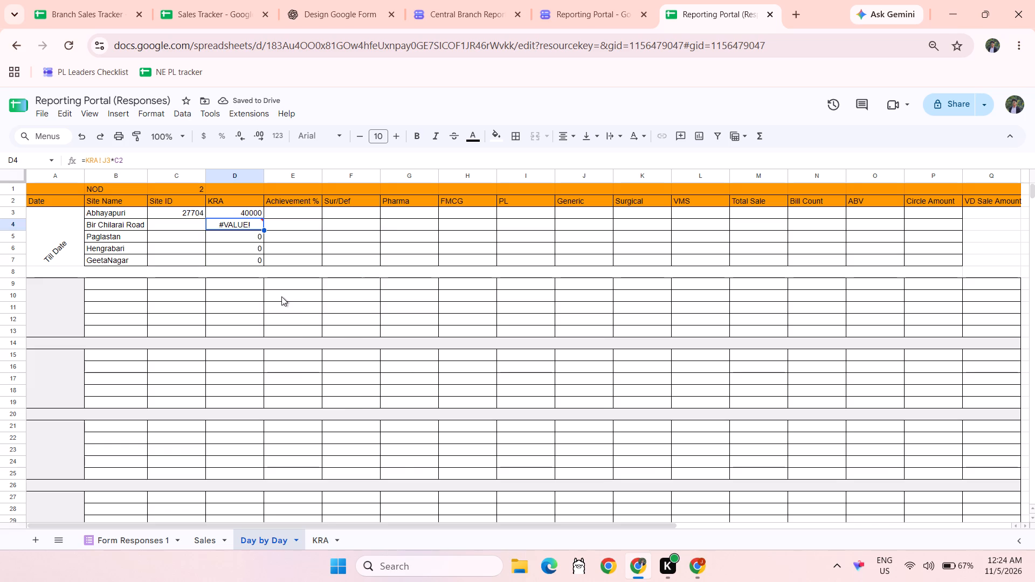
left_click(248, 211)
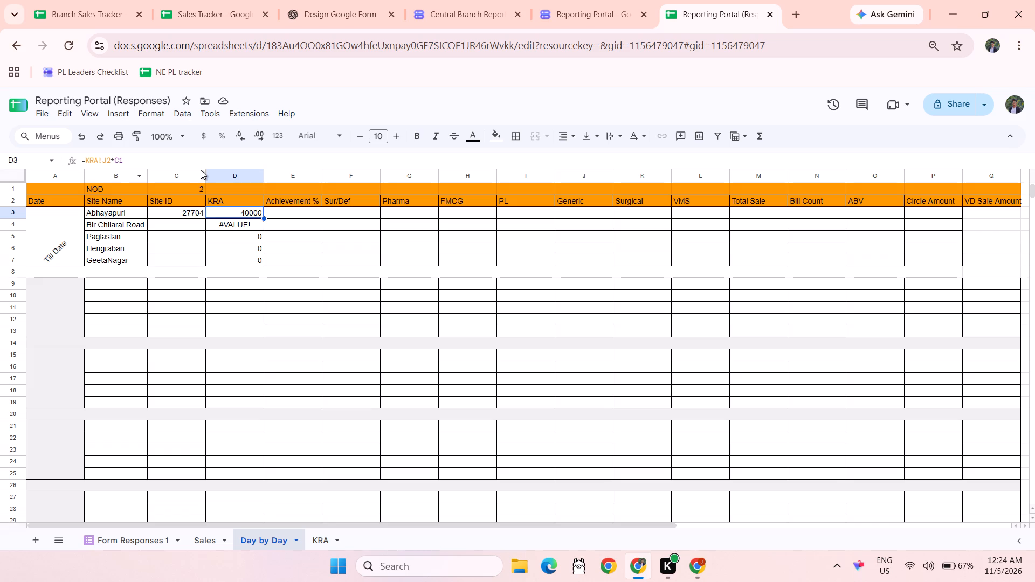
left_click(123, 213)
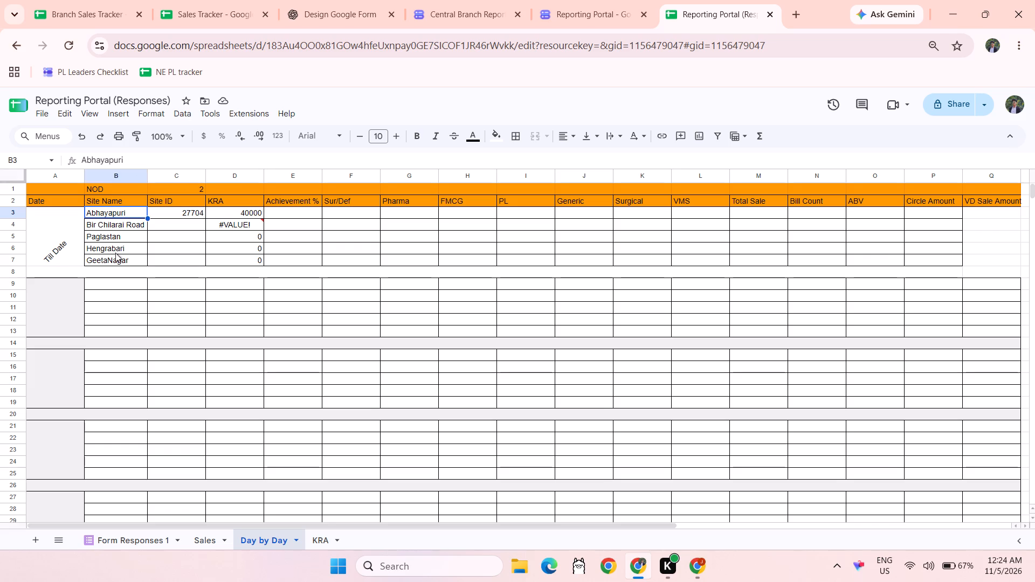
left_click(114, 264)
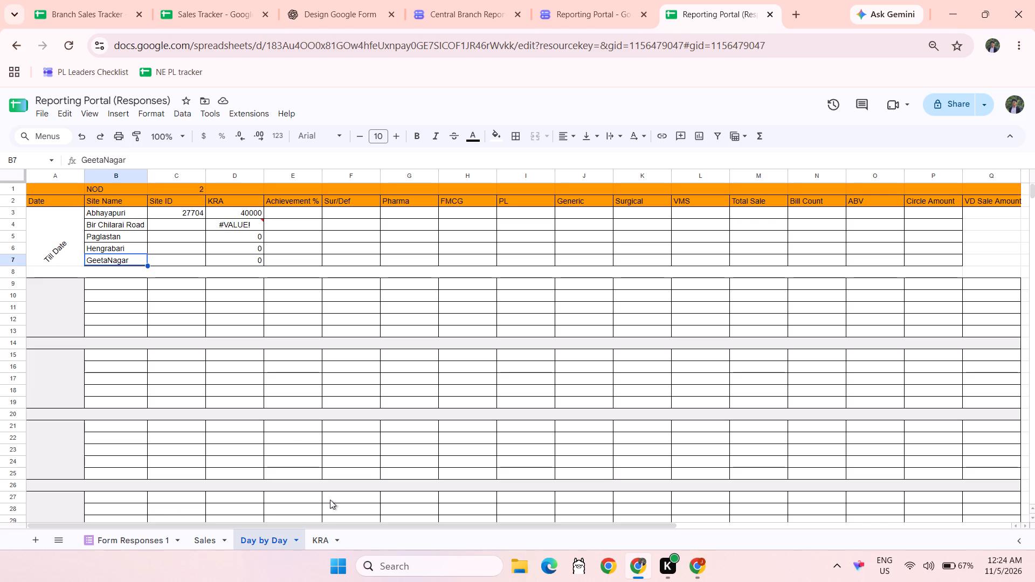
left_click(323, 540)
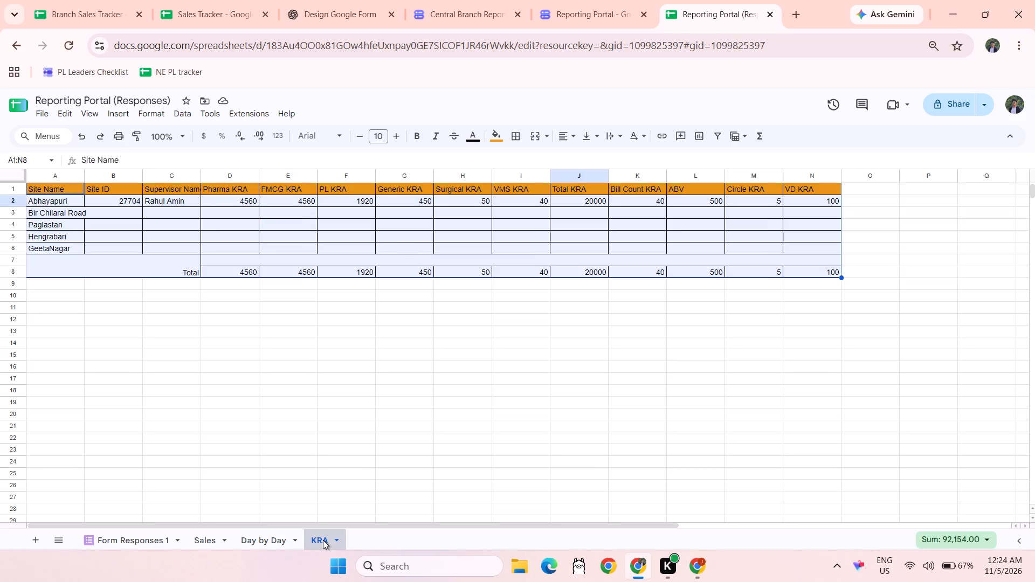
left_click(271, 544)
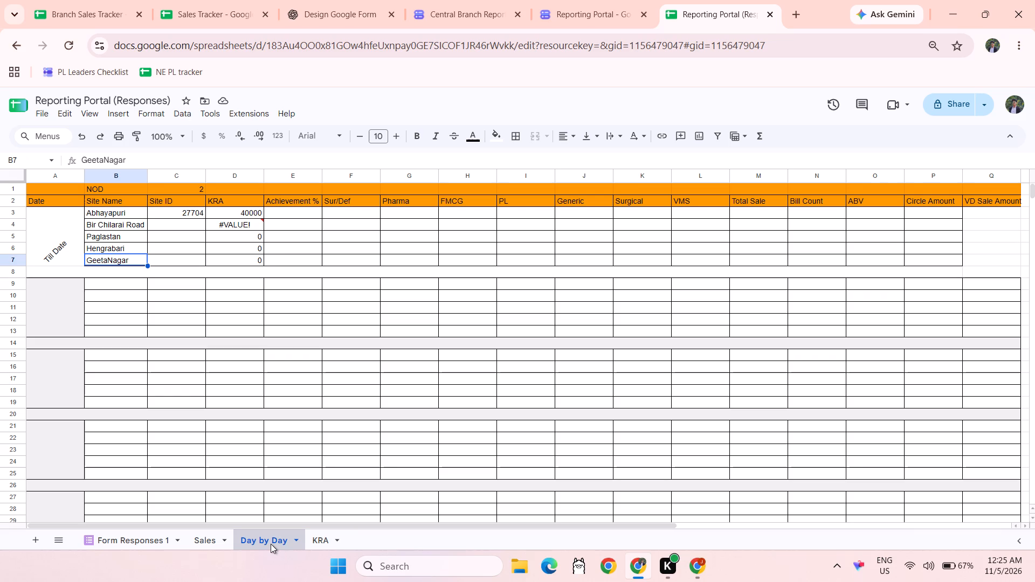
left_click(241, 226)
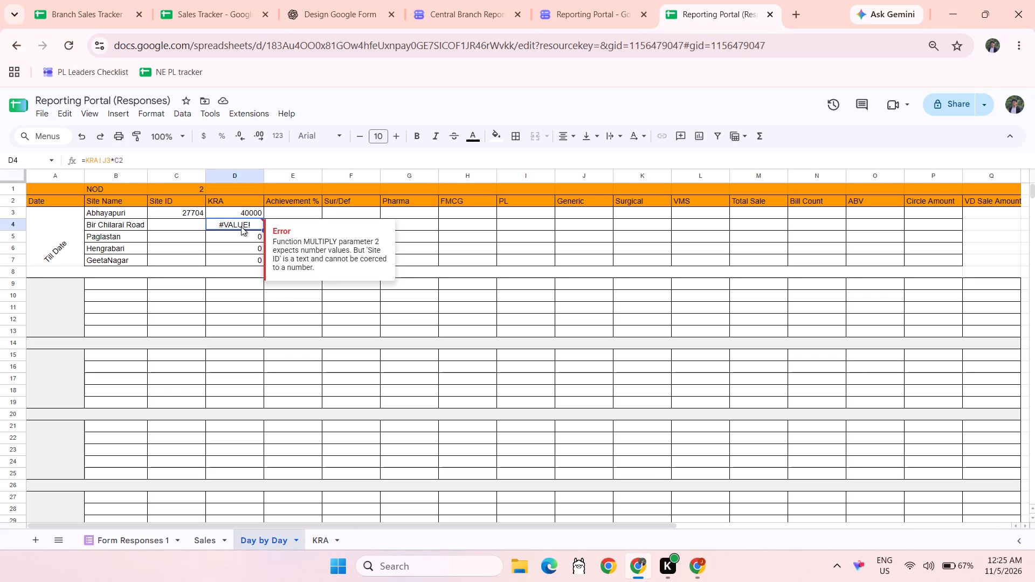
Lock the row reference to the NOD value in D3, making the formula =KRA!J2*C$1.
left_click(242, 211)
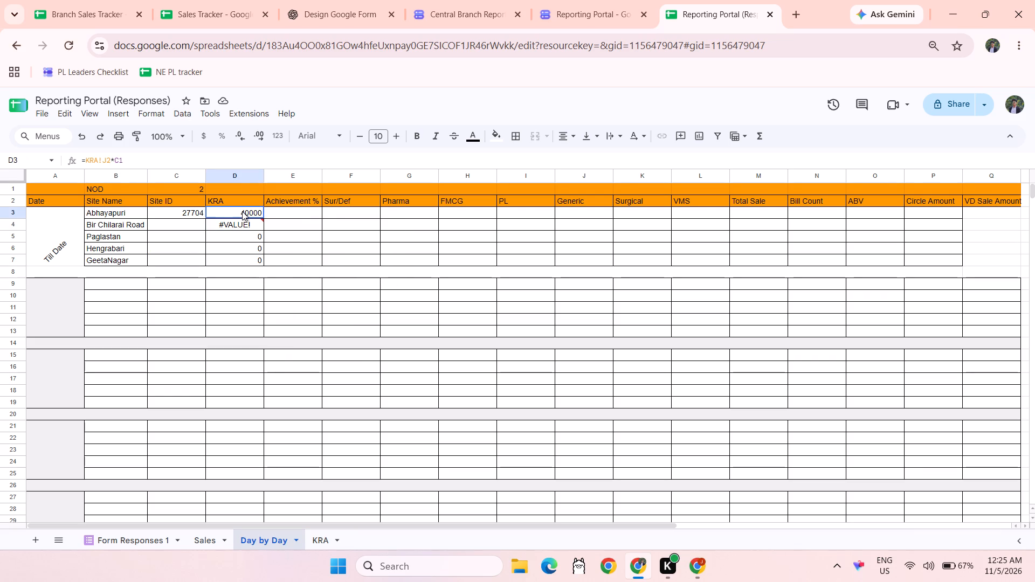
left_click(117, 159)
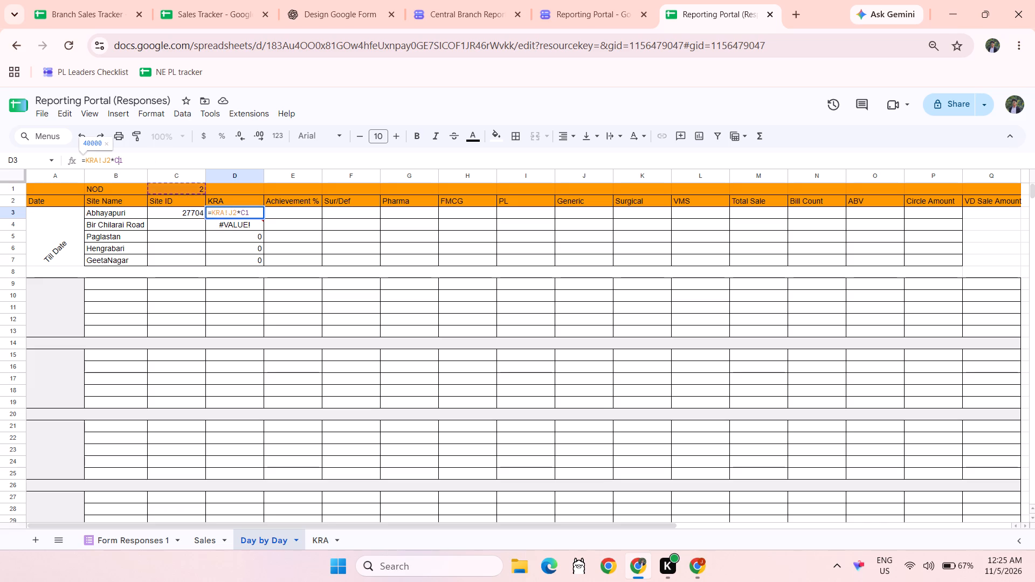
key("shift+dollar")
key("Return")
Fill the KRA formula from D3 down to D7 for the remaining sites and check each filled formula.
left_click(246, 210)
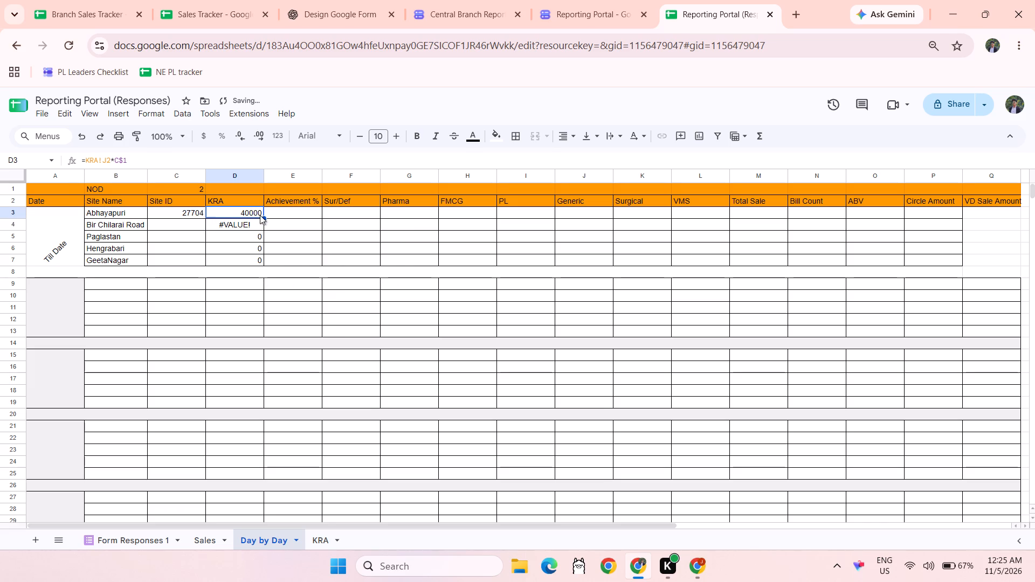
left_click_drag(265, 219, 265, 256)
left_click_drag(265, 256, 265, 258)
left_click(301, 247)
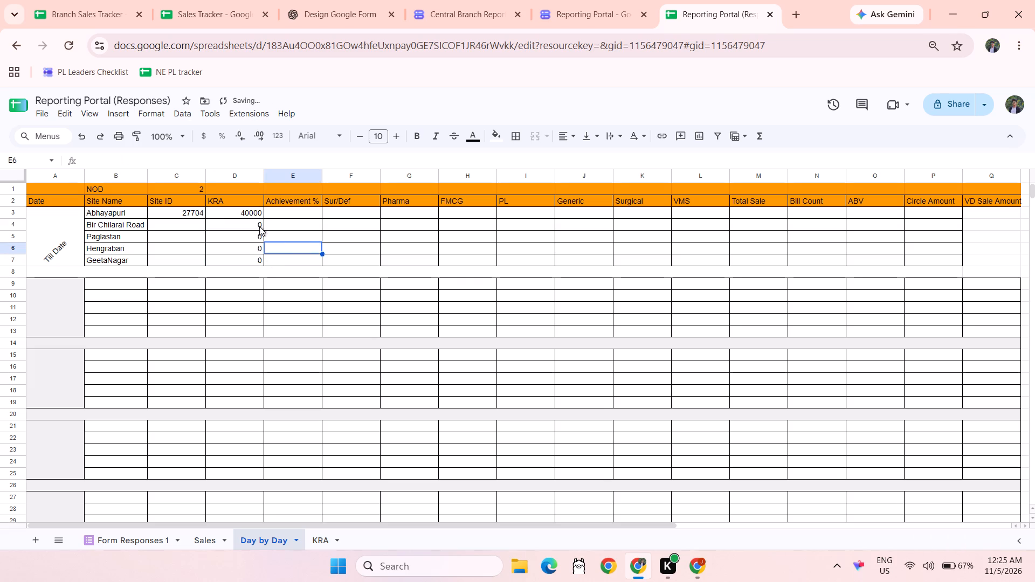
left_click(237, 211)
key("Down")
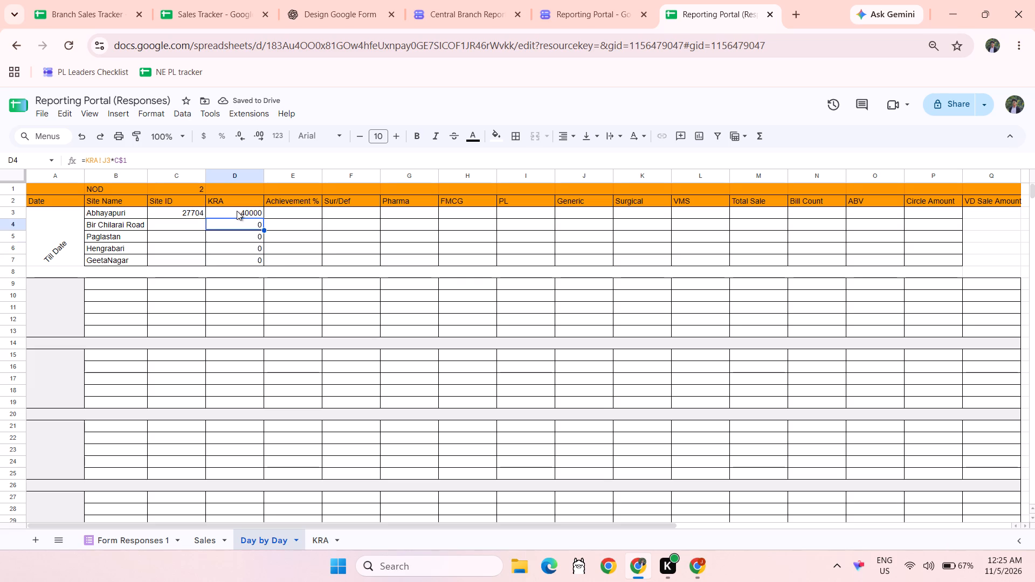
key("Down")
key("Down")
key("Down")
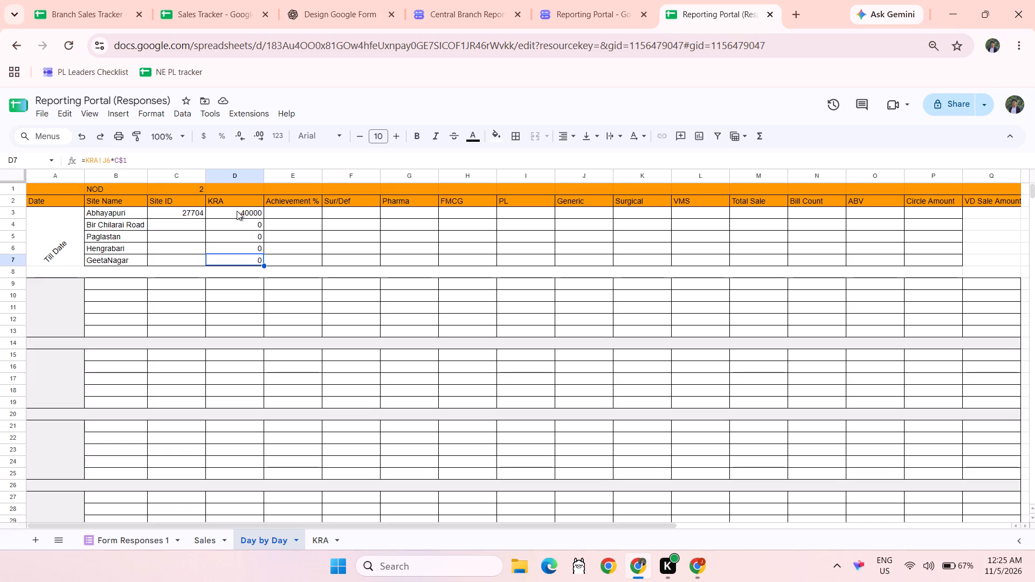
Start a SUMIF formula in cell E3, the Achievement % for Abhayapuri, with the range E9:E500.
scroll(237, 211, "up", 2)
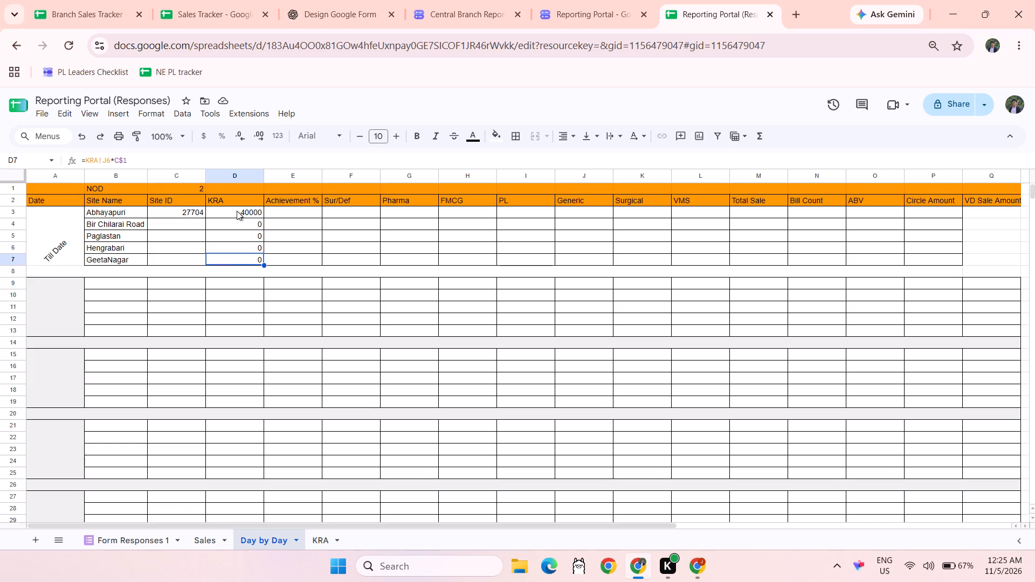
left_click(237, 211)
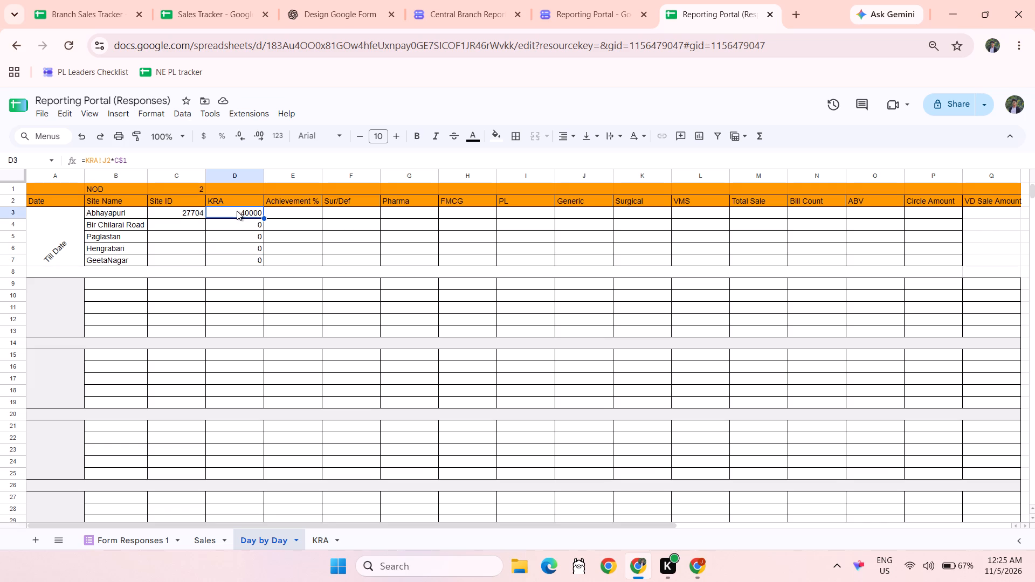
left_click(295, 210)
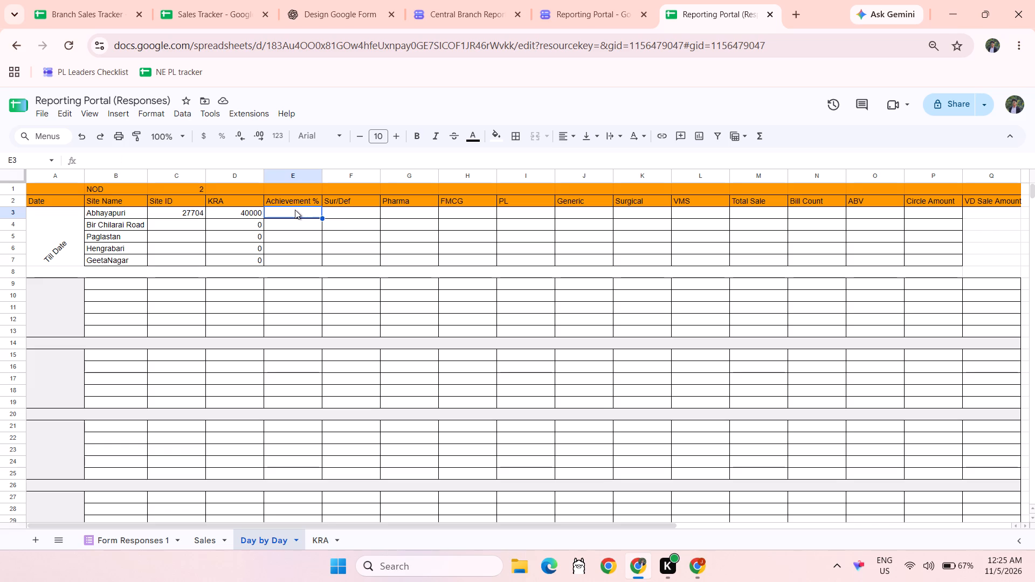
key("equal")
type("sum")
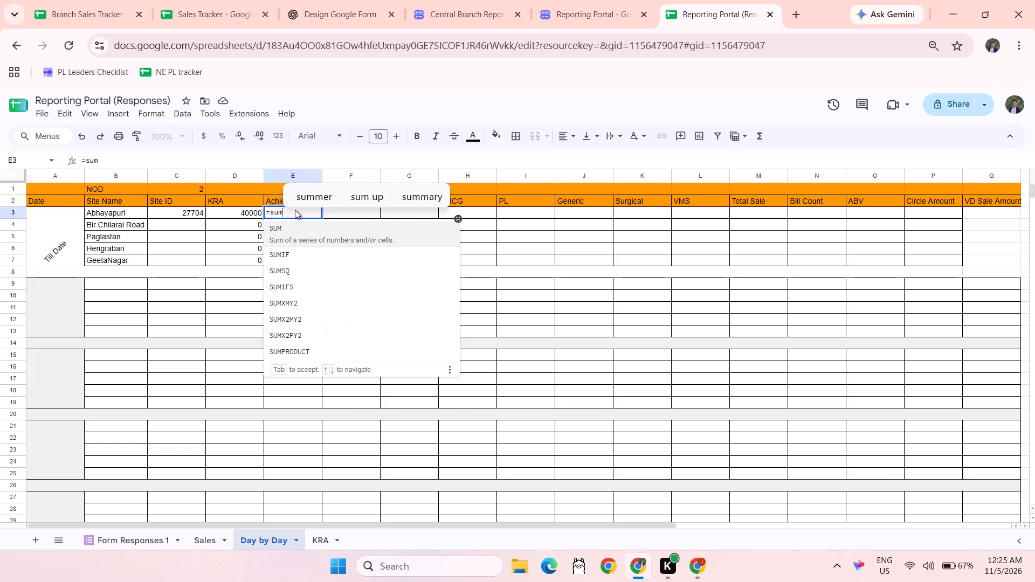
key("Down")
key("Tab")
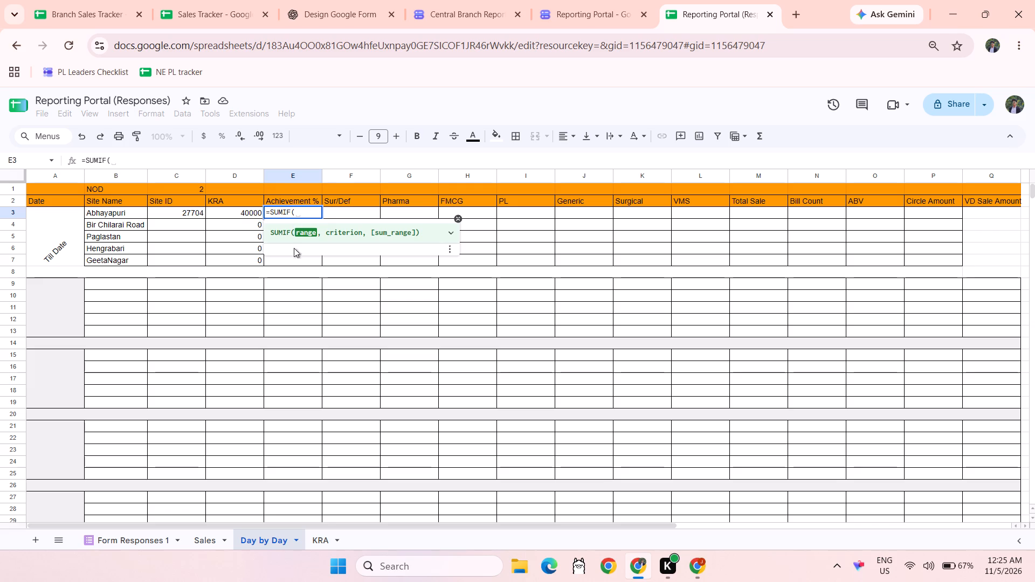
left_click(287, 285)
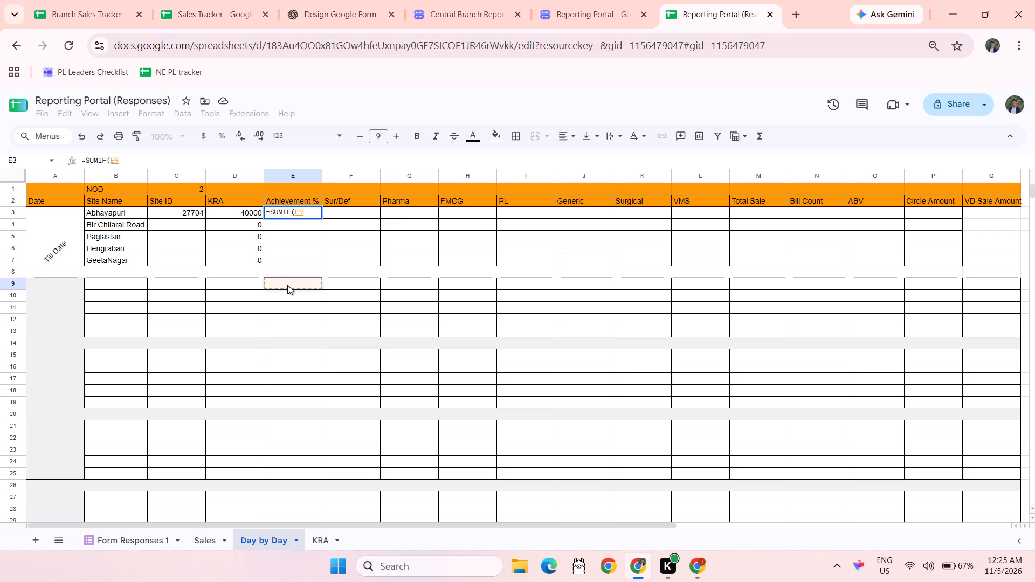
key("shift+colon")
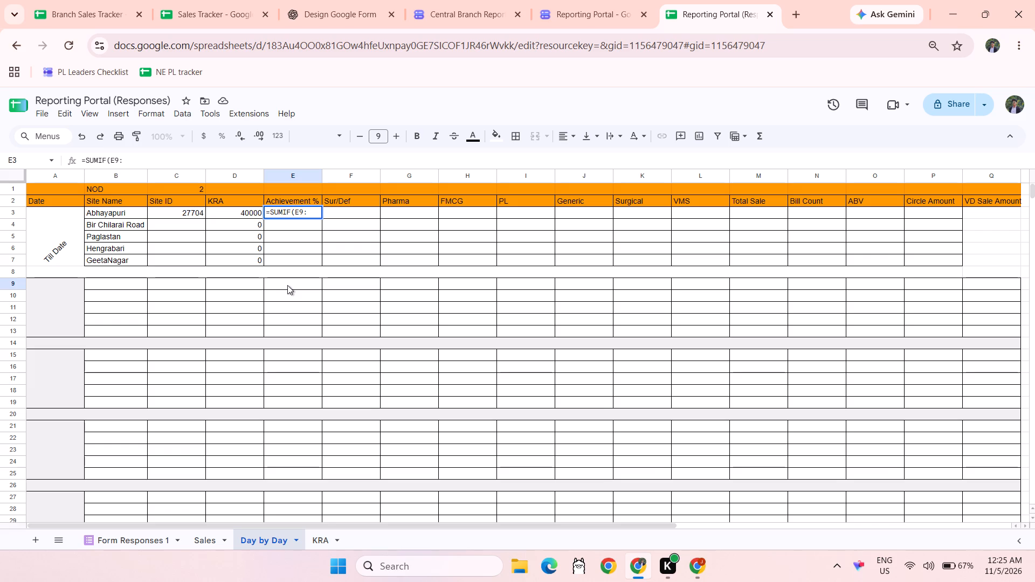
key("e")
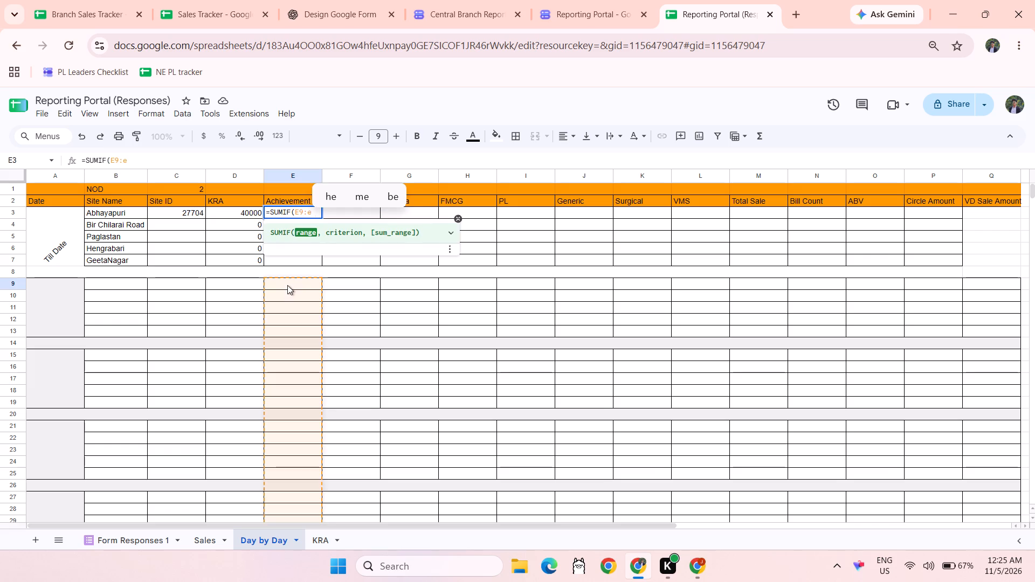
type("500")
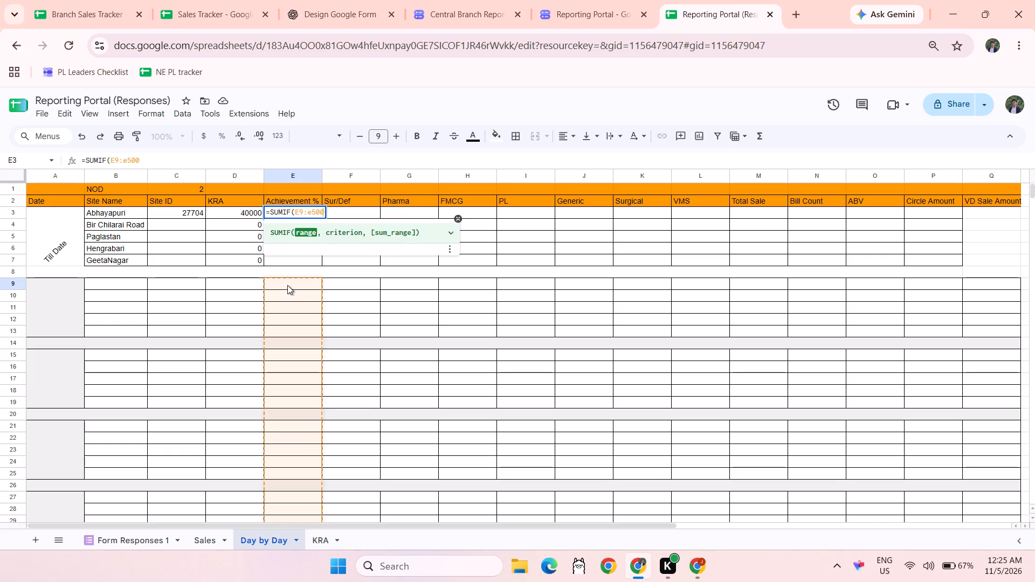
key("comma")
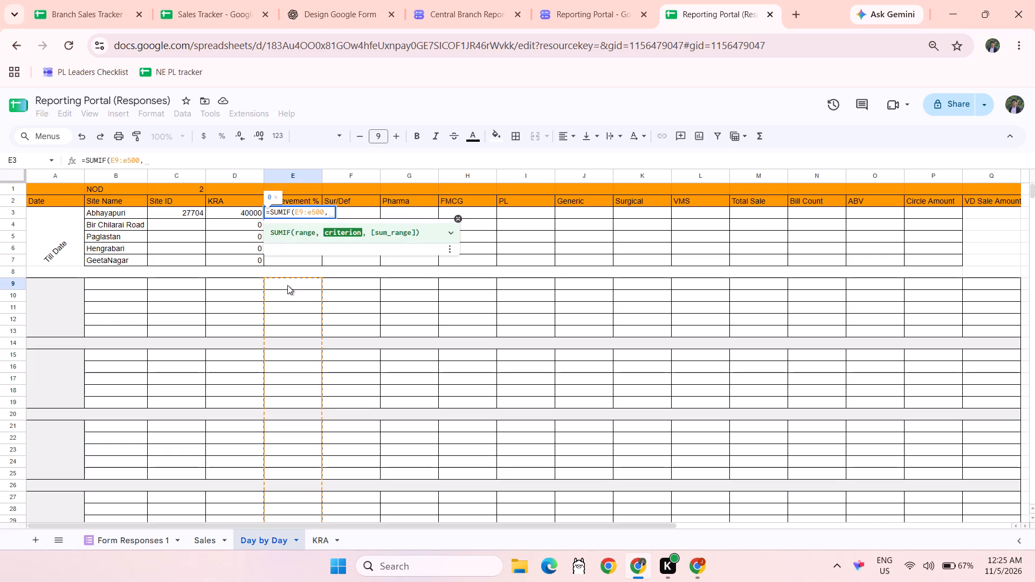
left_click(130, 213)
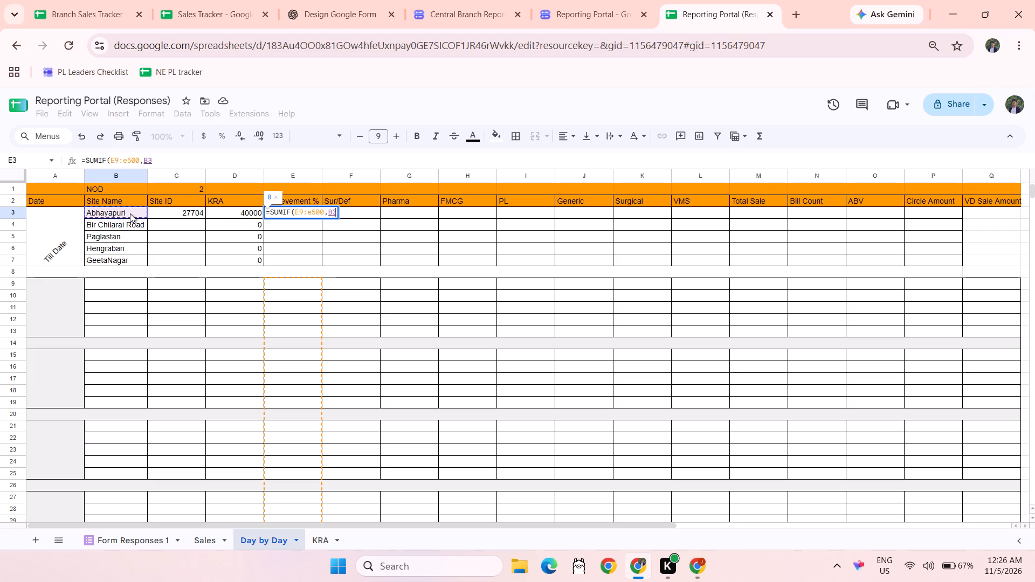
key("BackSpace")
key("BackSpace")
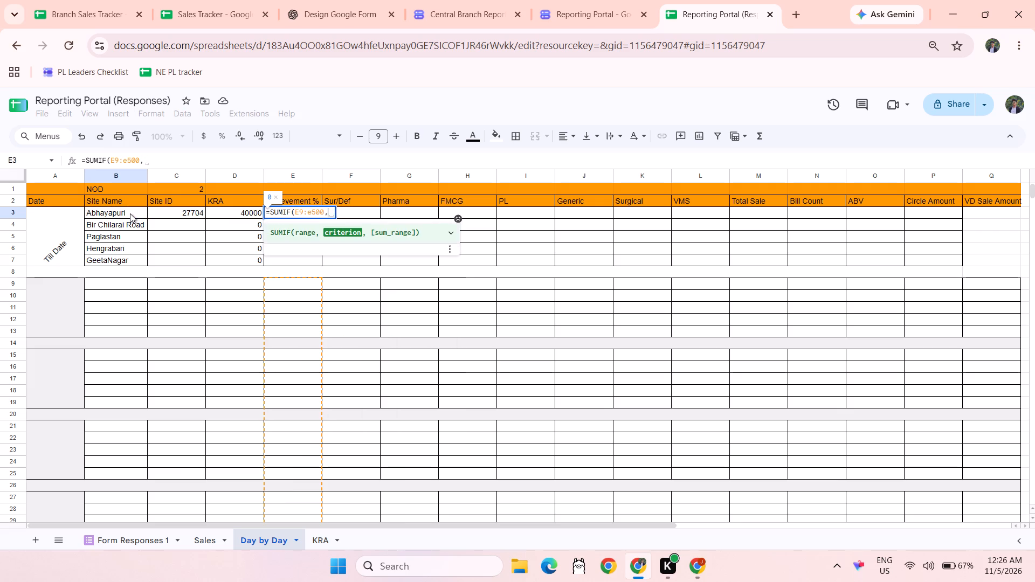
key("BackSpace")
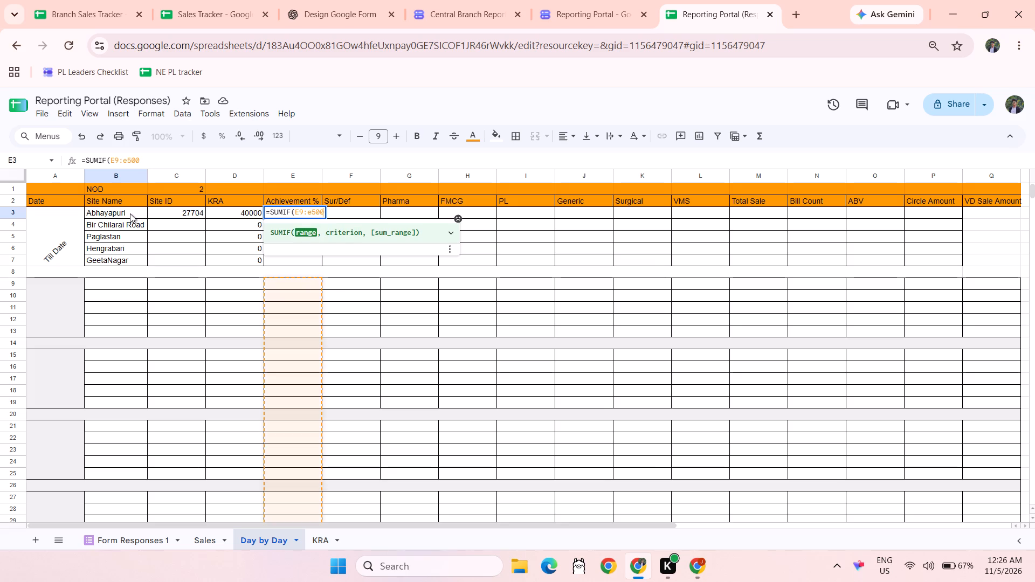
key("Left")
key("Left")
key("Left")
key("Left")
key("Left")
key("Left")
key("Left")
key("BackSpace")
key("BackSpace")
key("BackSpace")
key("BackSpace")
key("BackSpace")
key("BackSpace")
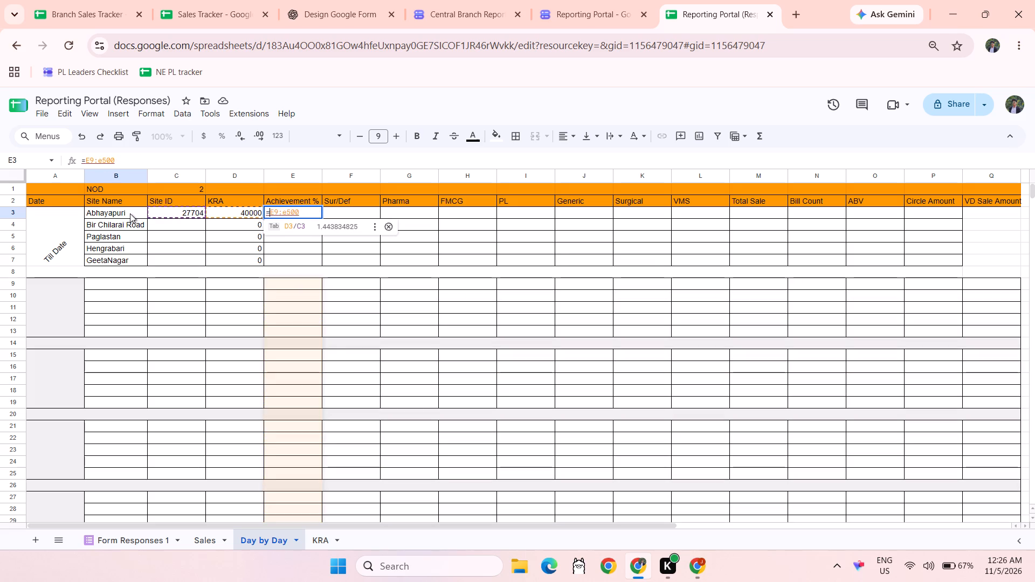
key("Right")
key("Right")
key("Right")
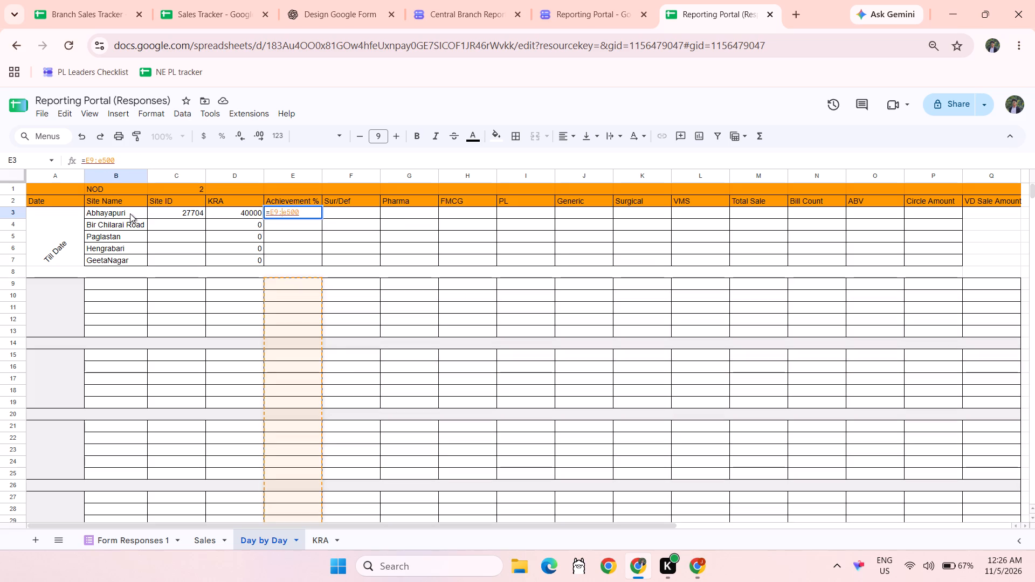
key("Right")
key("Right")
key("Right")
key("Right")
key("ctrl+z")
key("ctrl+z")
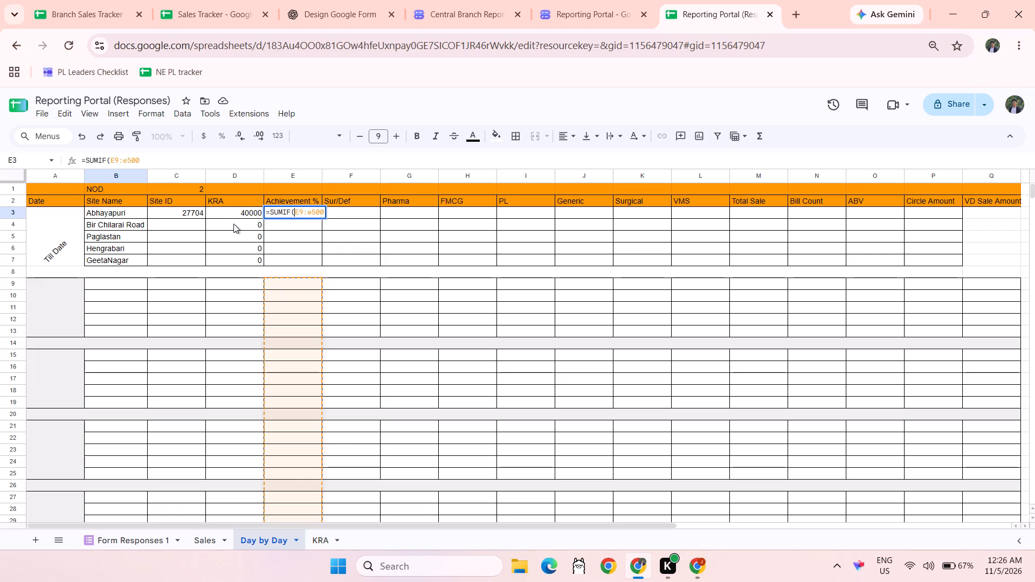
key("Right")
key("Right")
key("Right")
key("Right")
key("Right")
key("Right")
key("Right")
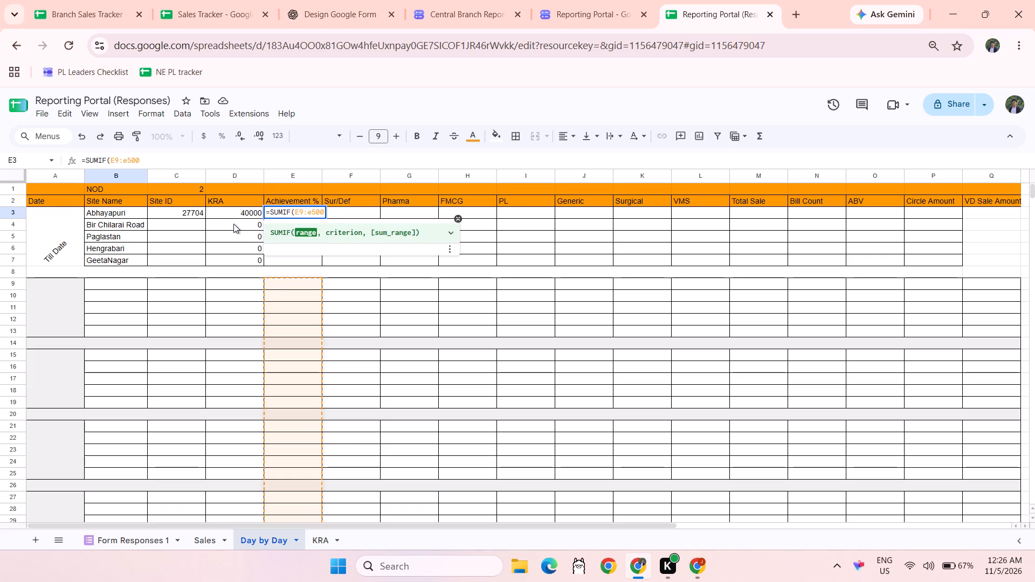
Complete the SUMIF formula in E3 with the criterion B3 and the sum range B9:B500.
key("comma")
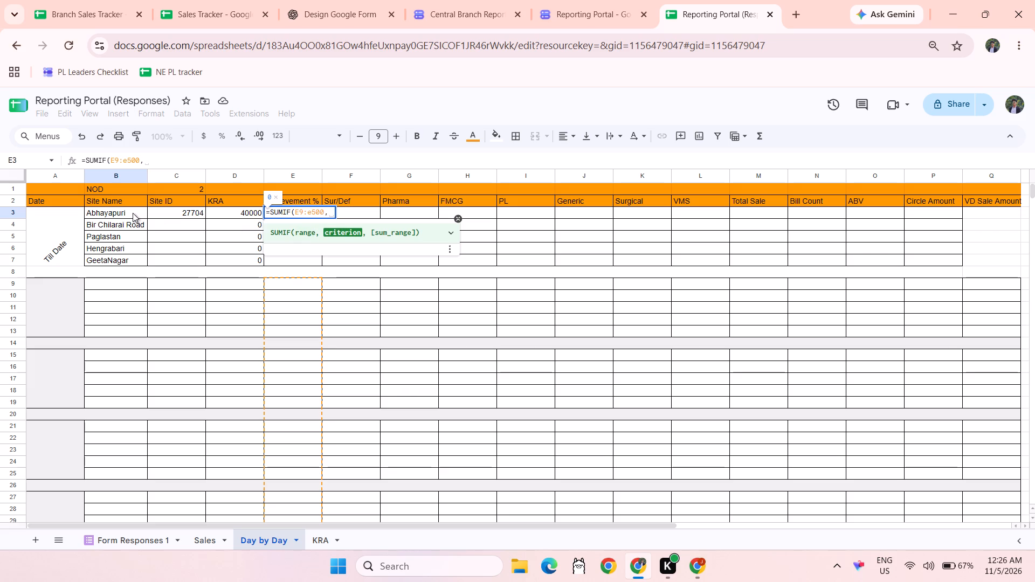
left_click(133, 213)
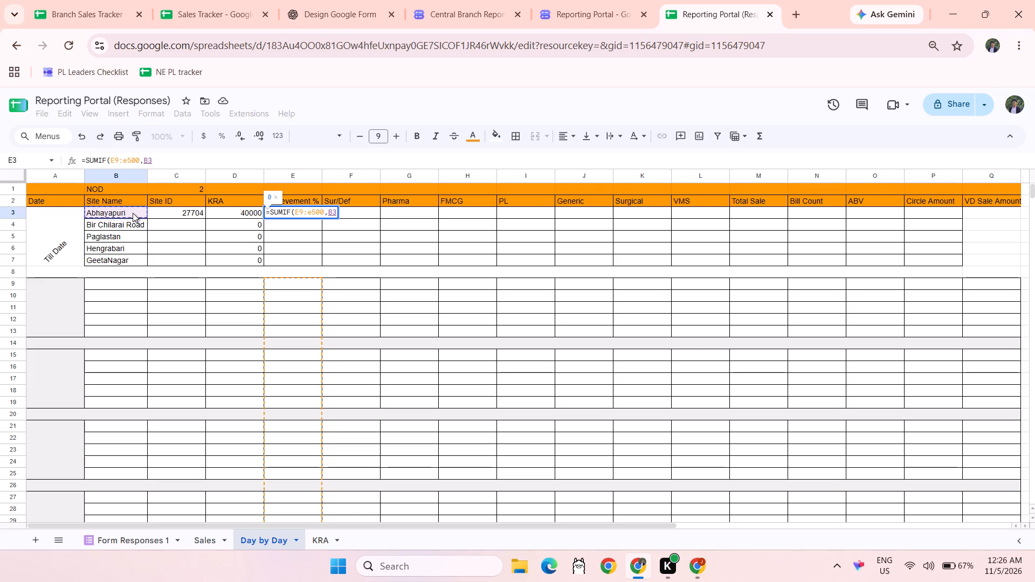
key("comma")
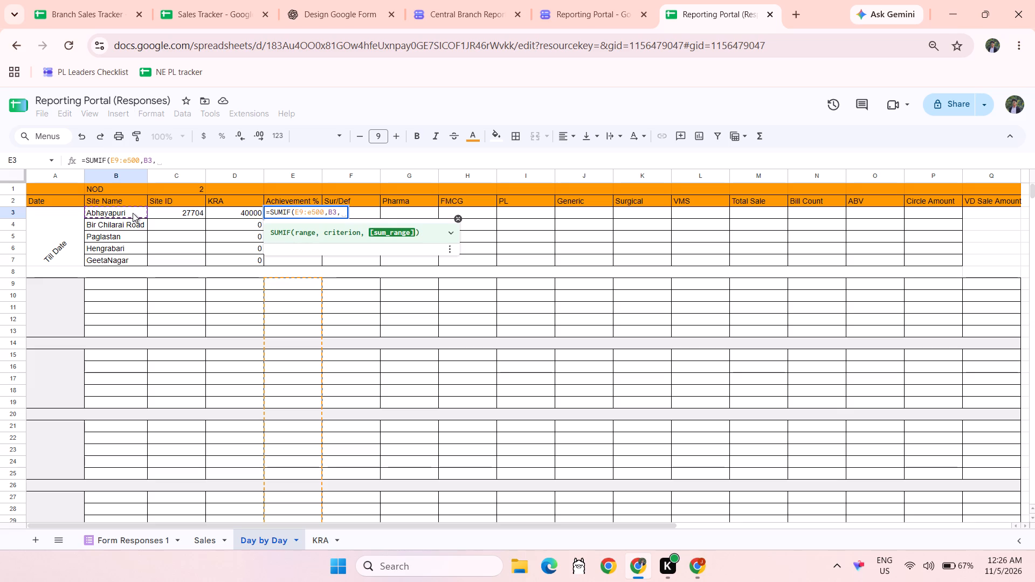
left_click(115, 283)
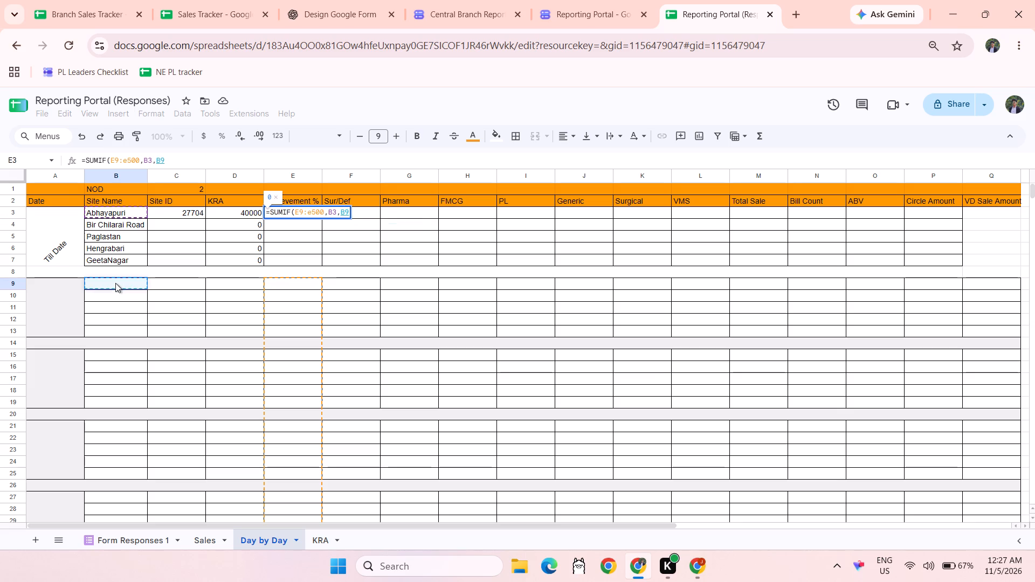
key("shift+colon")
type("b500")
key("shift+parenright")
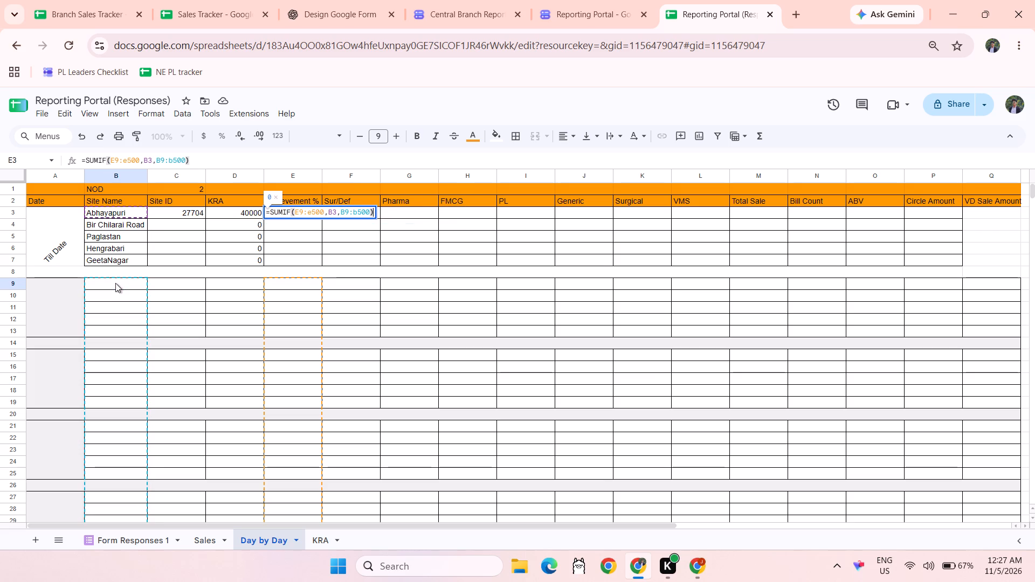
key("Return")
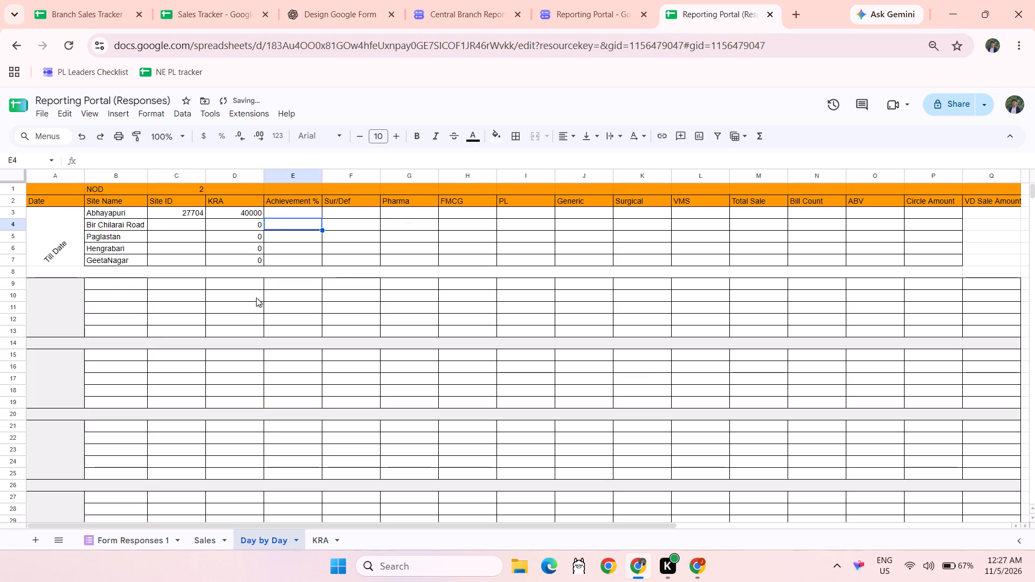
Enter the test values 049 in E9 and 694049 in E10 of the Achievement % column.
left_click(307, 287)
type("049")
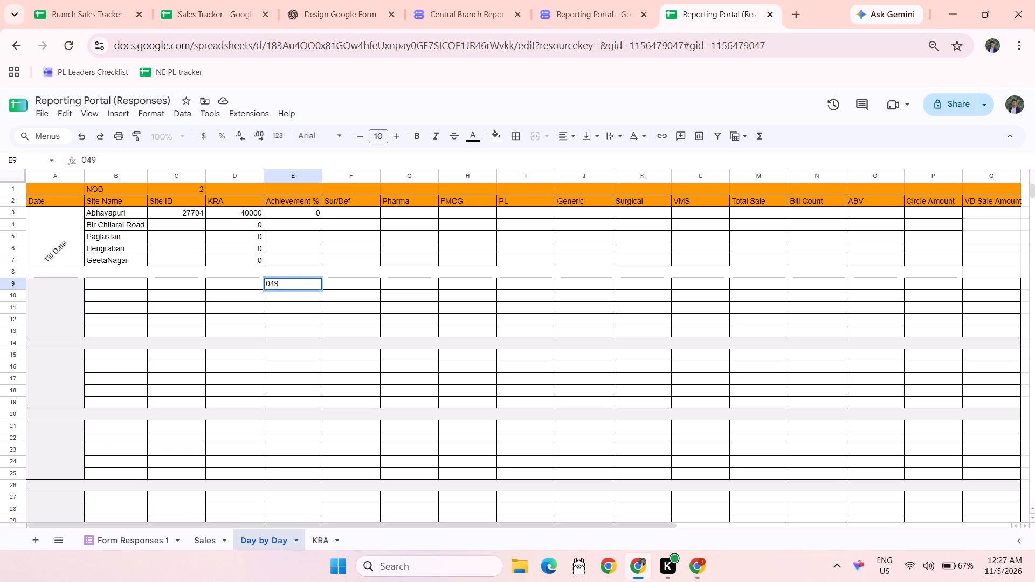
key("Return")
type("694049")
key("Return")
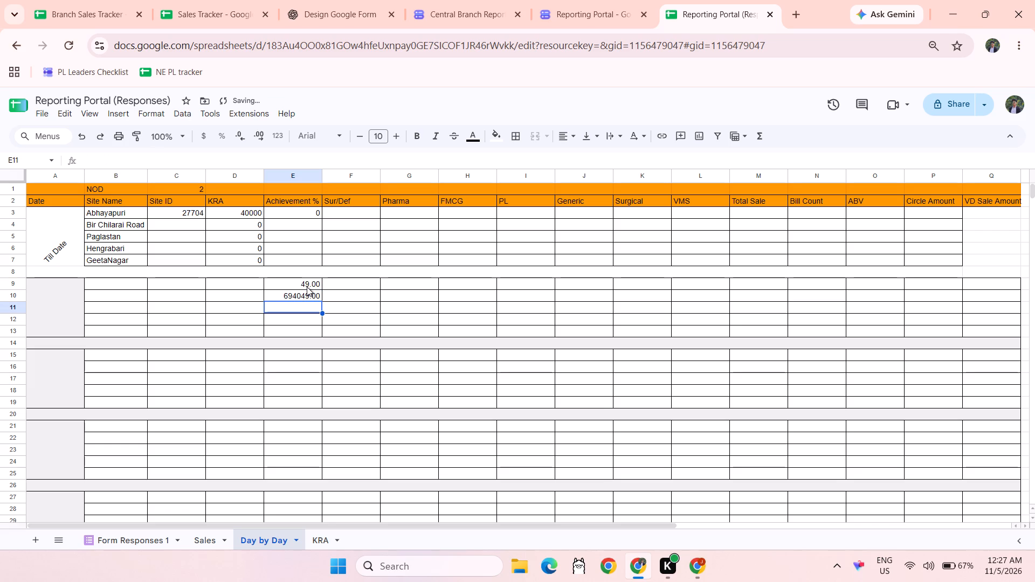
Copy the site name Abhayapuri from B3 into B9, the first row of the first daily block.
left_click(117, 211)
key("ctrl+c")
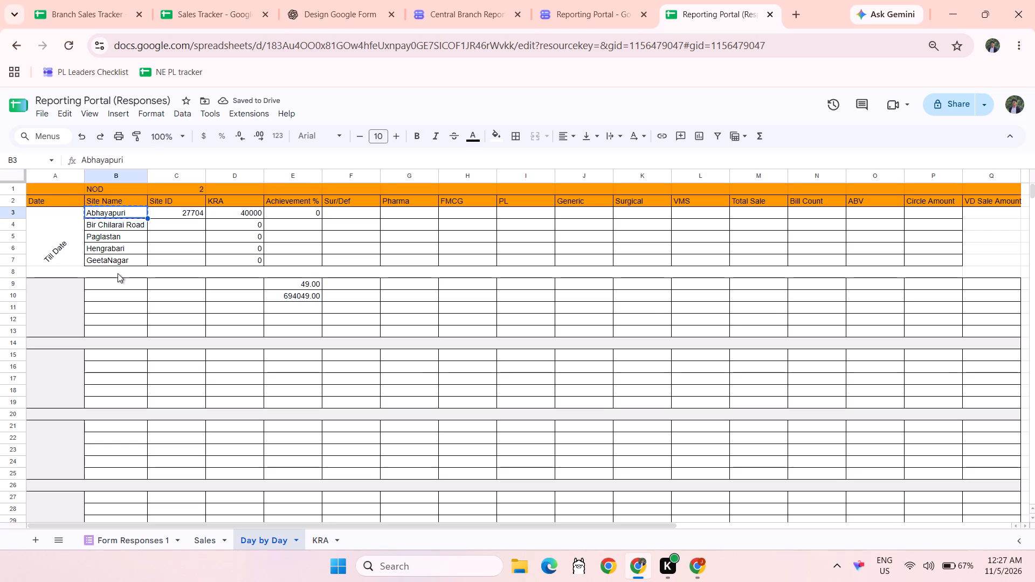
left_click(116, 285)
key("ctrl+v")
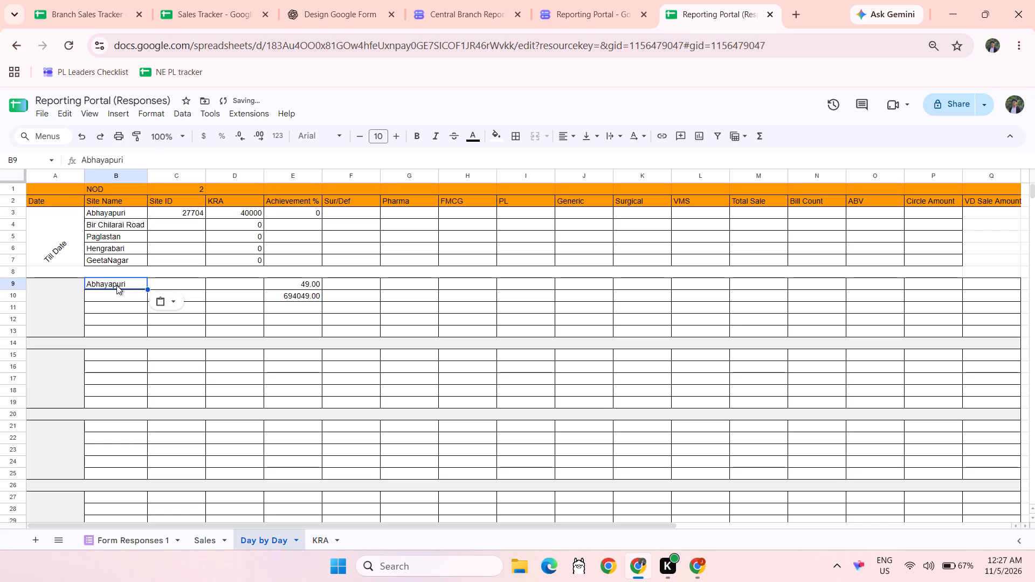
key("Return")
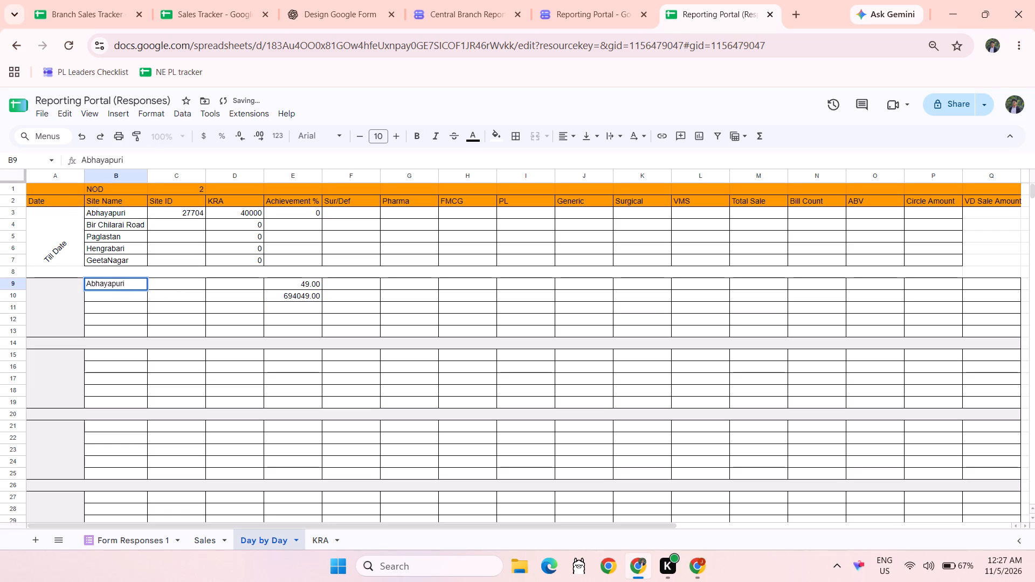
left_click(132, 294)
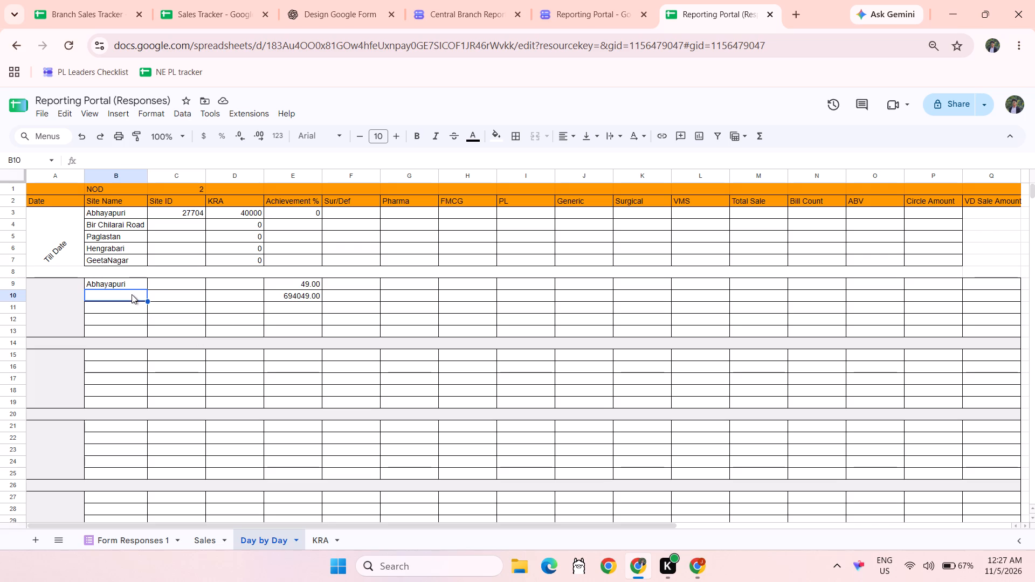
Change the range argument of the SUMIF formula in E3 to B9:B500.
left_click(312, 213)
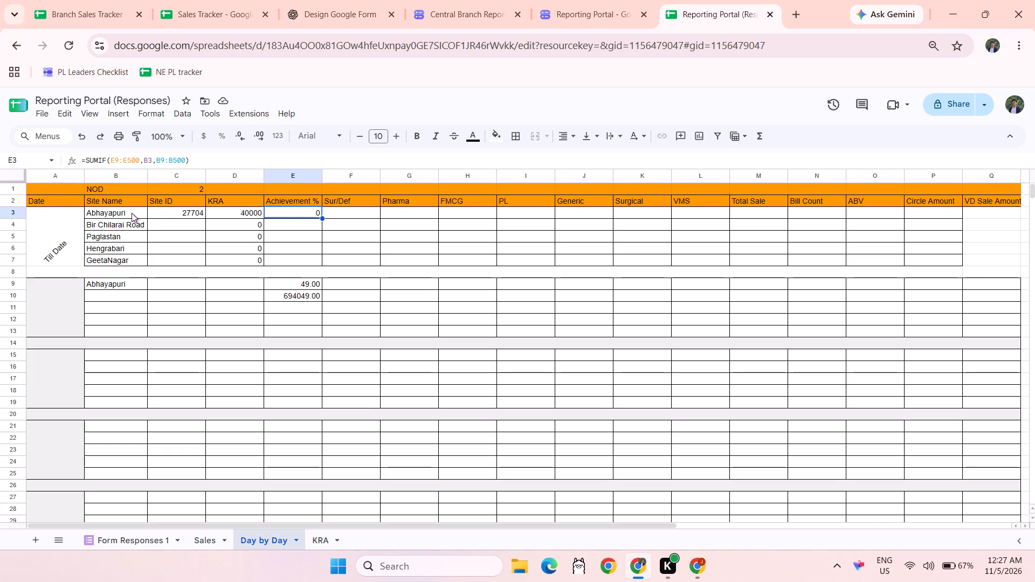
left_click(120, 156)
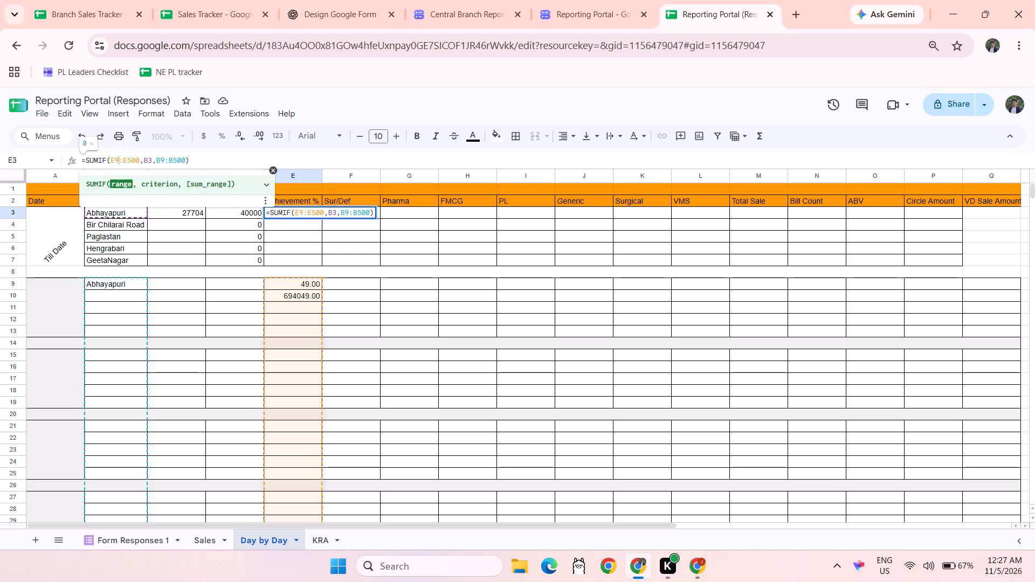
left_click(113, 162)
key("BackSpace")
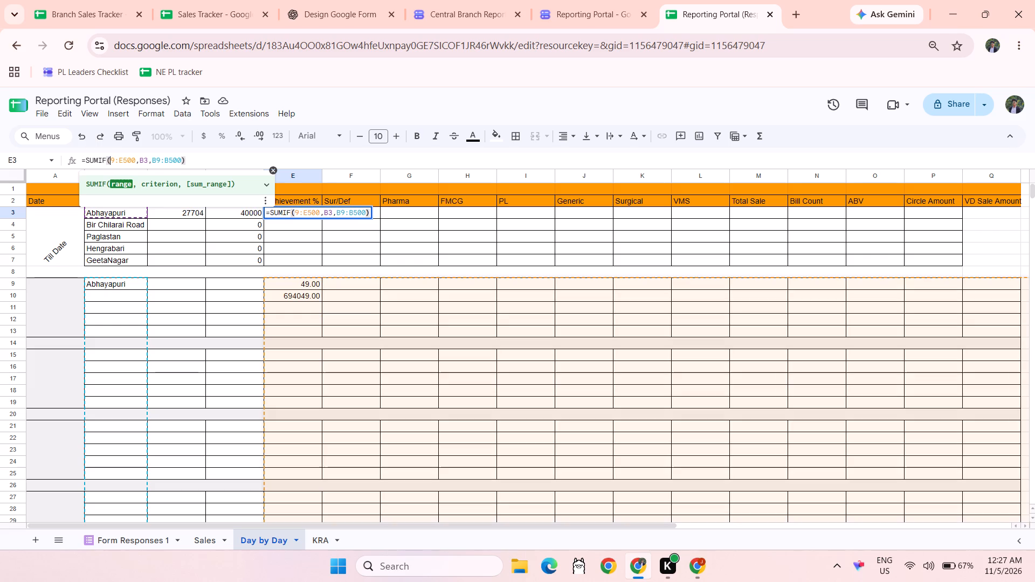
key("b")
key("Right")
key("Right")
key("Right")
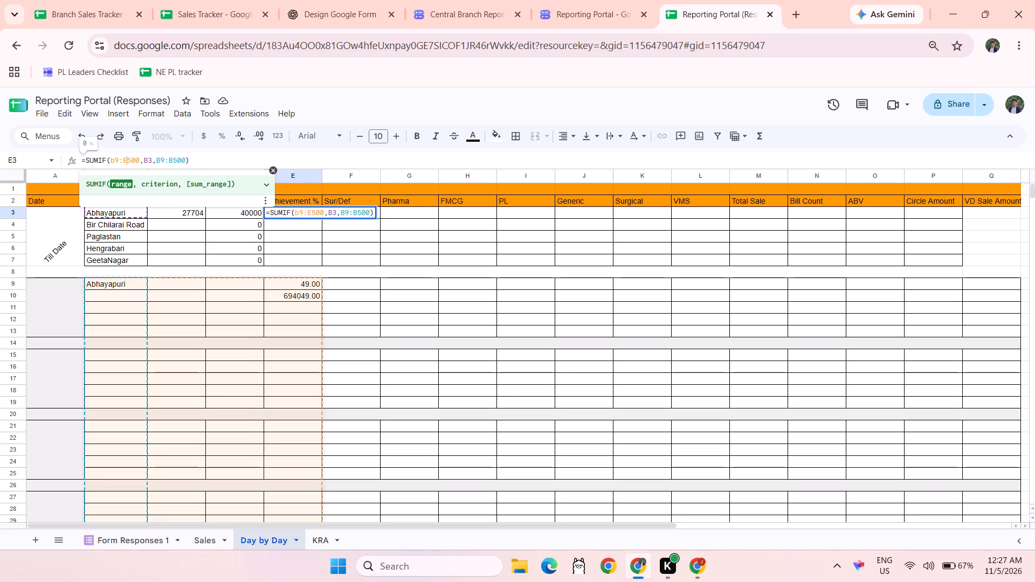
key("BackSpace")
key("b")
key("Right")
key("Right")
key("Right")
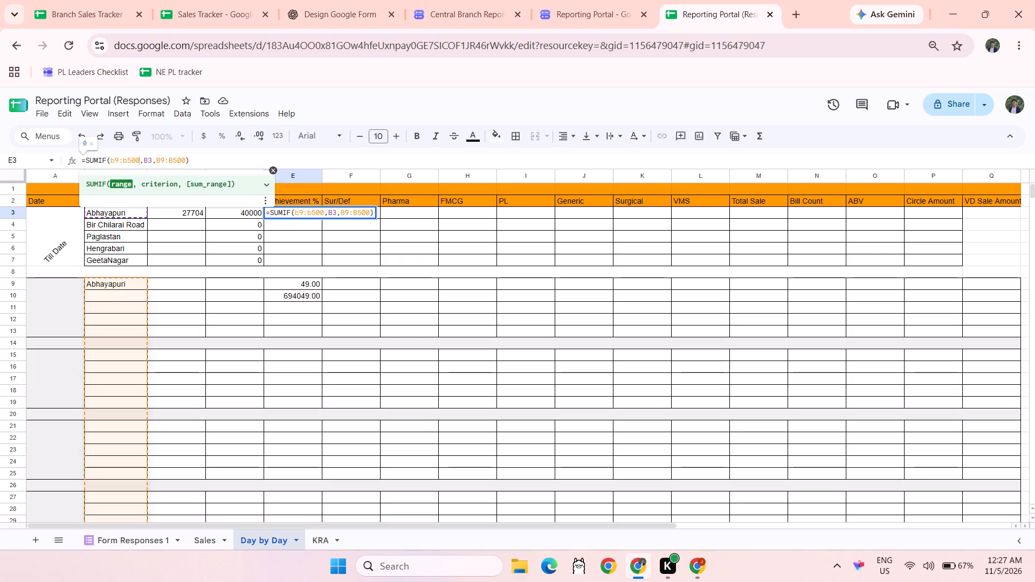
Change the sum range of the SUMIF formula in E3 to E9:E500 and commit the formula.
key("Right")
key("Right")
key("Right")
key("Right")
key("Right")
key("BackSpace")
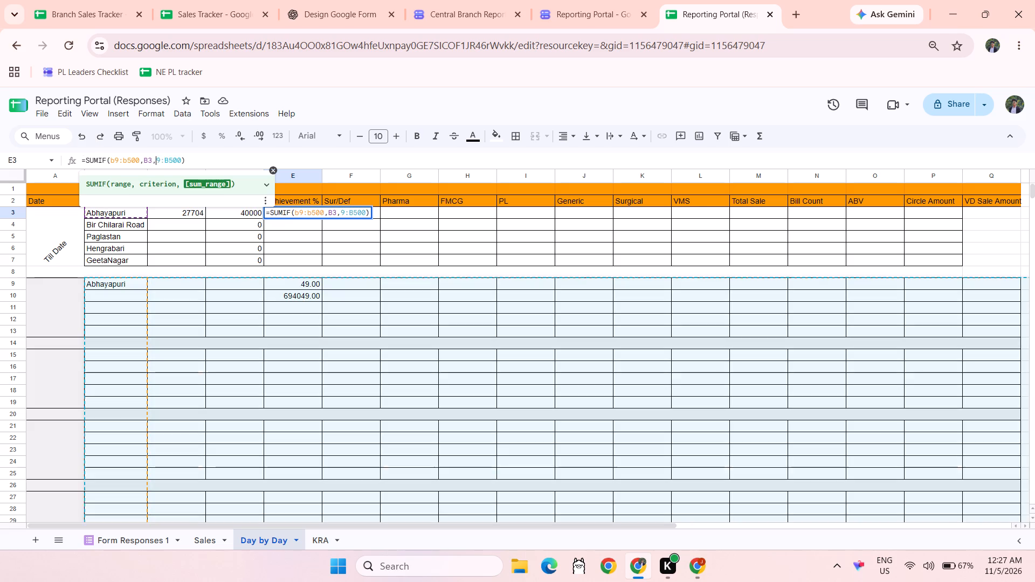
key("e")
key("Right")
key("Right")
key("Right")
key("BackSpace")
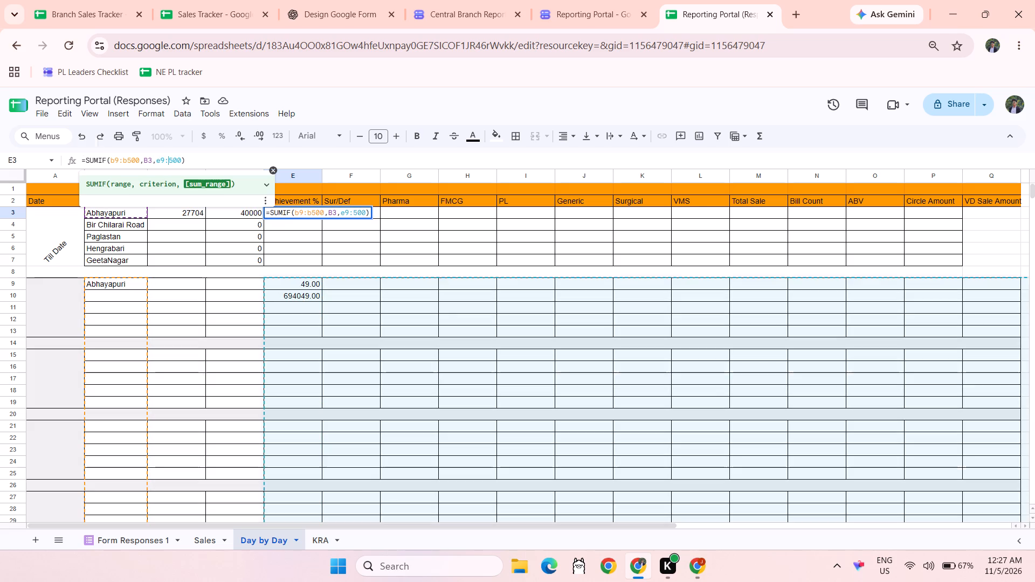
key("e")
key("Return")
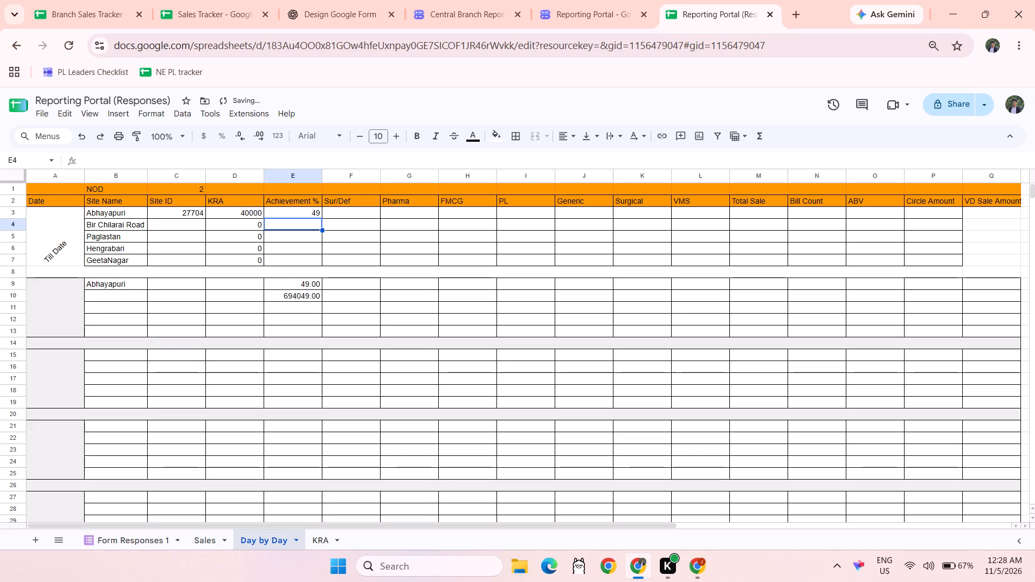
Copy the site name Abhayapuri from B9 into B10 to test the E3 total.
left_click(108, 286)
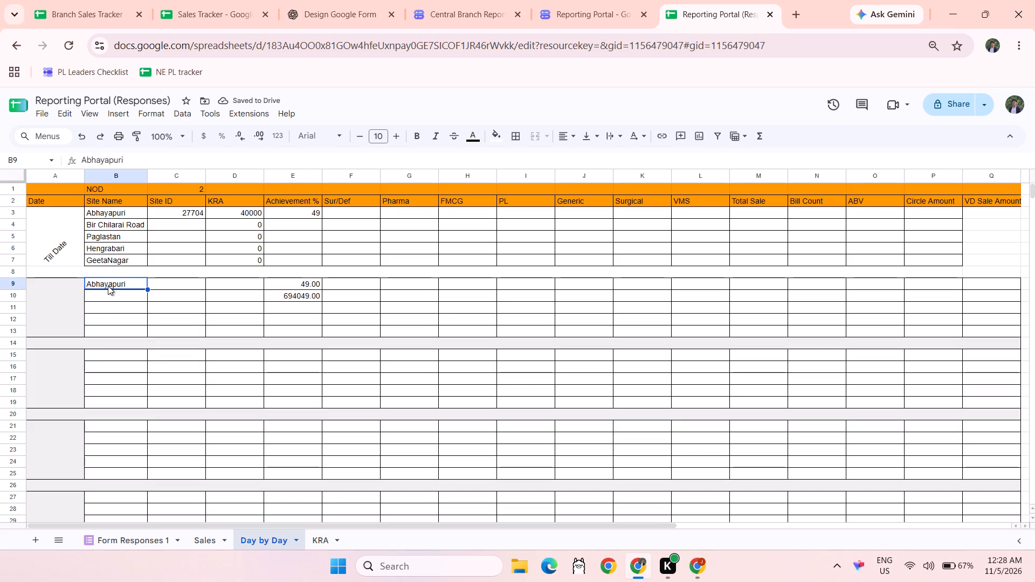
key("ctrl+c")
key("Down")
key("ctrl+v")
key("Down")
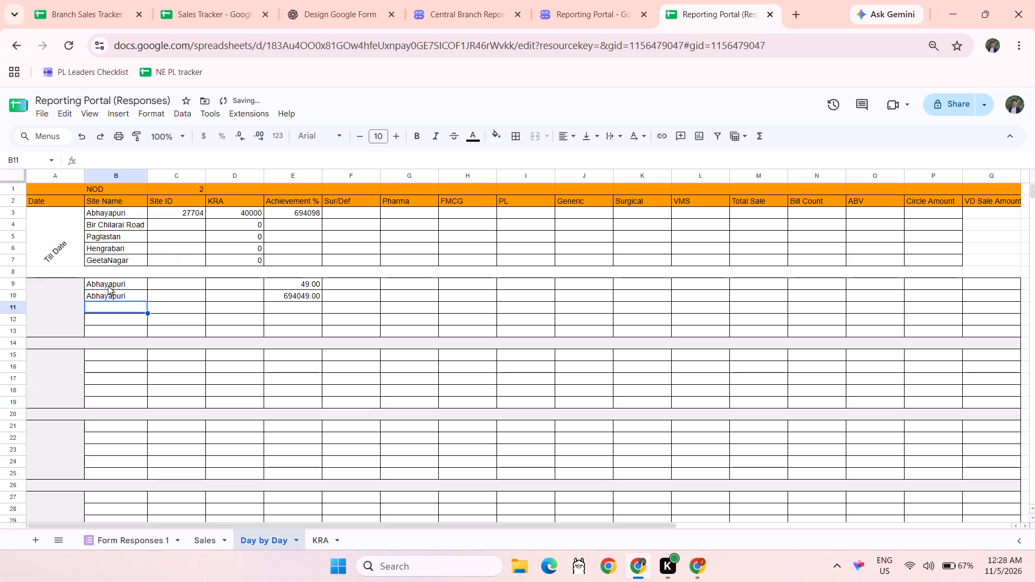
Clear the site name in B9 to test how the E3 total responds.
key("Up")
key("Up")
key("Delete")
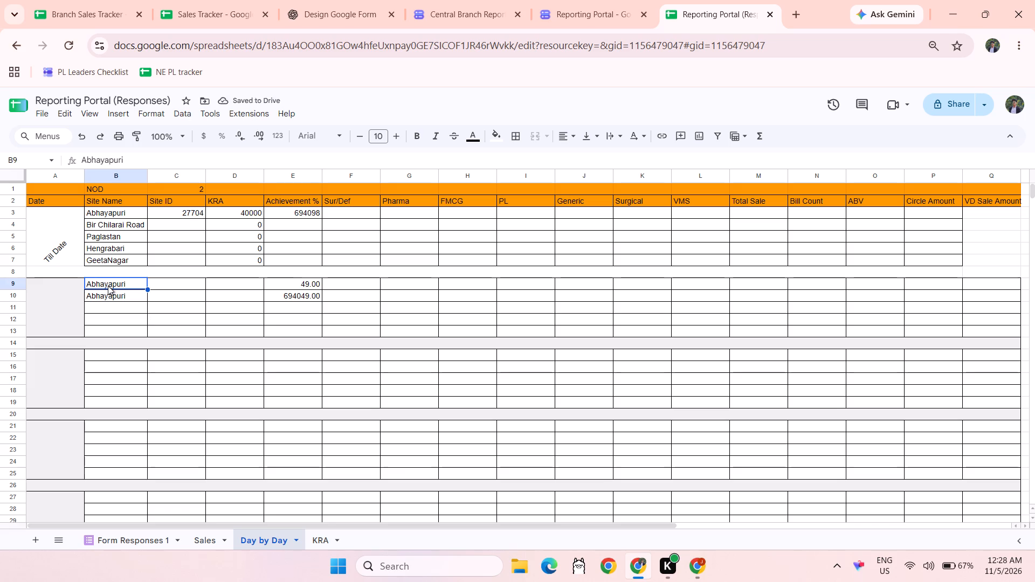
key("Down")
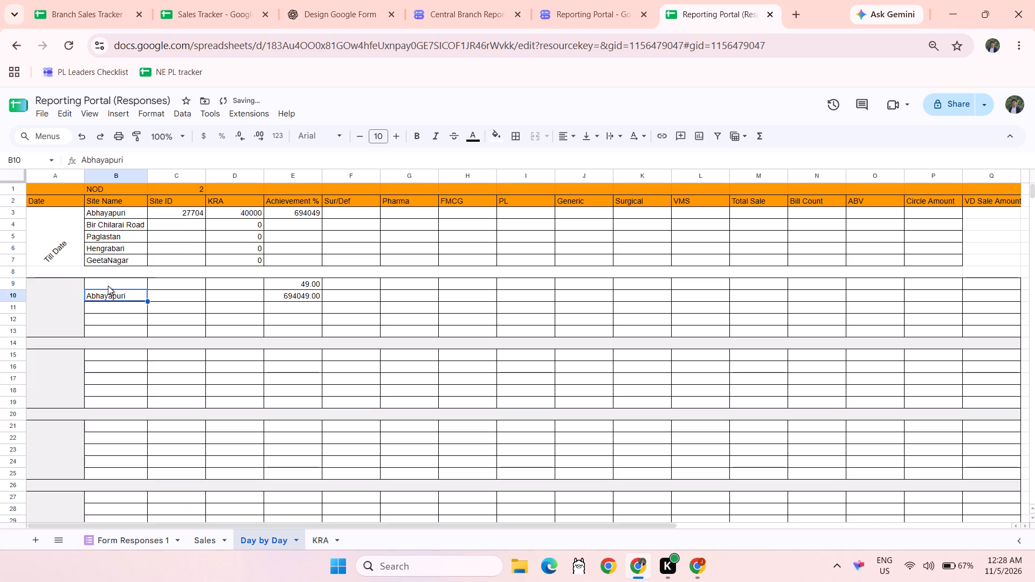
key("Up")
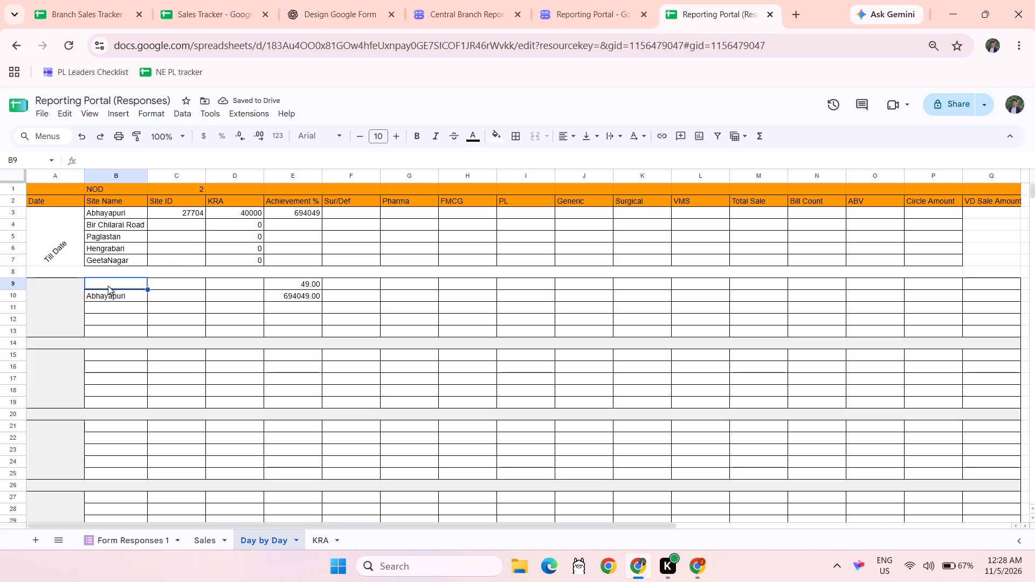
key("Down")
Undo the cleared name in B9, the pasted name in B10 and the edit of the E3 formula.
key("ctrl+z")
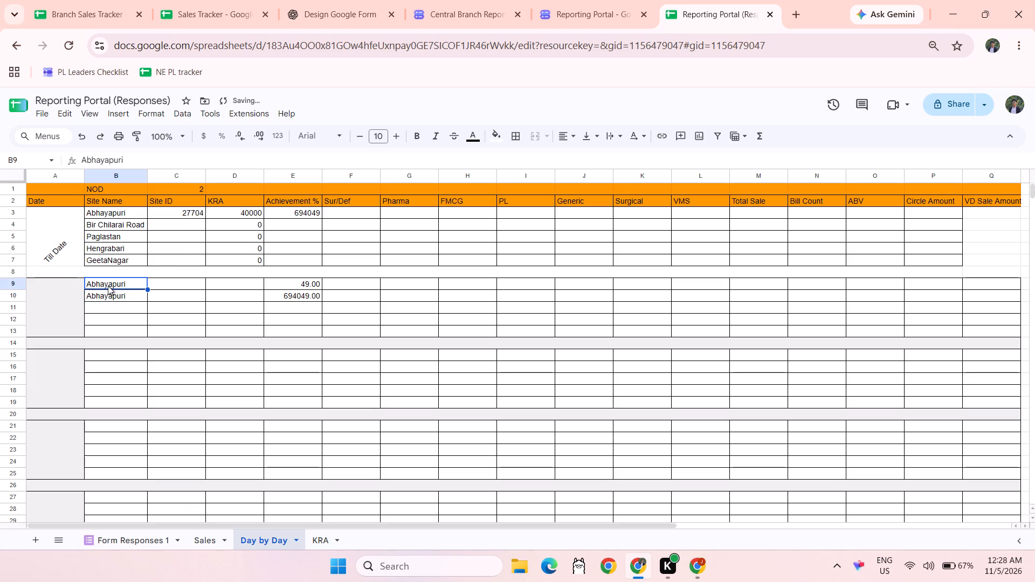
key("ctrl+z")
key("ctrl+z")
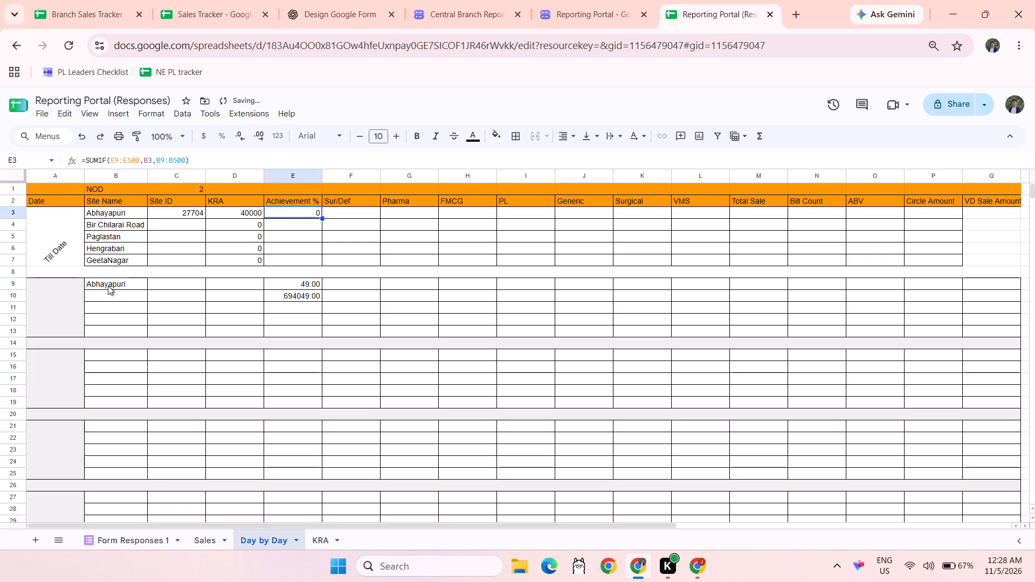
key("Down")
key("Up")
Make the range argument of the SUMIF formula in E3 absolute as $E$9:$E$500.
key("ctrl+c")
key("Down")
key("Up")
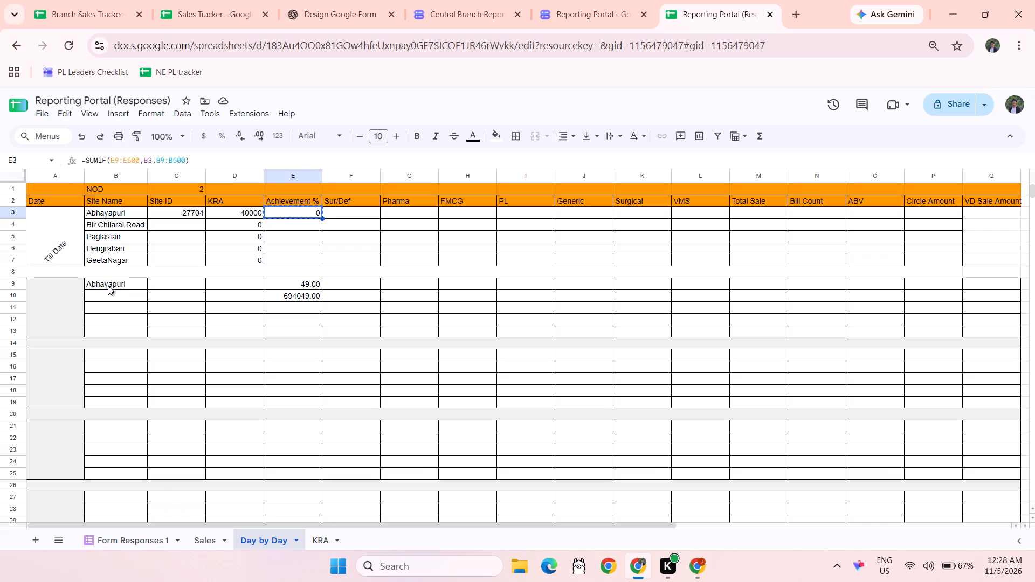
left_click(116, 162)
left_click(111, 161)
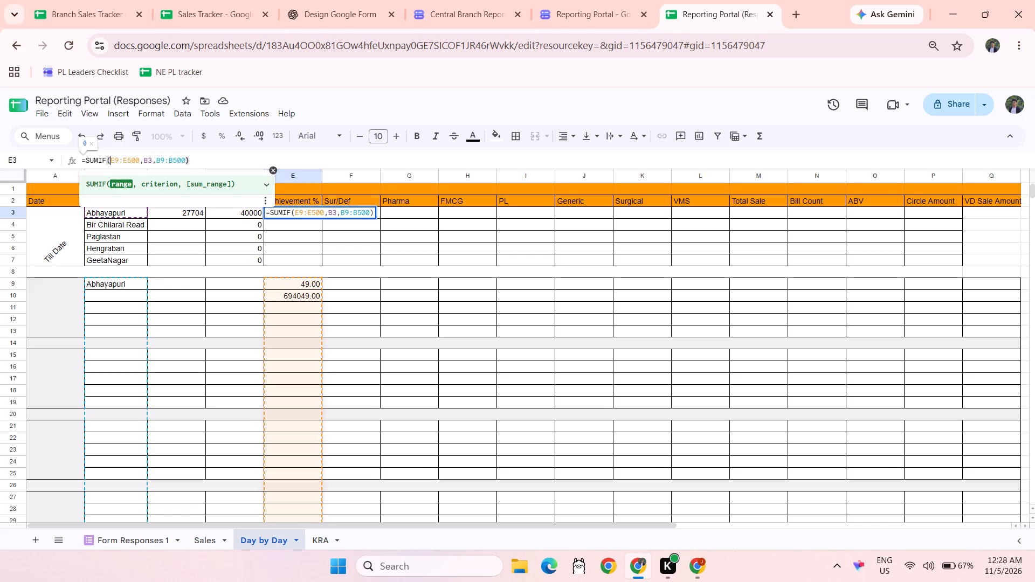
key("shift+dollar")
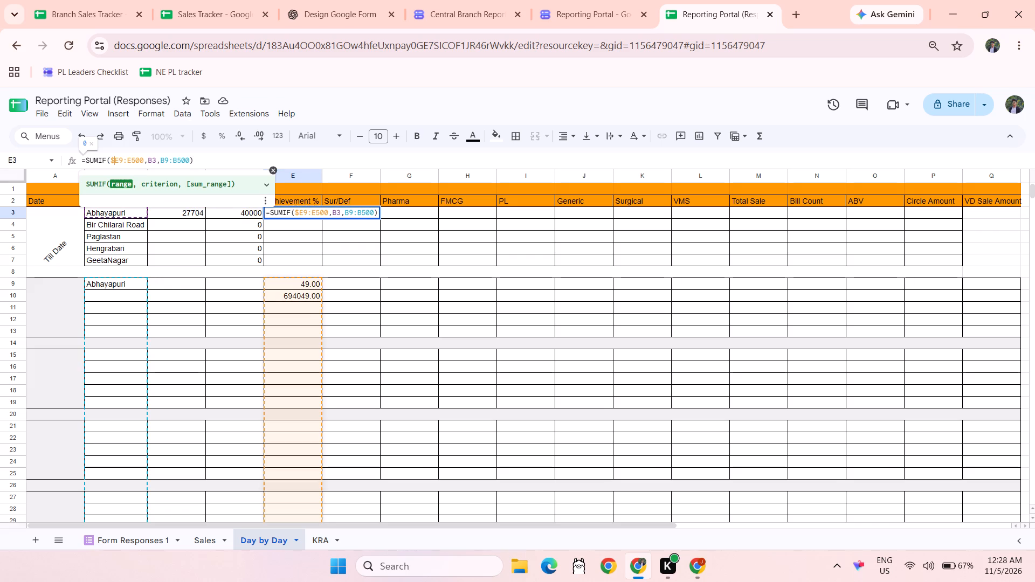
key("Right")
key("shift+dollar")
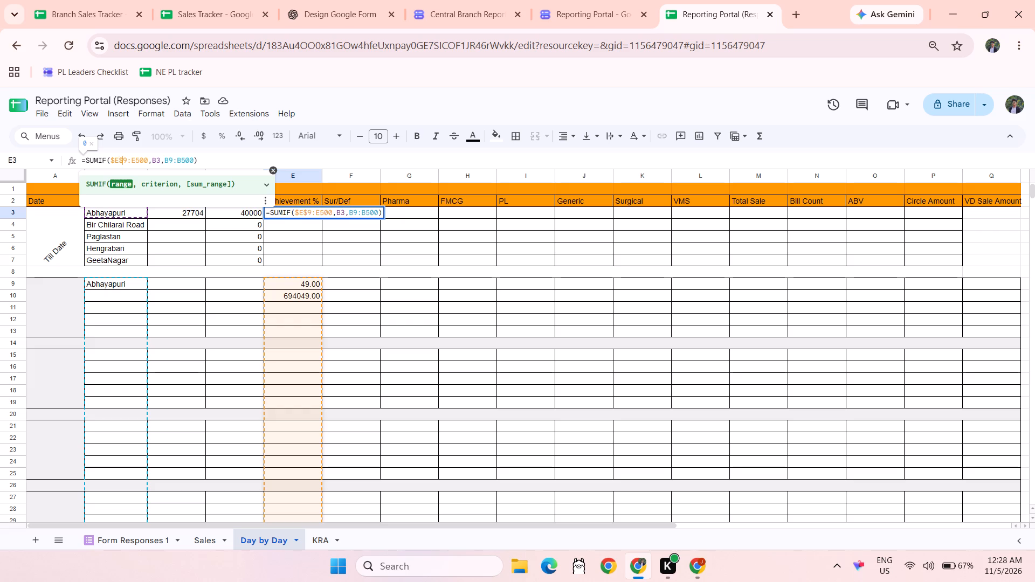
key("Right")
key("Right")
key("shift+dollar")
key("Right")
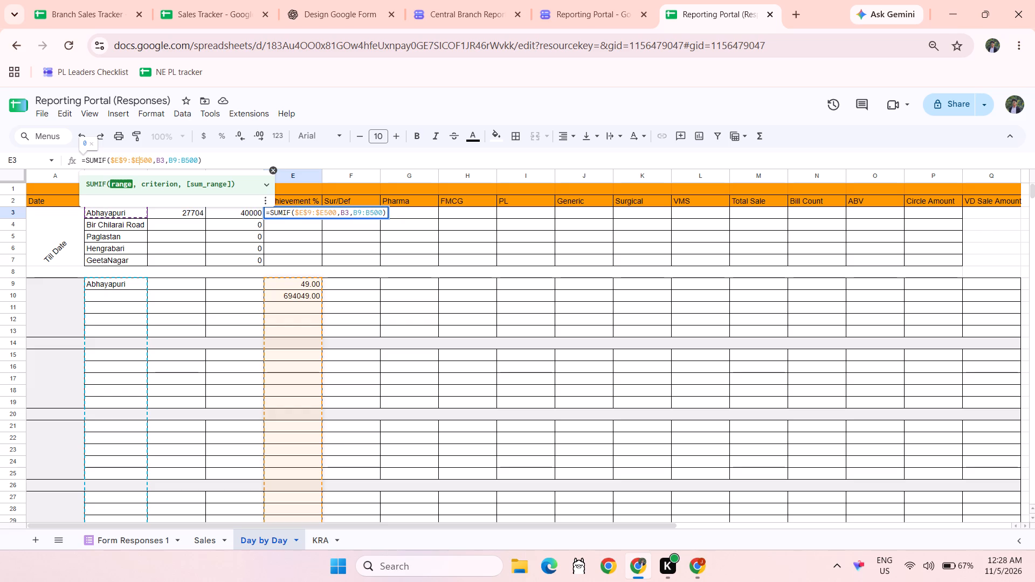
key("shift+dollar")
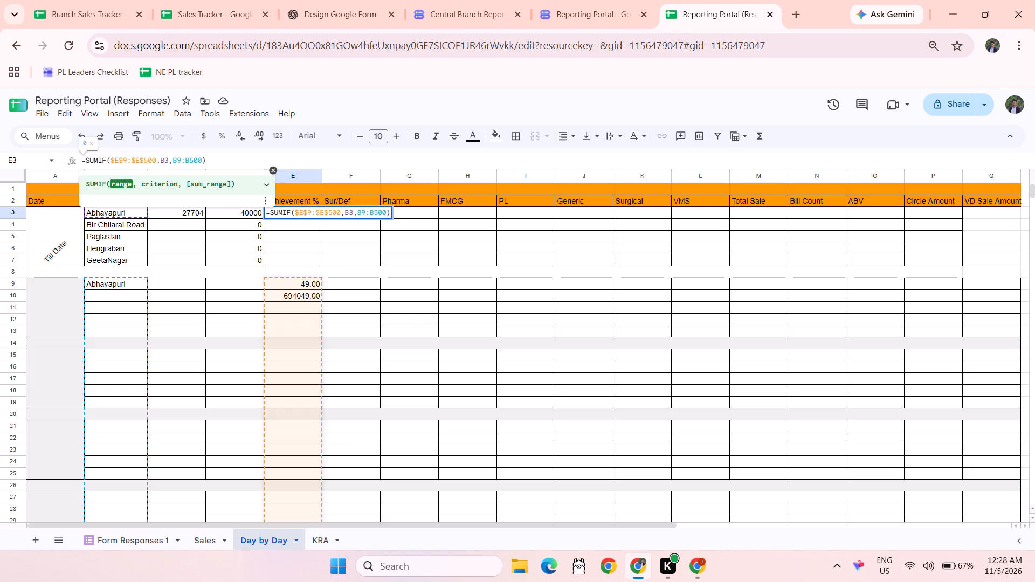
Lock the column of the criterion in the E3 SUMIF formula as $B3.
key("Right")
key("Right")
key("Right")
key("Right")
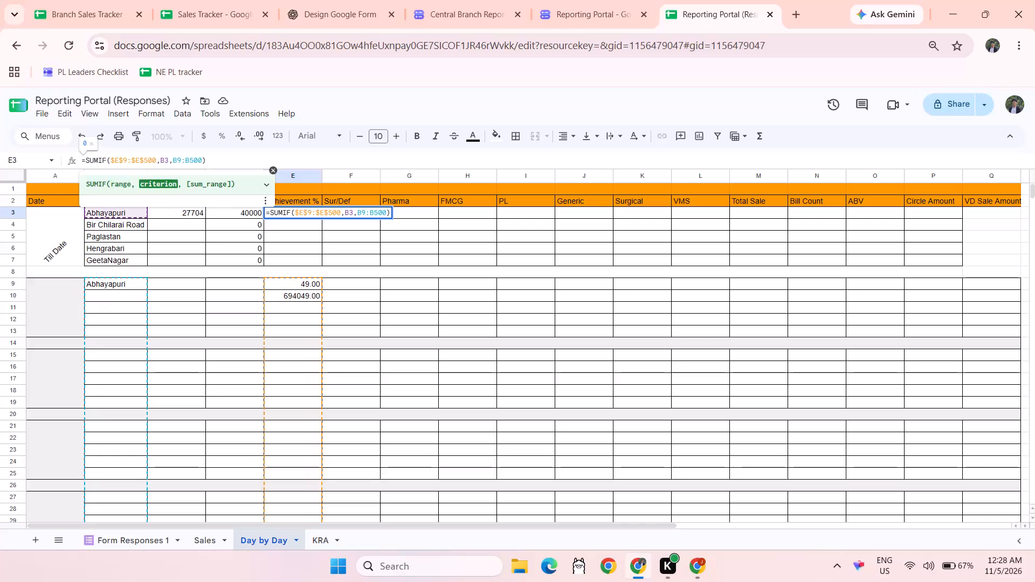
key("Right")
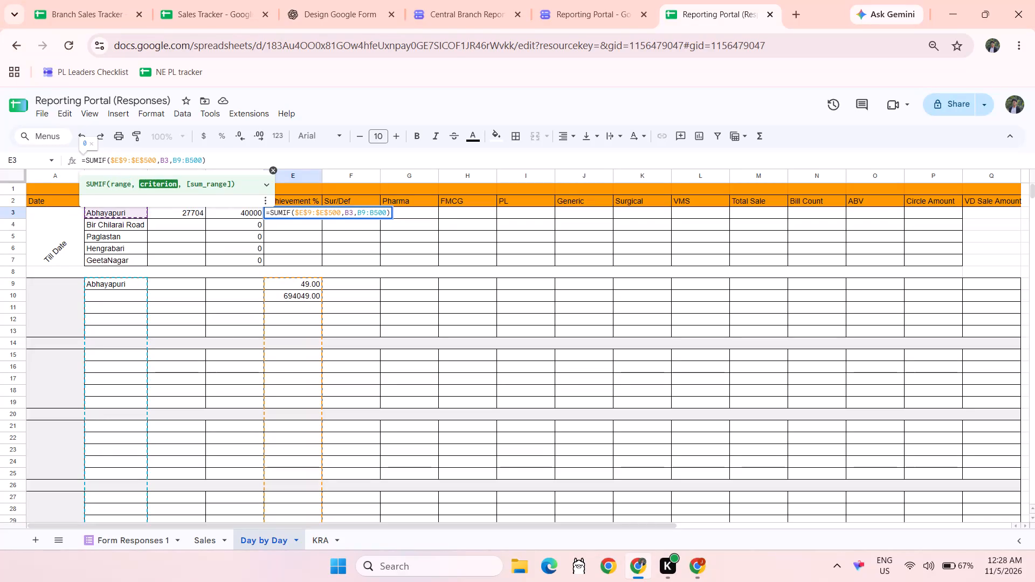
key("Left")
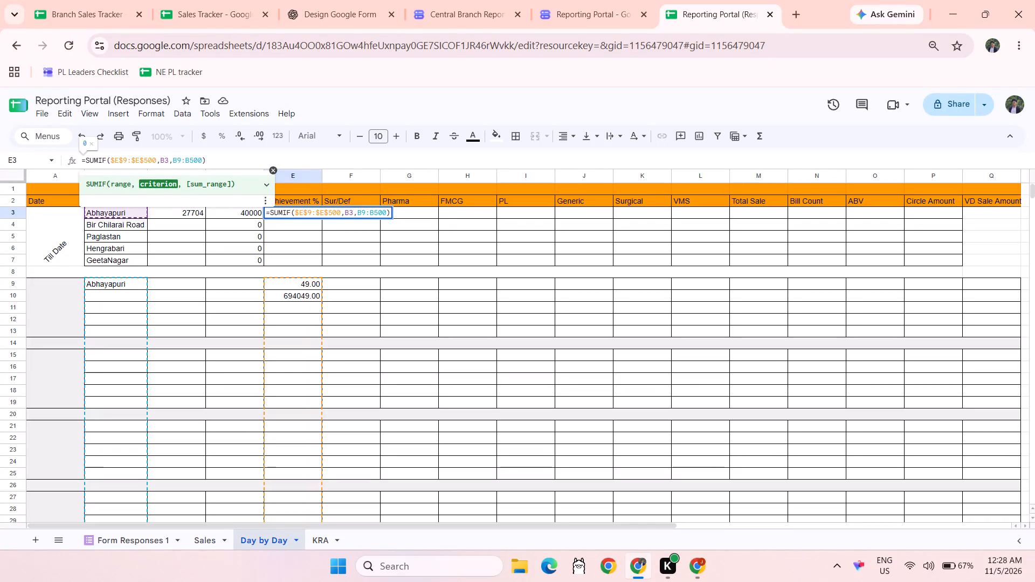
key("shift+dollar")
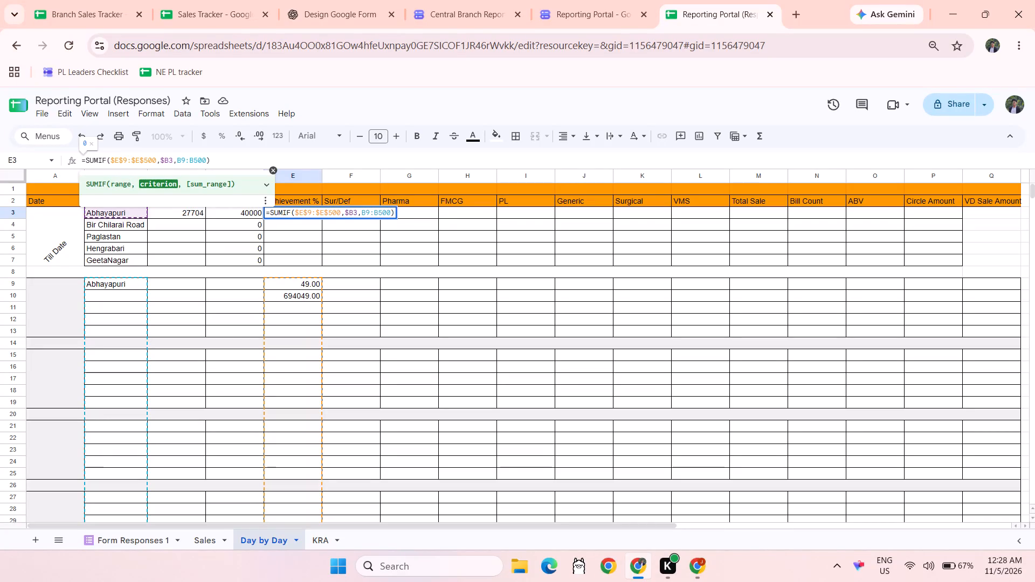
key("Right")
Make the sum range of the SUMIF formula in E3 absolute as $B$9:$B$500.
key("Right")
key("Right")
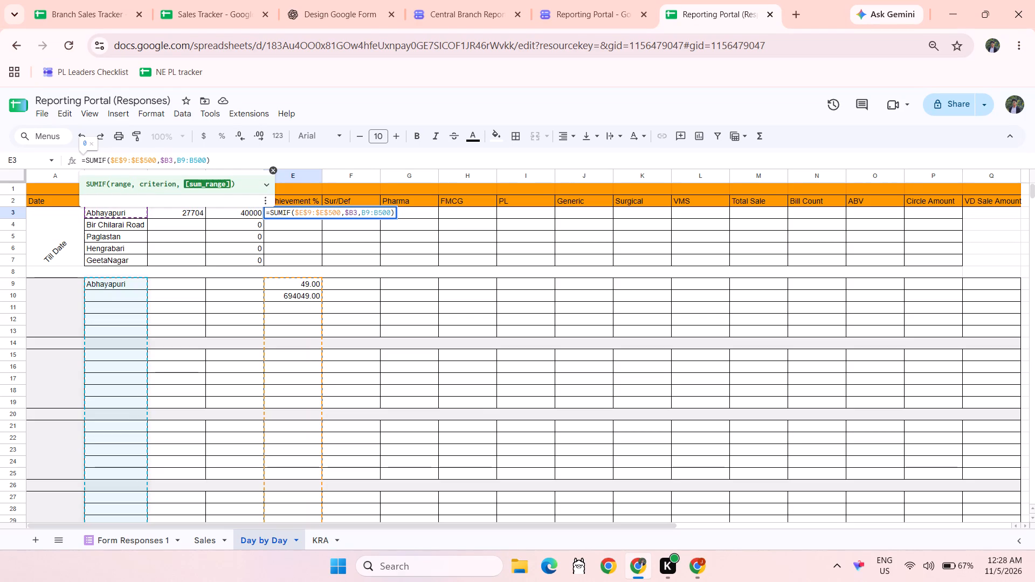
key("shift+dollar")
key("Right")
key("Right")
key("Right")
key("Right")
key("Left")
key("shift+dollar")
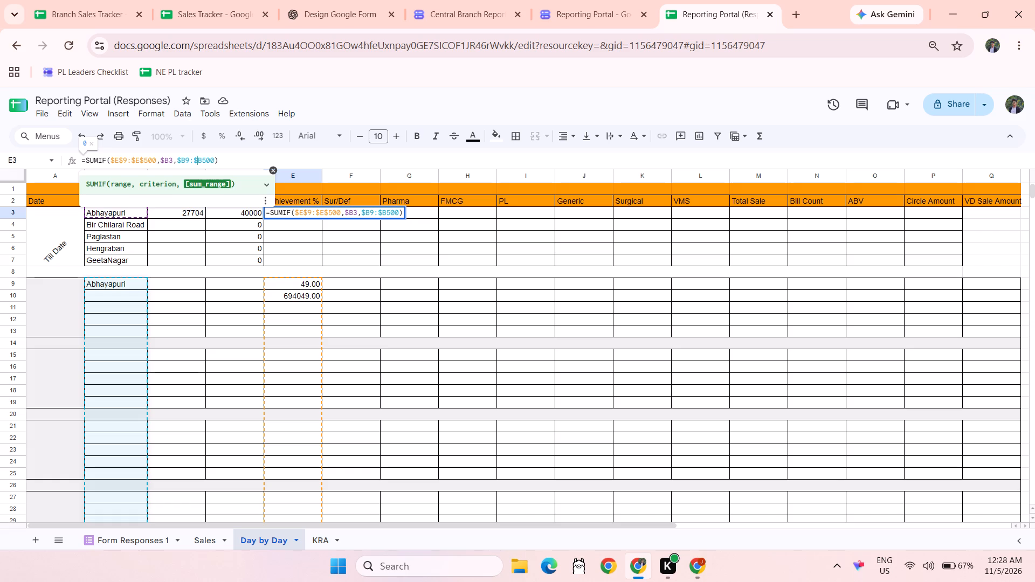
key("Left")
key("Left")
key("Left")
key("shift+dollar")
key("Right")
key("Right")
key("Right")
key("Right")
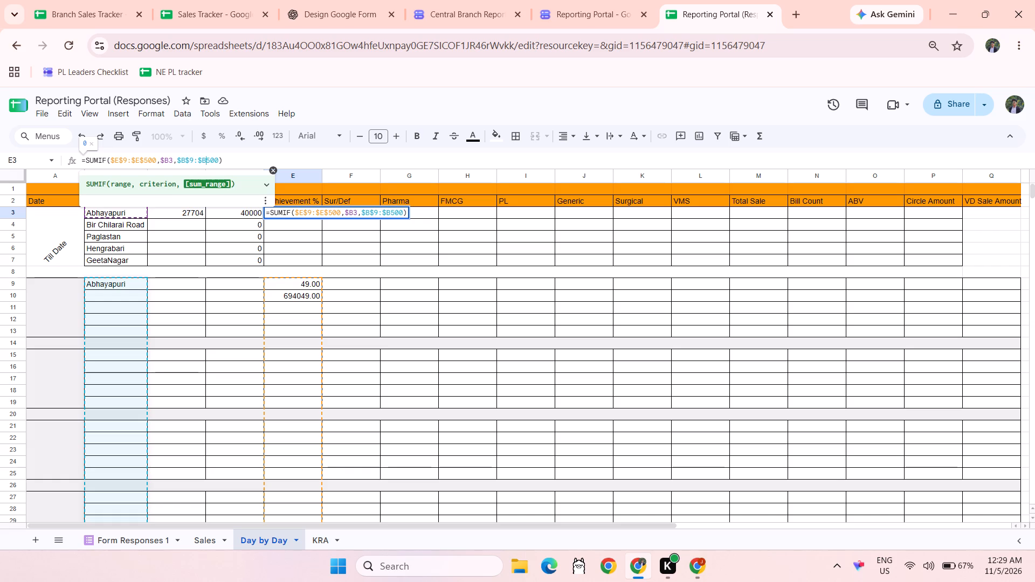
key("shift+dollar")
Unlock the column in the range argument of the E3 SUMIF formula so it reads E$9:E$500.
key("Left")
key("Left")
key("Left")
key("Left")
key("Left")
key("Left")
key("Left")
key("Left")
key("Left")
key("Left")
key("Left")
key("Left")
key("Left")
key("Left")
key("Left")
key("Left")
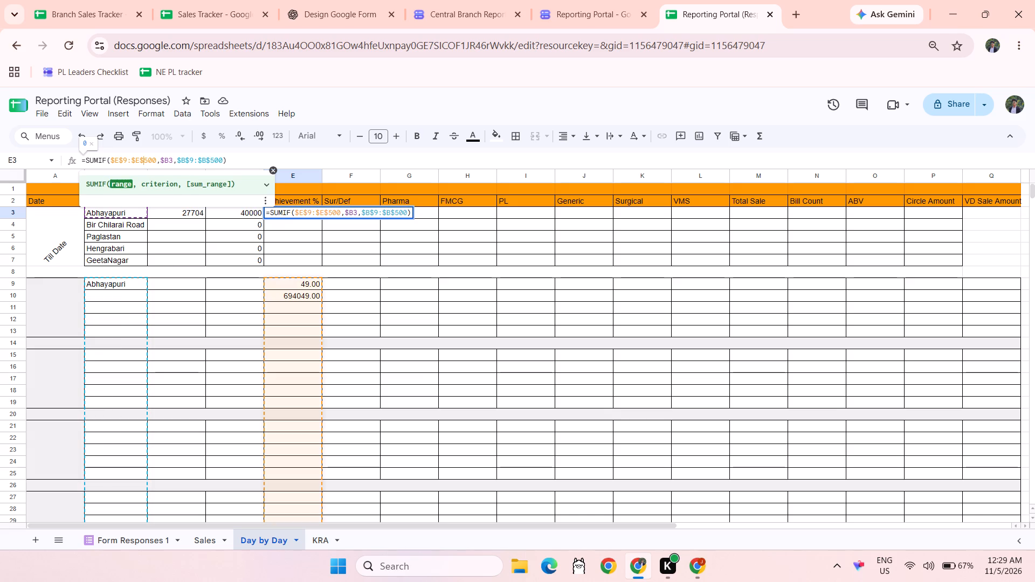
key("Left")
key("Left")
key("BackSpace")
key("Left")
key("Left")
key("Left")
key("Left")
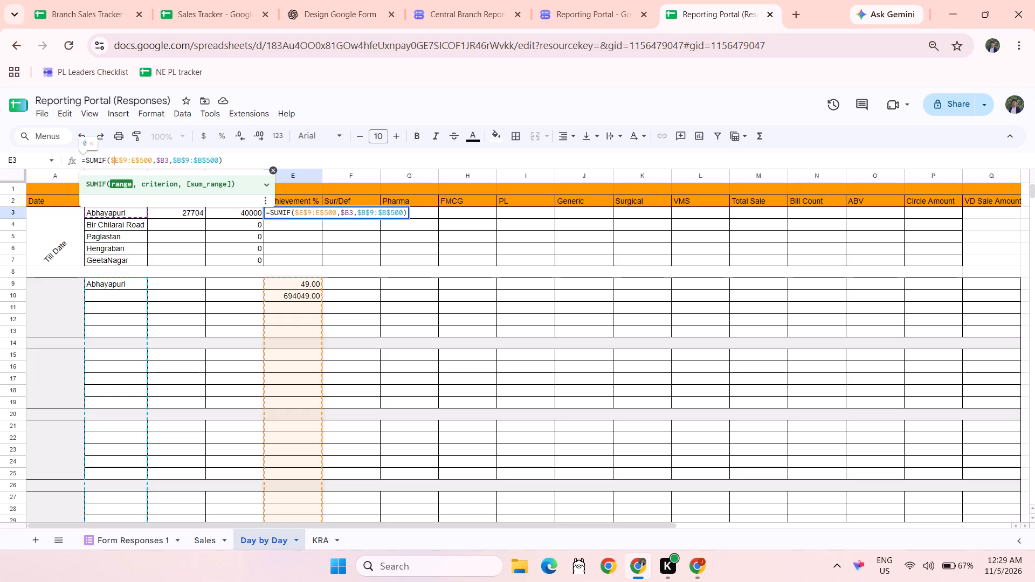
key("BackSpace")
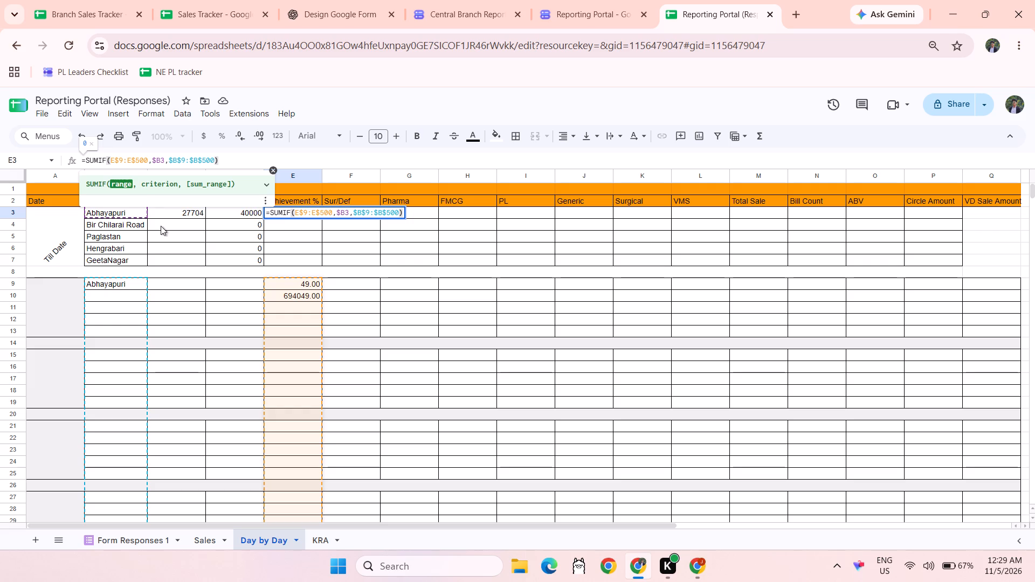
key("Return")
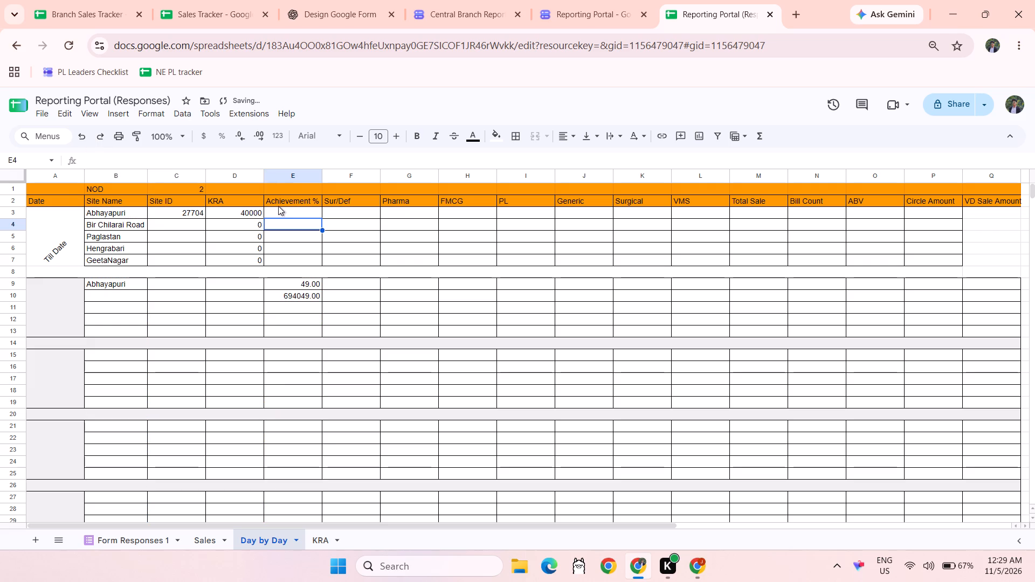
Fill the SUMIF formula from E3 down through E7 for the remaining till-date branches in Day by Day.
left_click(278, 206)
left_click(284, 217)
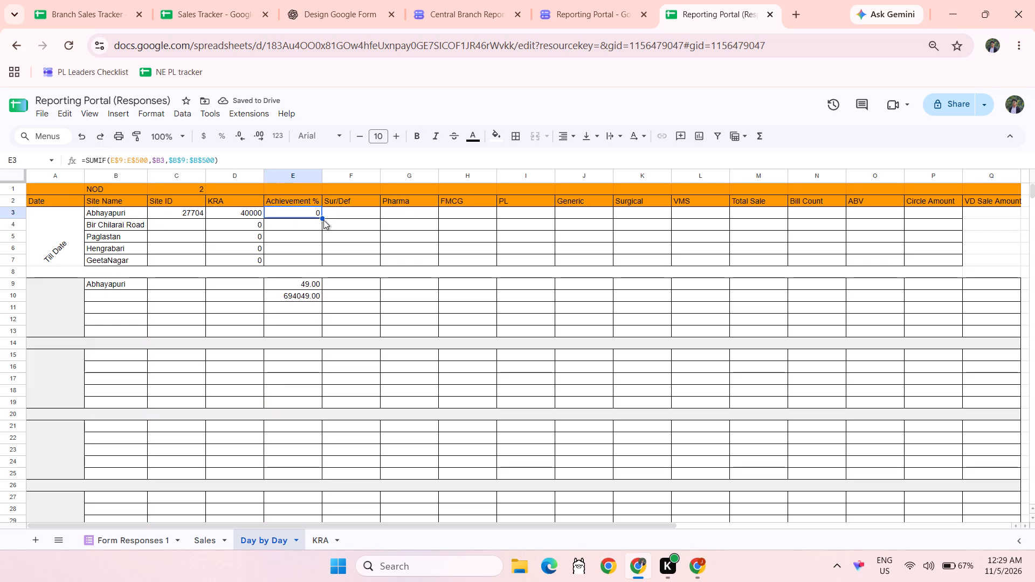
left_click_drag(322, 219, 320, 230)
left_click_drag(320, 230, 319, 257)
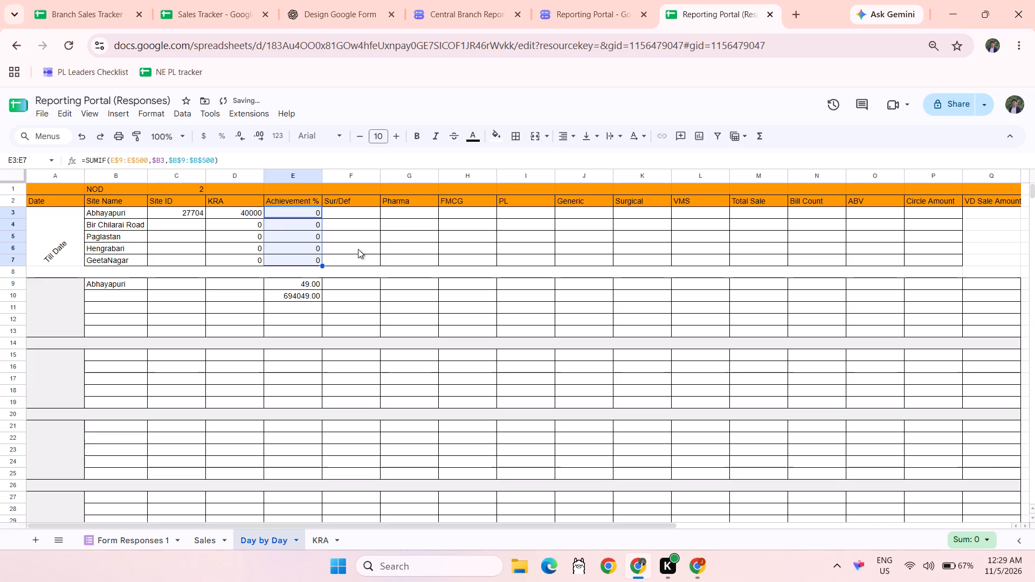
left_click(358, 249)
left_click(306, 212)
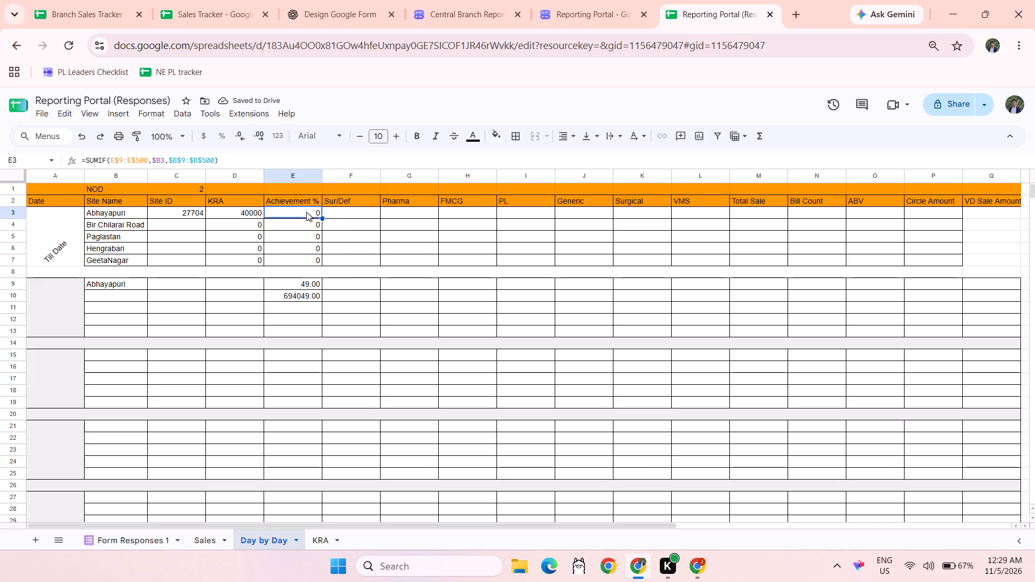
left_click(236, 211)
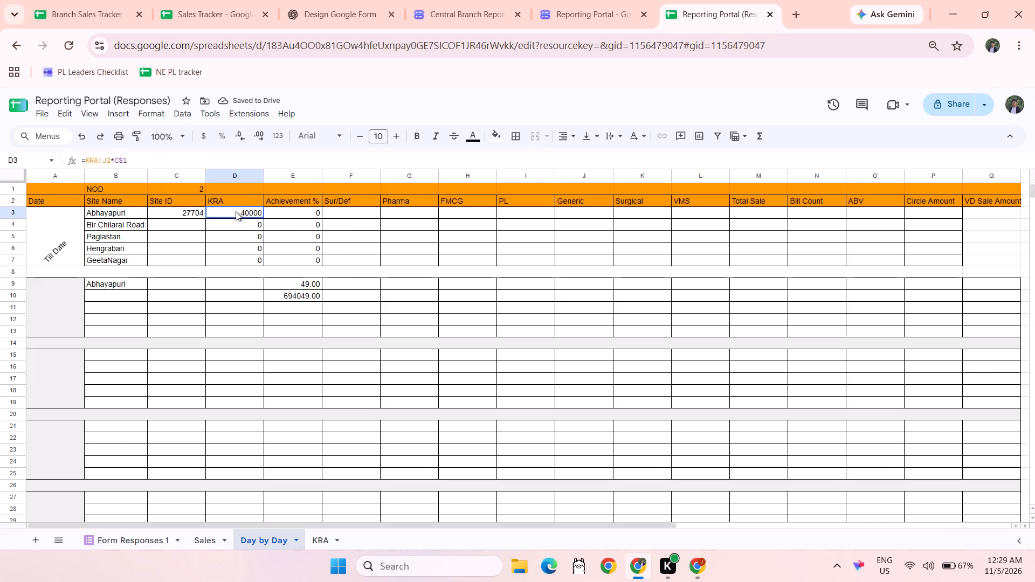
left_click(287, 216)
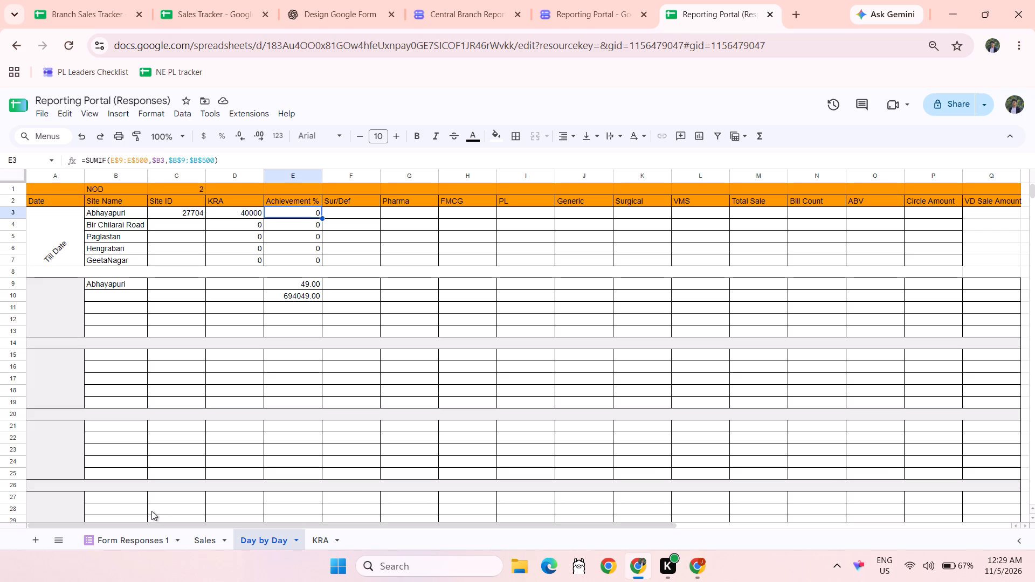
Start a formula in the KRA cell D3 for Abhayapuri on the Sales sheet.
left_click(199, 538)
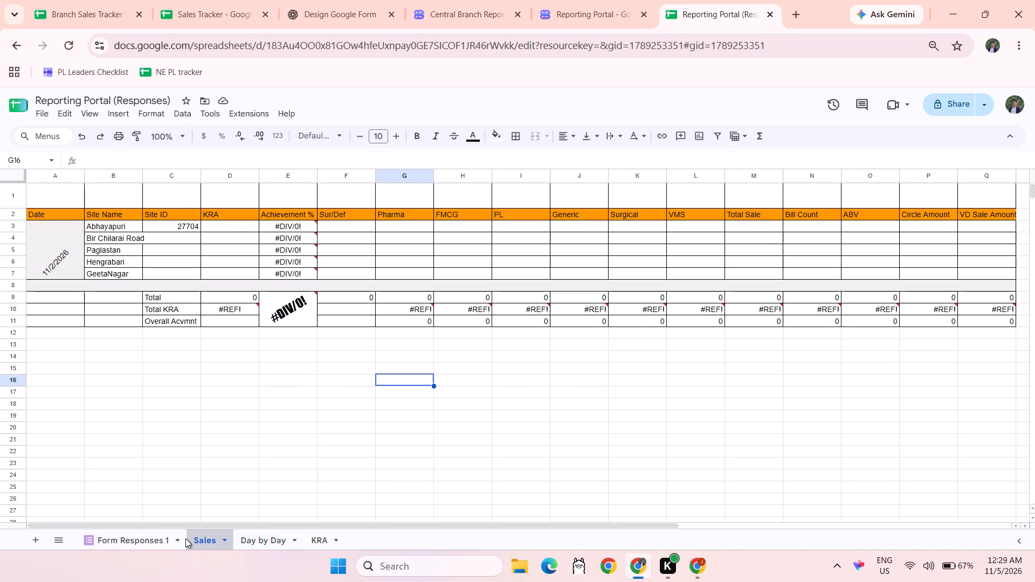
left_click(158, 538)
left_click(206, 540)
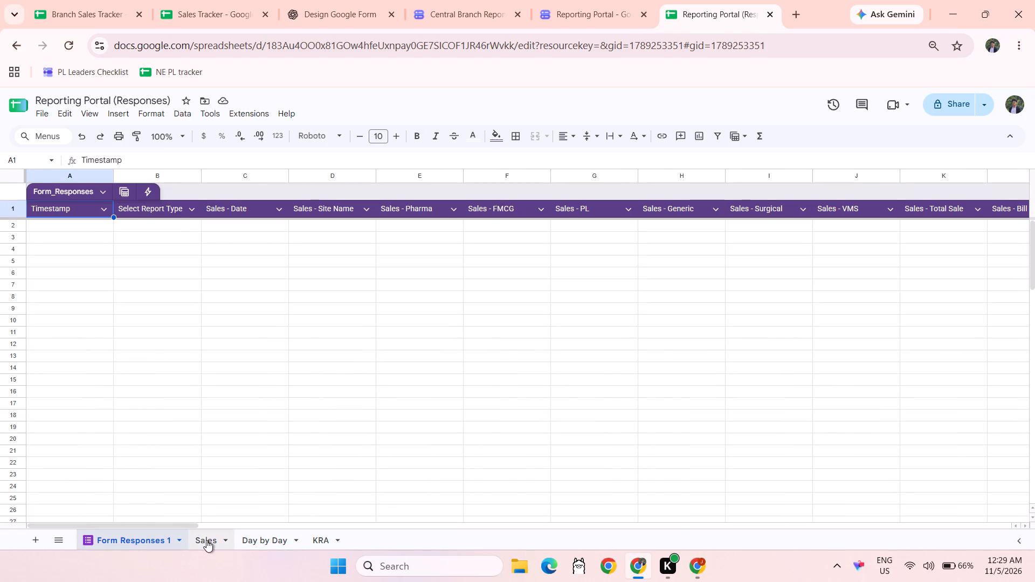
scroll(306, 498, "up", 1)
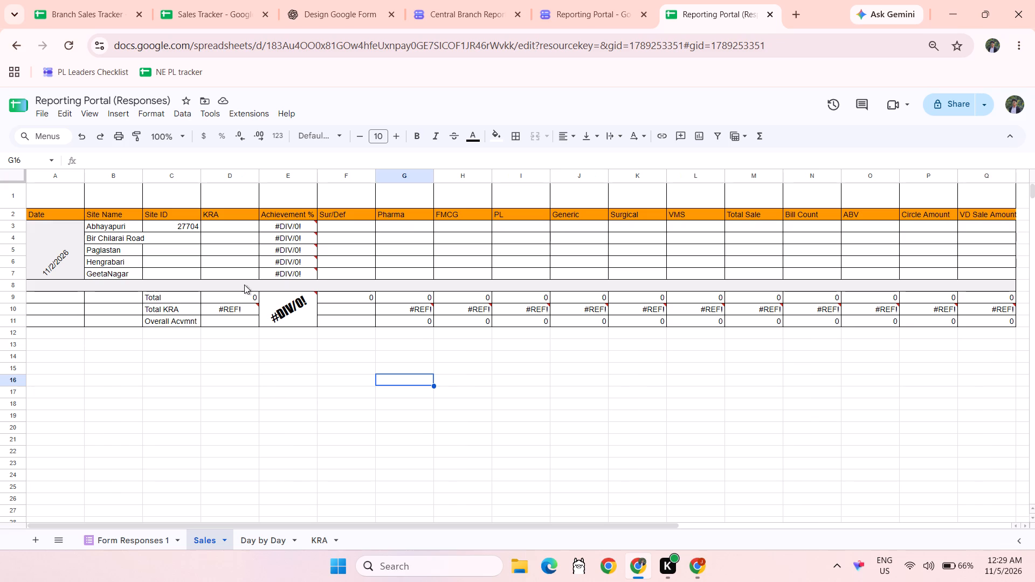
left_click(243, 228)
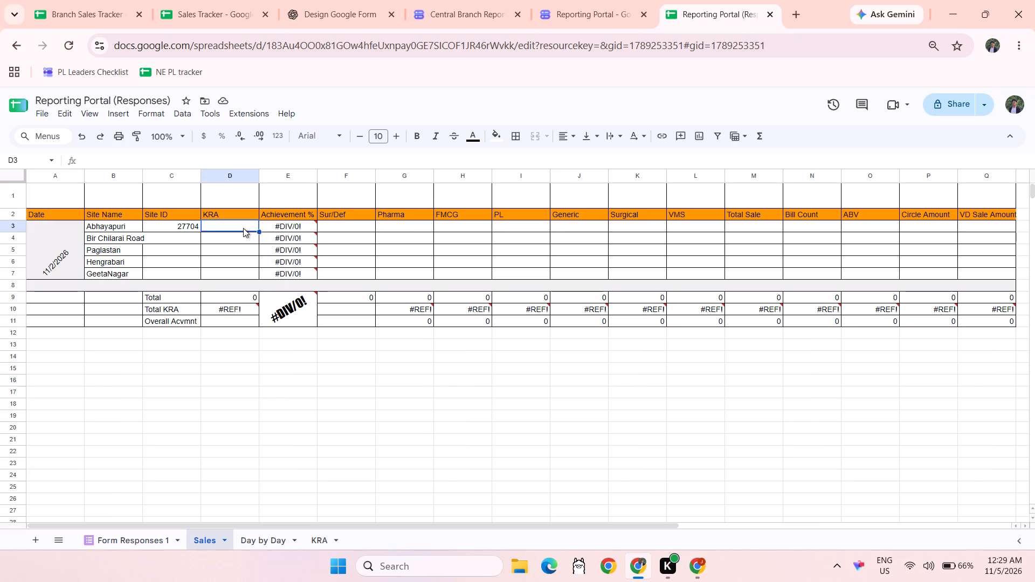
key("equal")
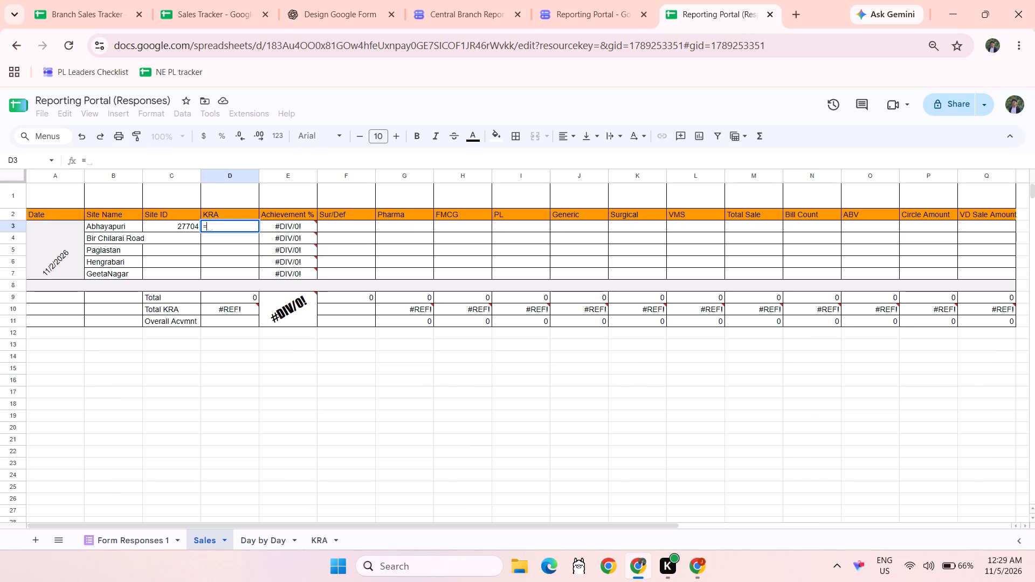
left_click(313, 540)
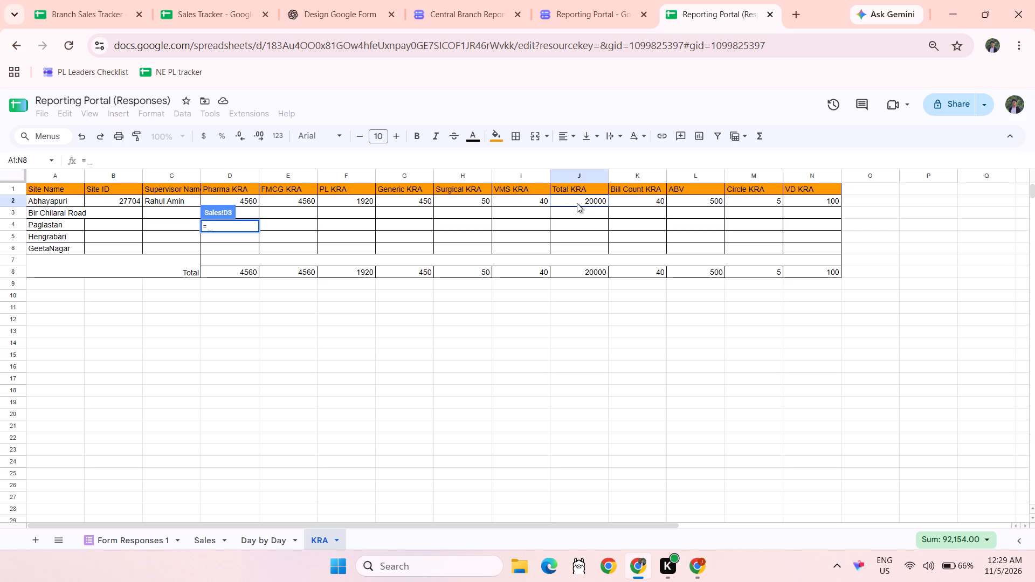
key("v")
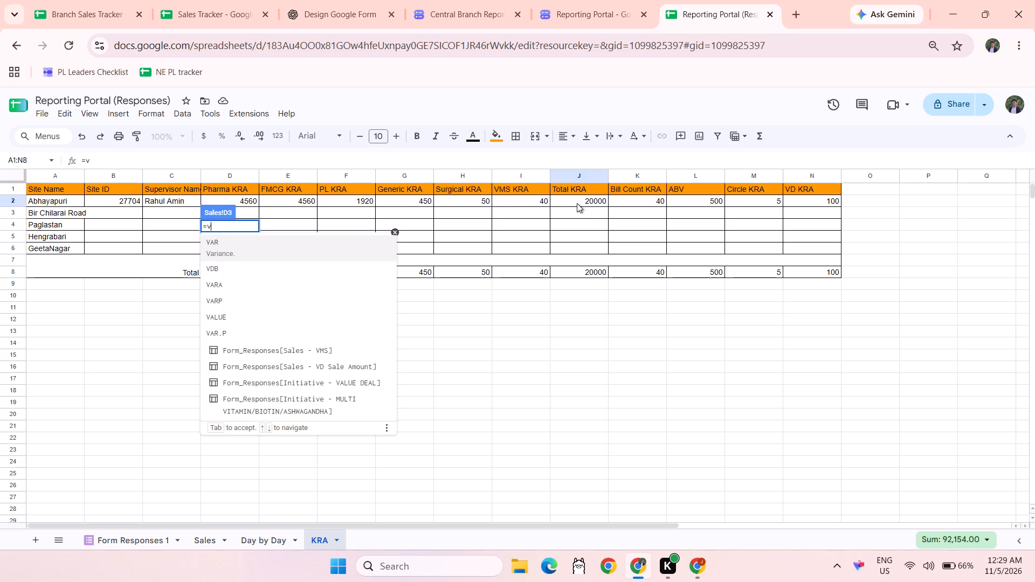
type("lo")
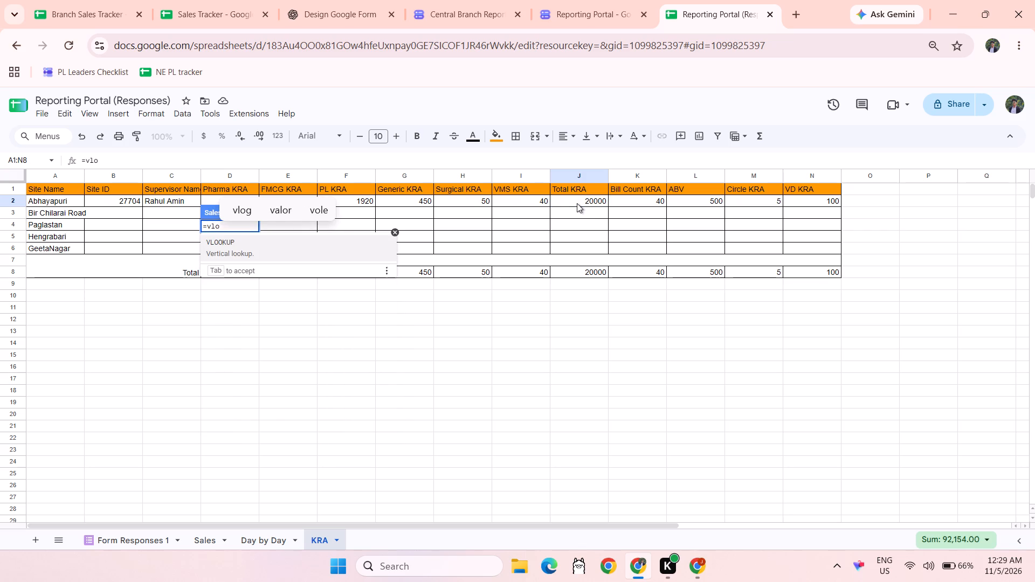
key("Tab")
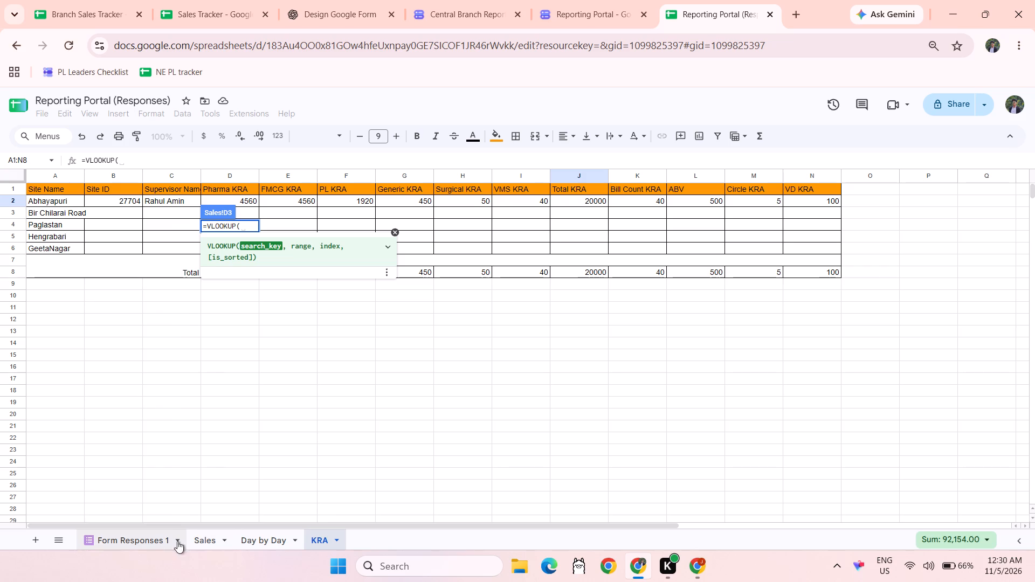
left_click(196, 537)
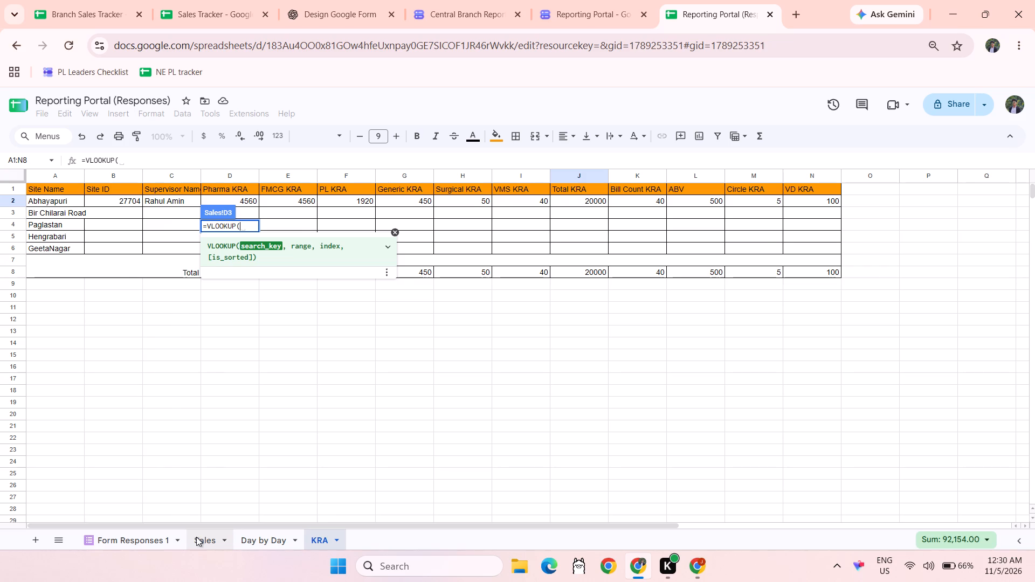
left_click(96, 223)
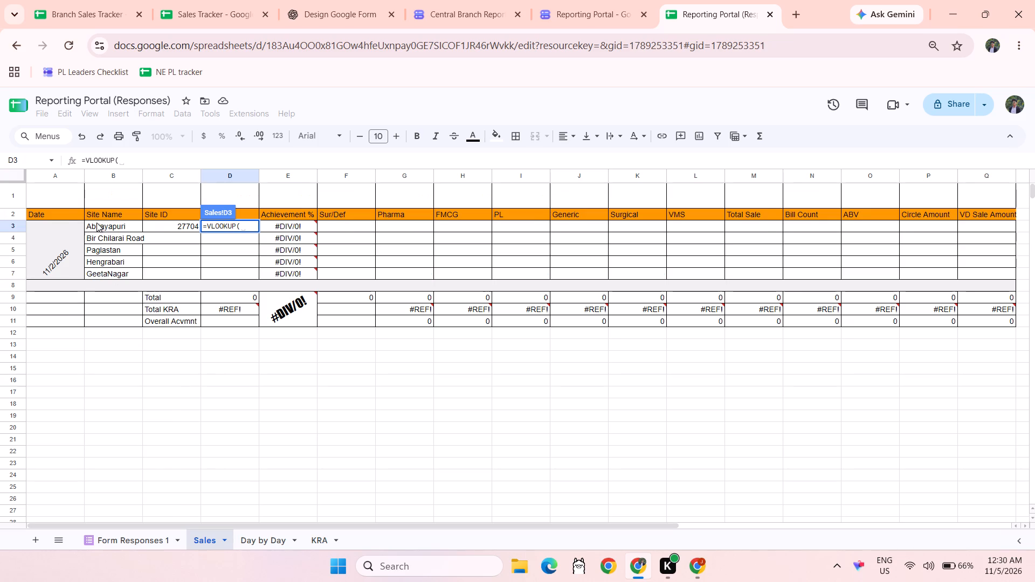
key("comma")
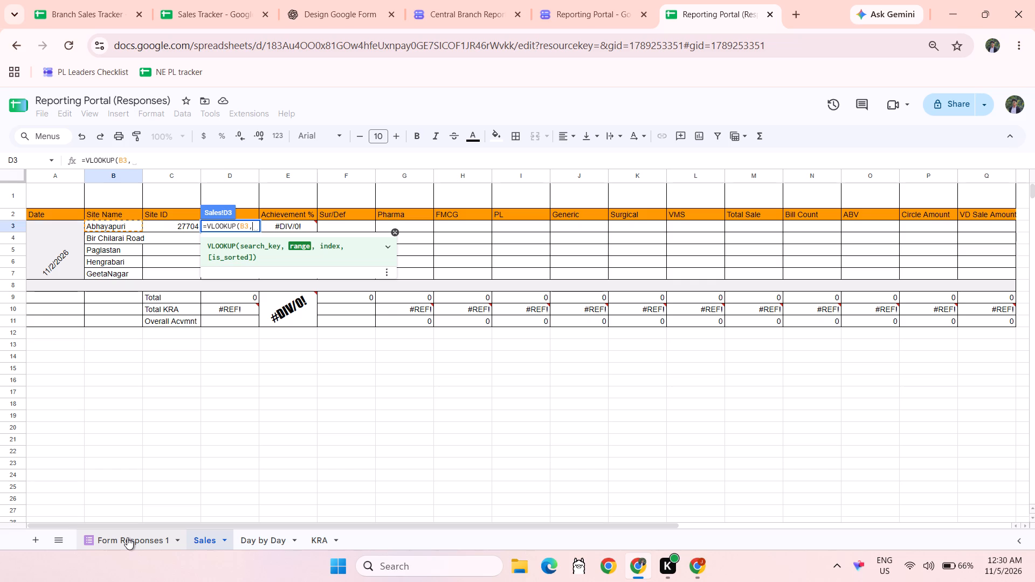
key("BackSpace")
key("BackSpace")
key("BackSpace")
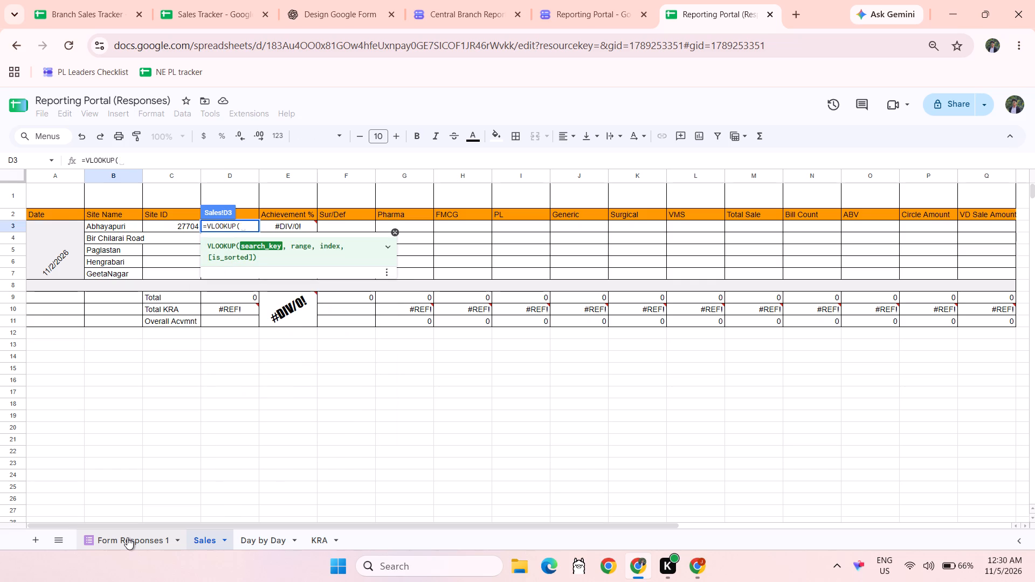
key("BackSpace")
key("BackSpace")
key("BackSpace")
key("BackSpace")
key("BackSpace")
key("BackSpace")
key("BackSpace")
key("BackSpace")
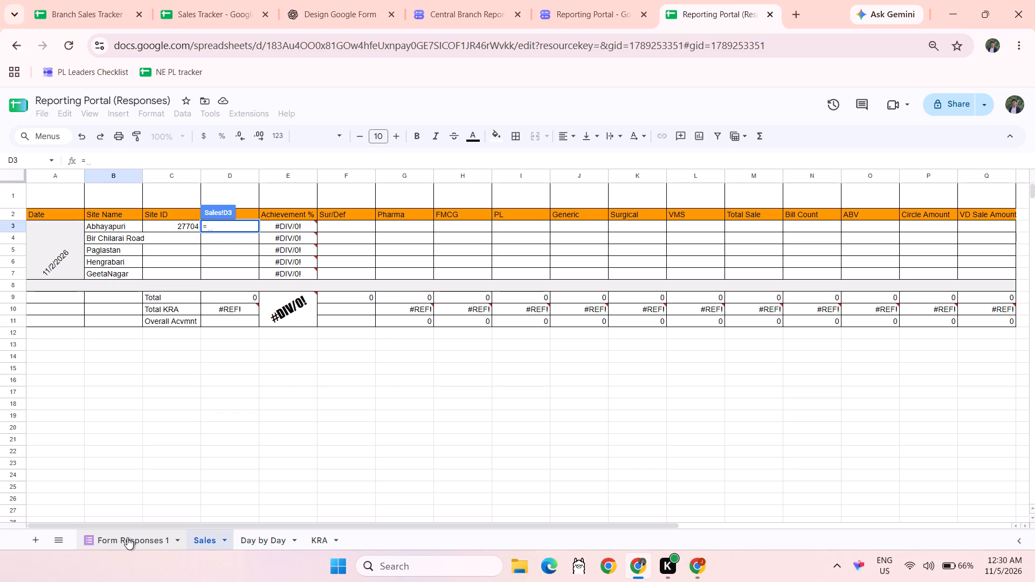
Enter the VLOOKUP function in Sales D3 with the site name in B3 as its search key.
type("vlok")
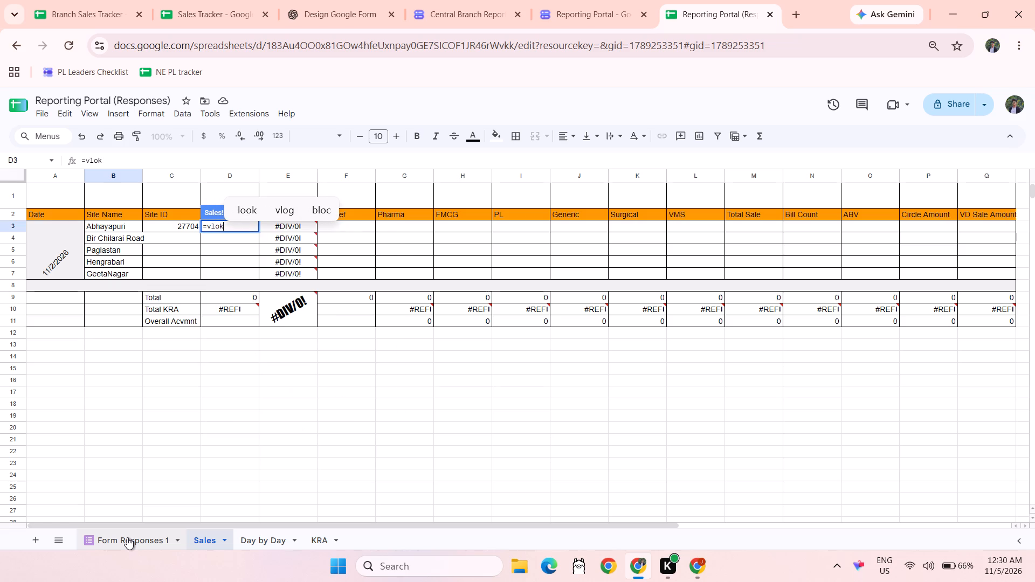
key("BackSpace")
key("Tab")
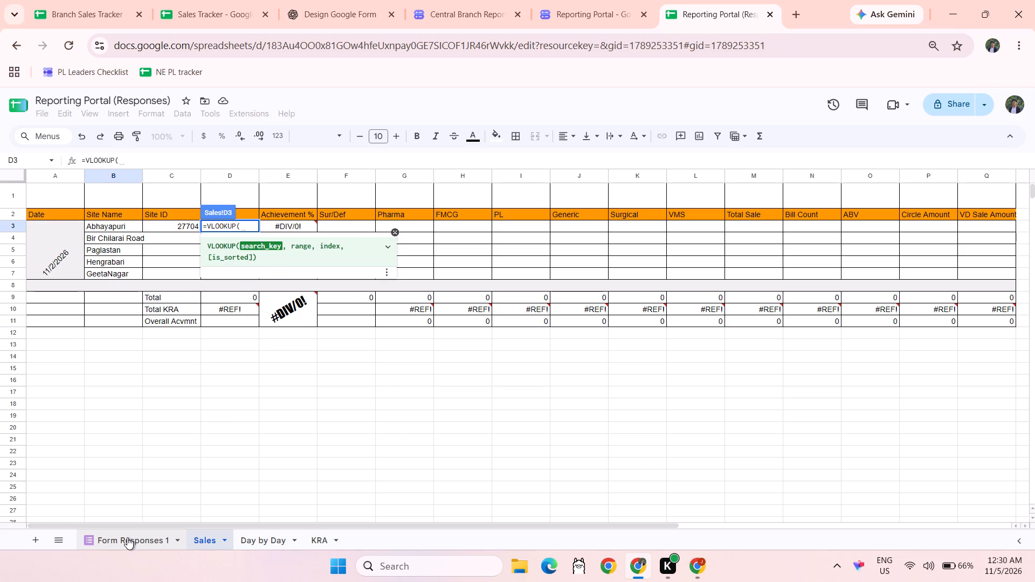
left_click(130, 224)
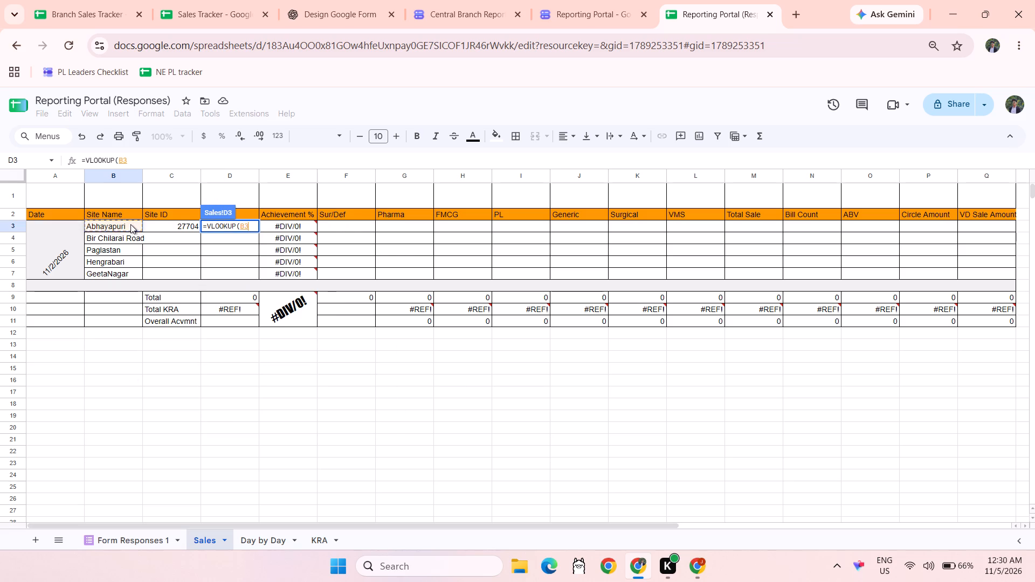
key("comma")
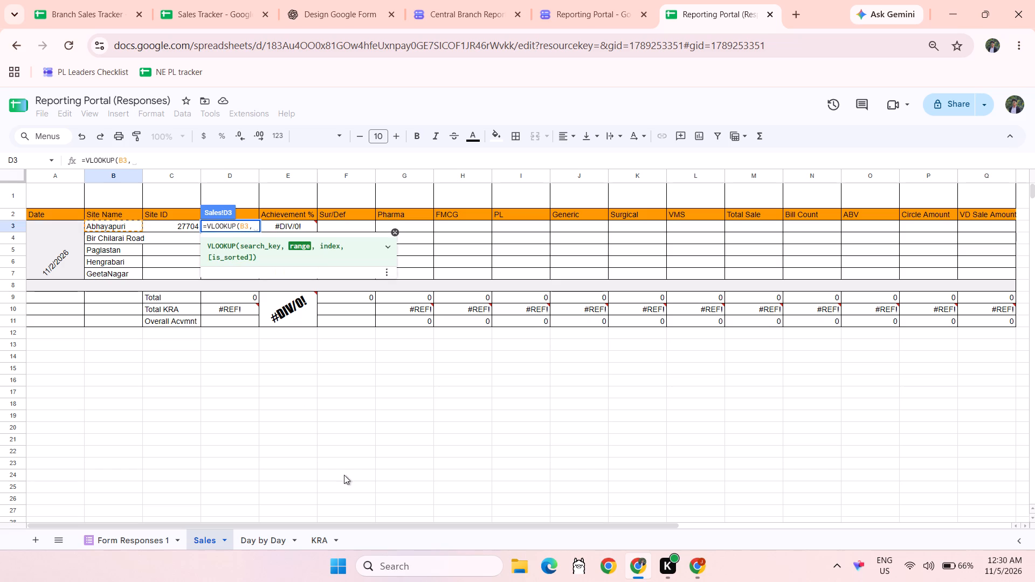
Set the range argument of the D3 VLOOKUP to A1:N6 on the KRA sheet.
left_click(318, 536)
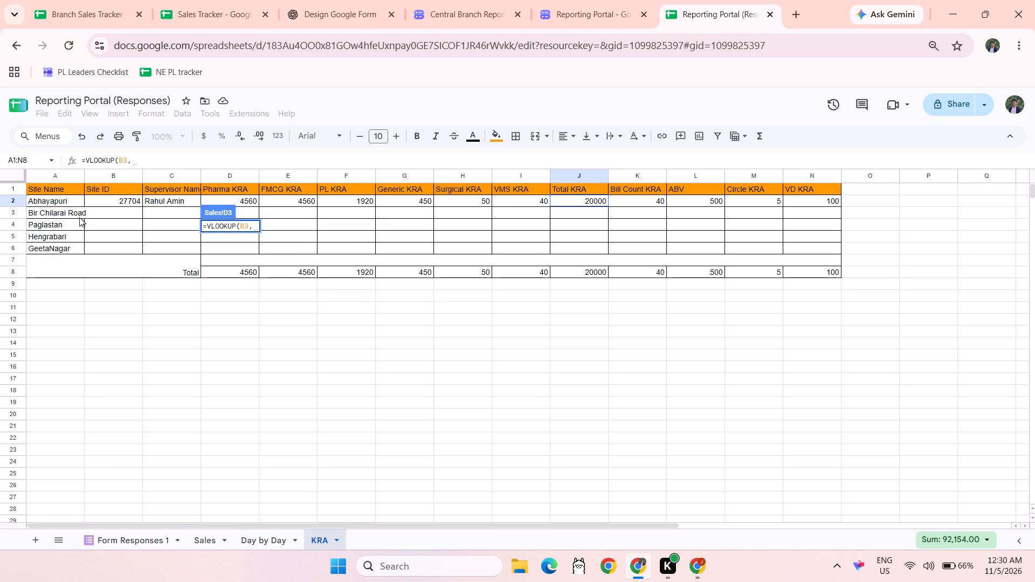
left_click(52, 176)
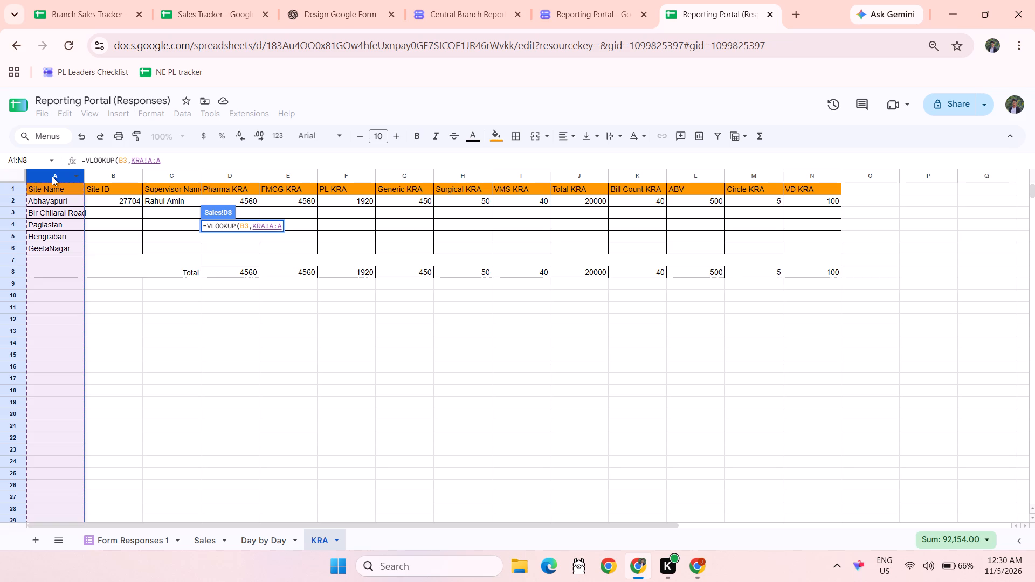
key("Up")
key("Down")
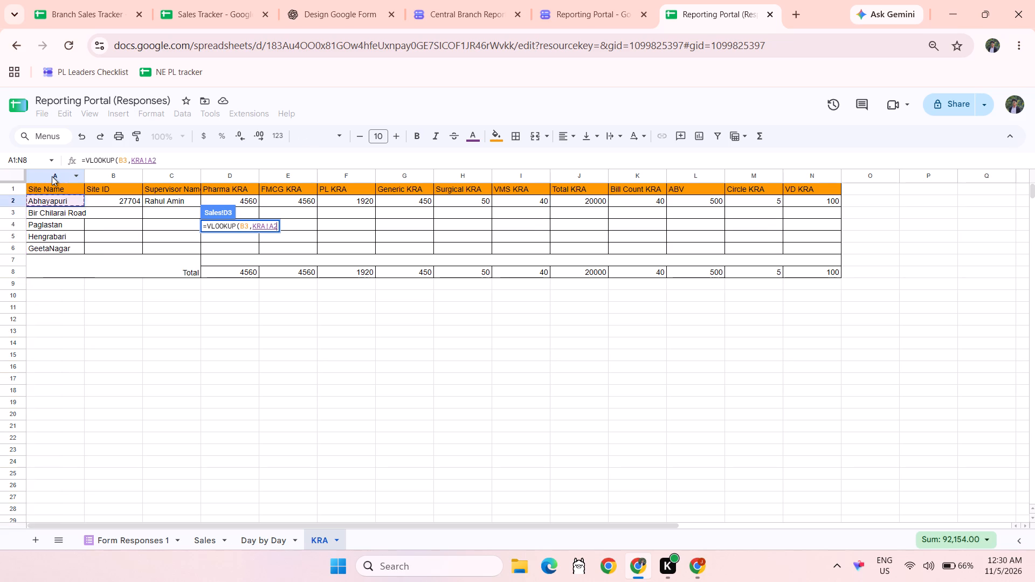
key("Up")
key("Down")
key("Up")
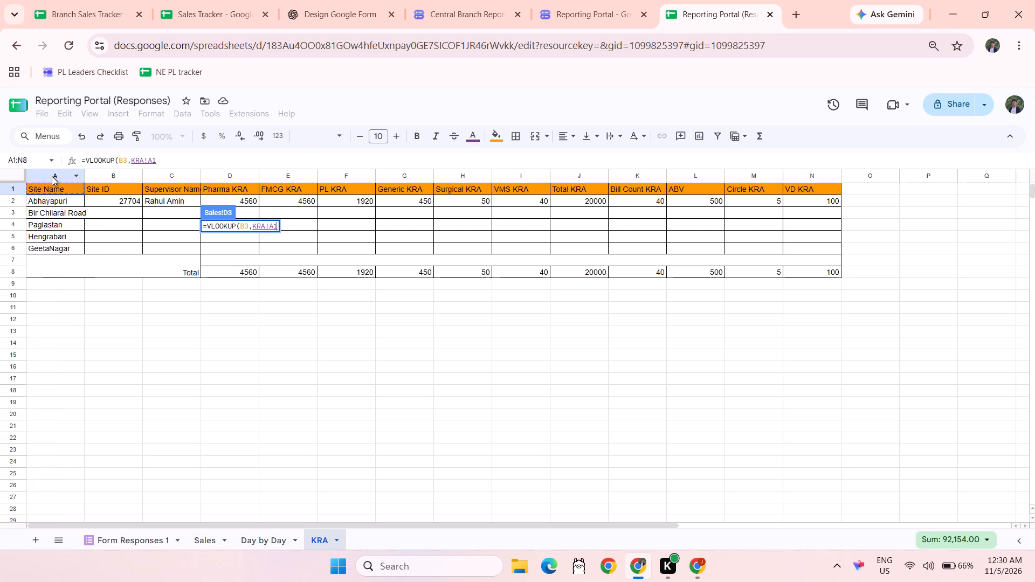
key("shift+Down")
key("shift+Down")
key("shift+Down")
key("shift+Down")
key("shift+Down")
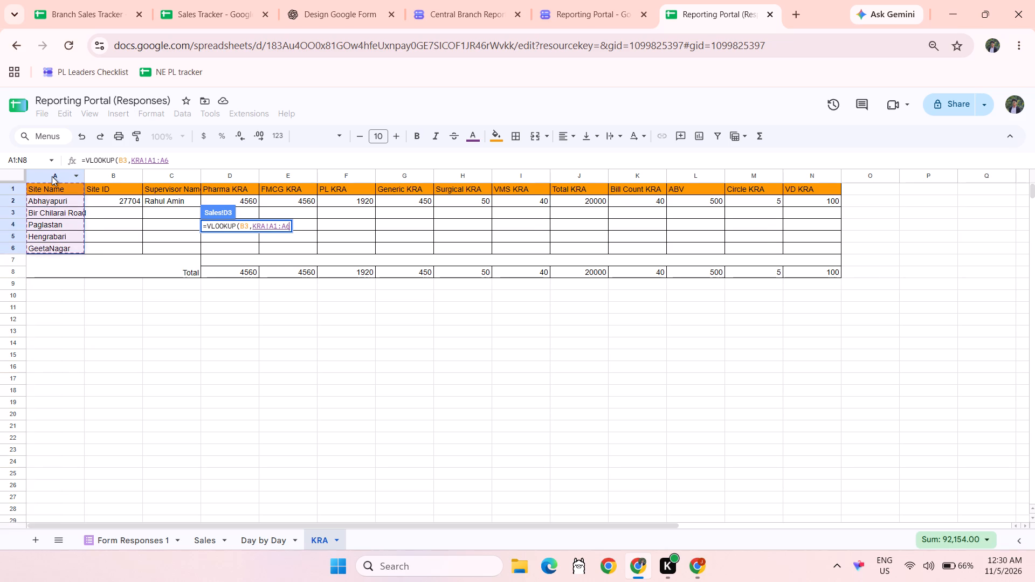
key("shift+Right")
key("shift+Right")
key("shift+Right")
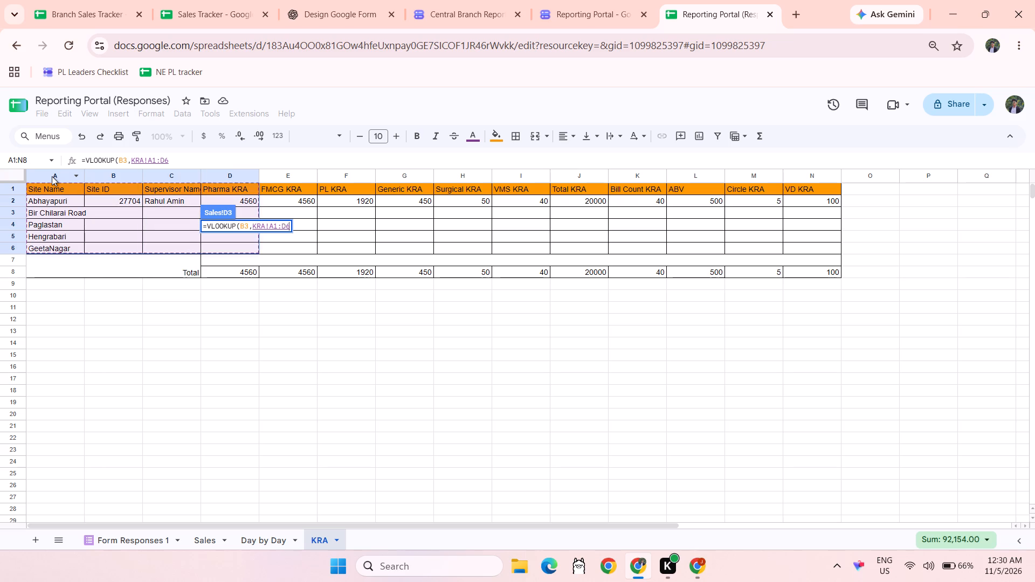
key("shift+Right")
key("shift+Right")
key("shift+Right")
key("shift+Right")
key("shift+Right")
key("shift+Right")
key("shift+Right")
key("shift+Right")
key("shift+Right")
key("shift+Right")
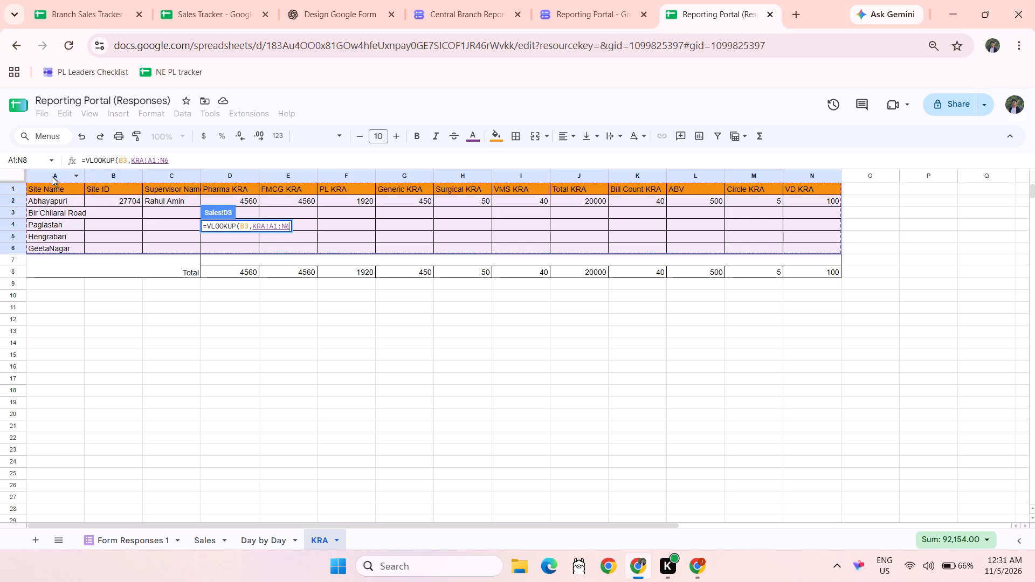
Complete the D3 VLOOKUP with column index 10 and exact-match value 0.
key("comma")
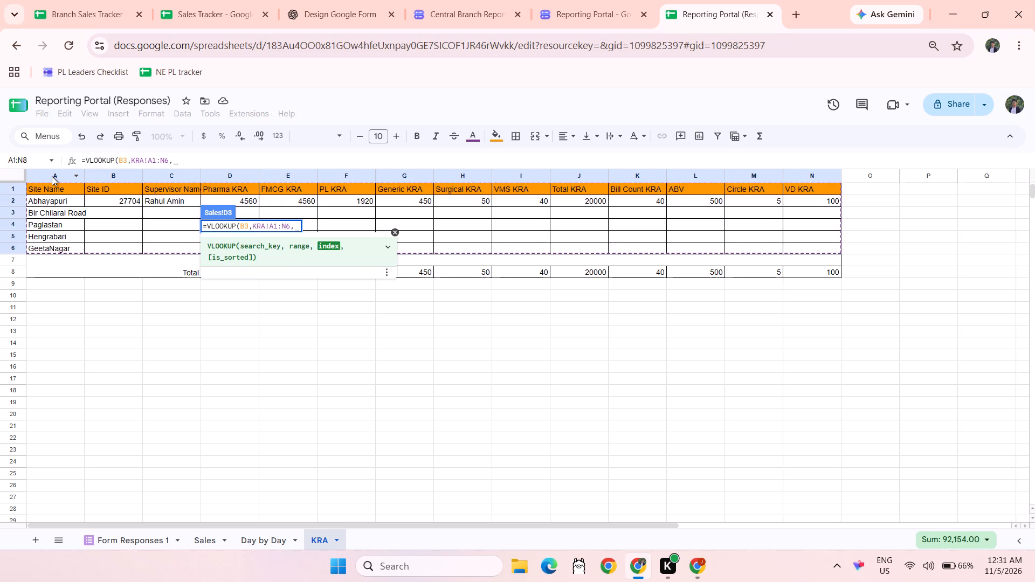
type("10,0")
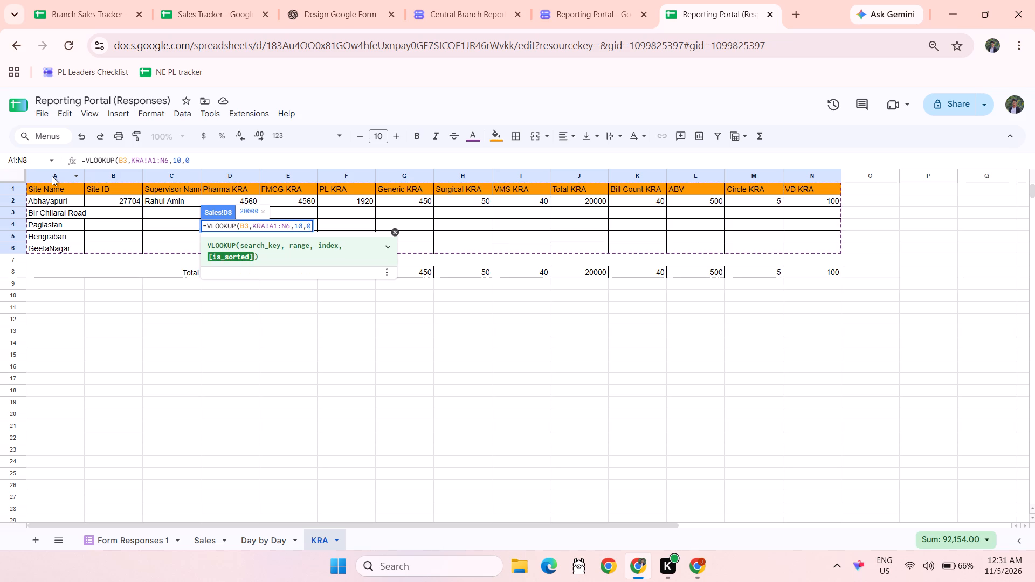
key("shift+parenright")
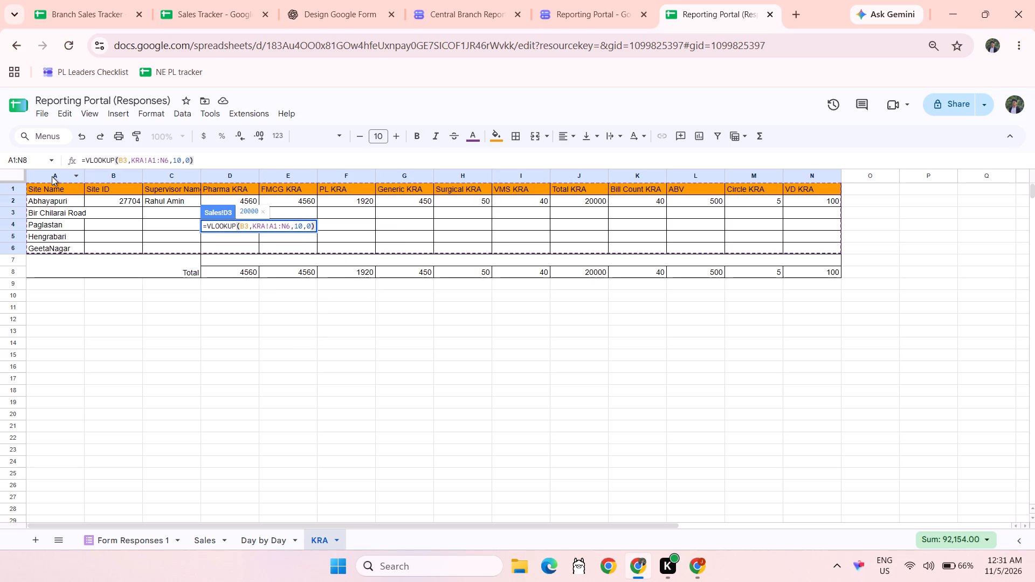
key("Return")
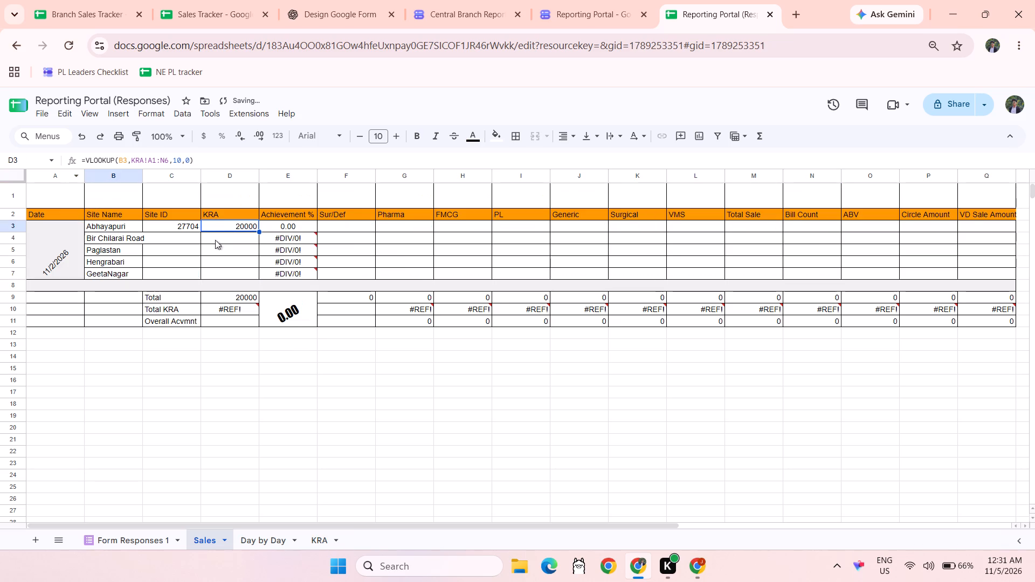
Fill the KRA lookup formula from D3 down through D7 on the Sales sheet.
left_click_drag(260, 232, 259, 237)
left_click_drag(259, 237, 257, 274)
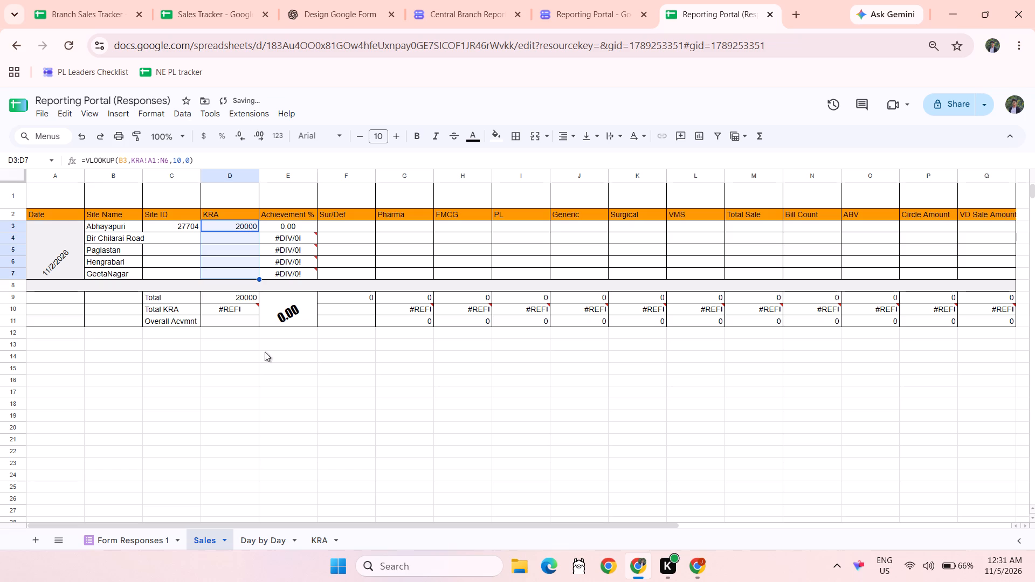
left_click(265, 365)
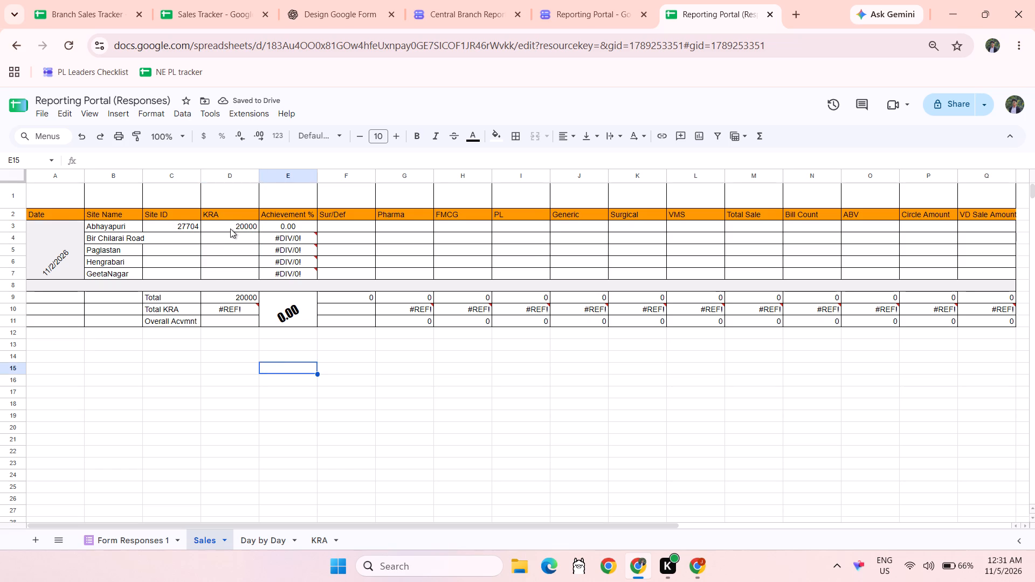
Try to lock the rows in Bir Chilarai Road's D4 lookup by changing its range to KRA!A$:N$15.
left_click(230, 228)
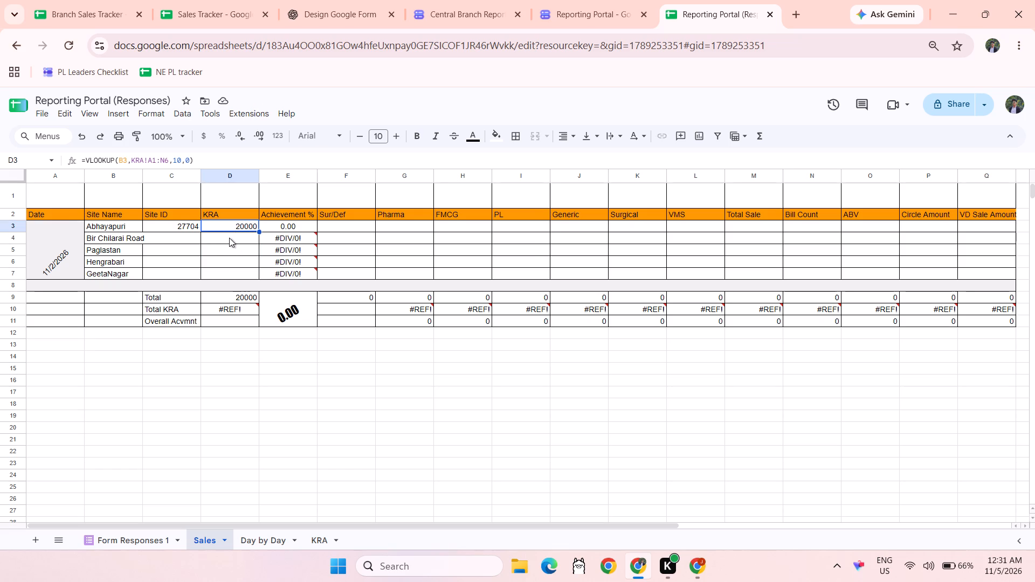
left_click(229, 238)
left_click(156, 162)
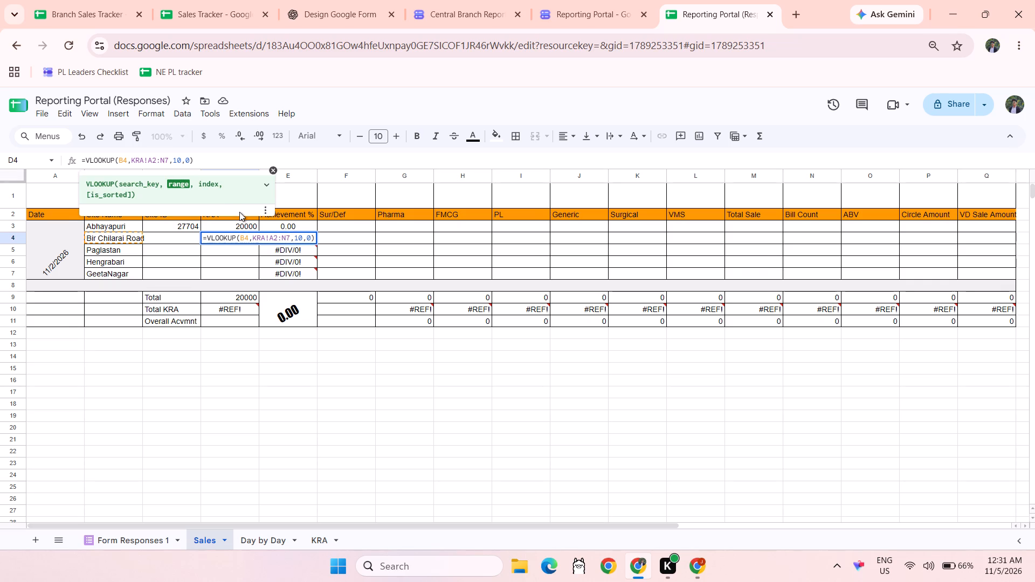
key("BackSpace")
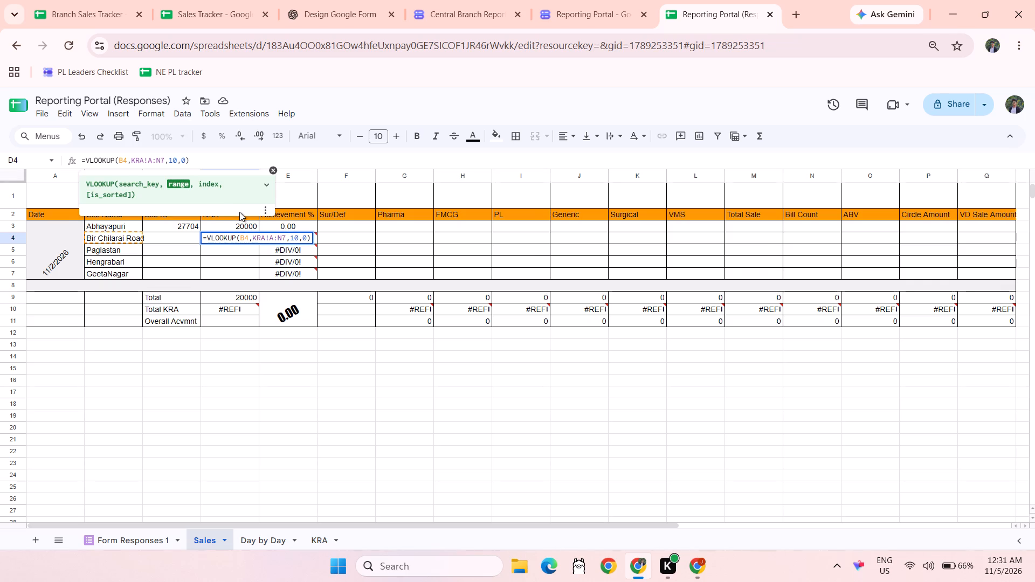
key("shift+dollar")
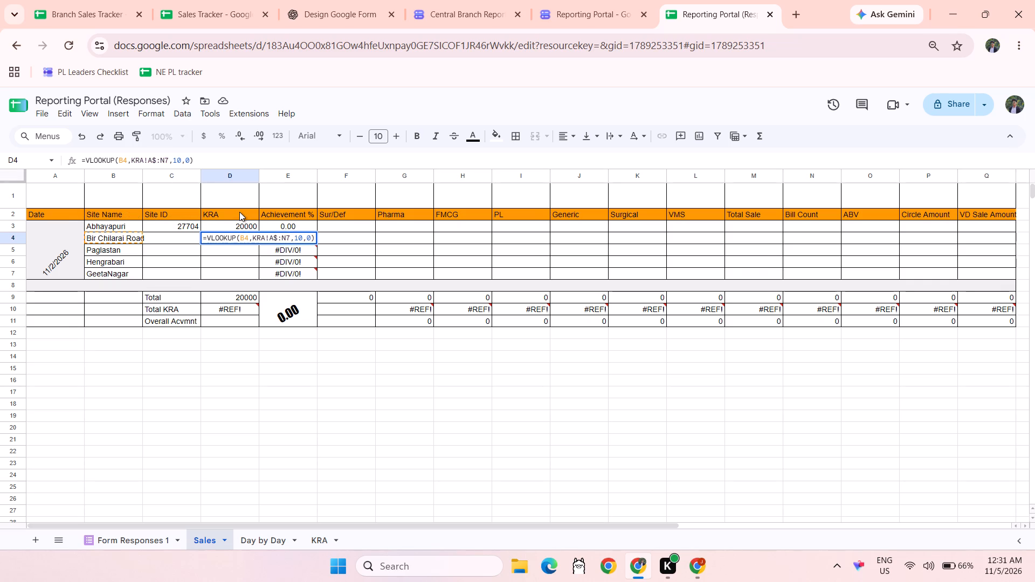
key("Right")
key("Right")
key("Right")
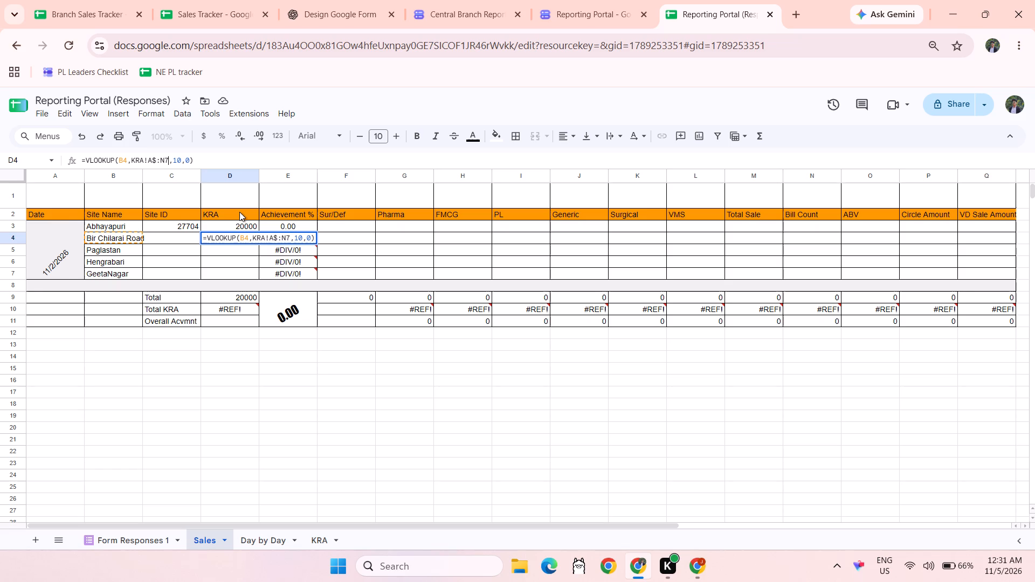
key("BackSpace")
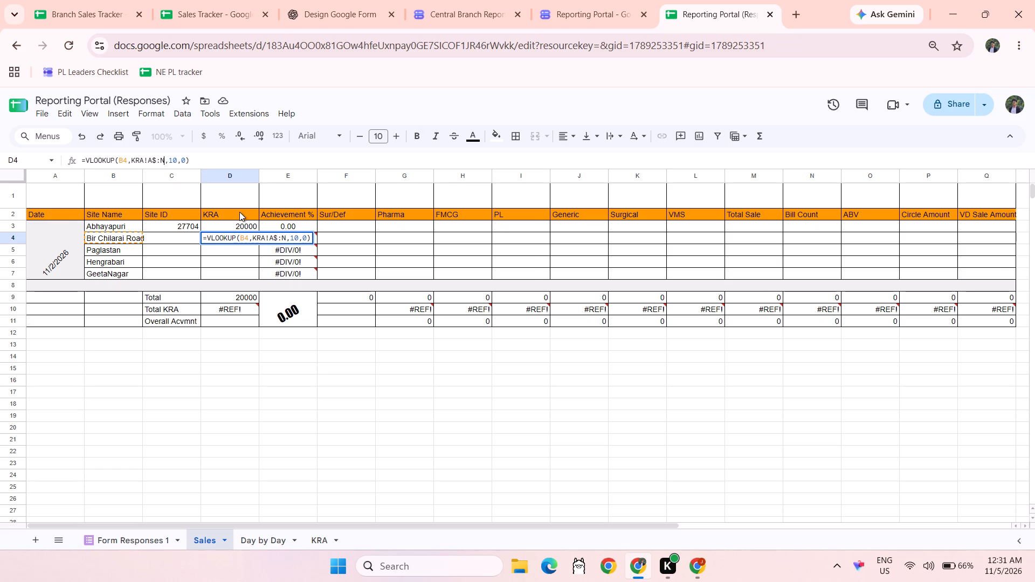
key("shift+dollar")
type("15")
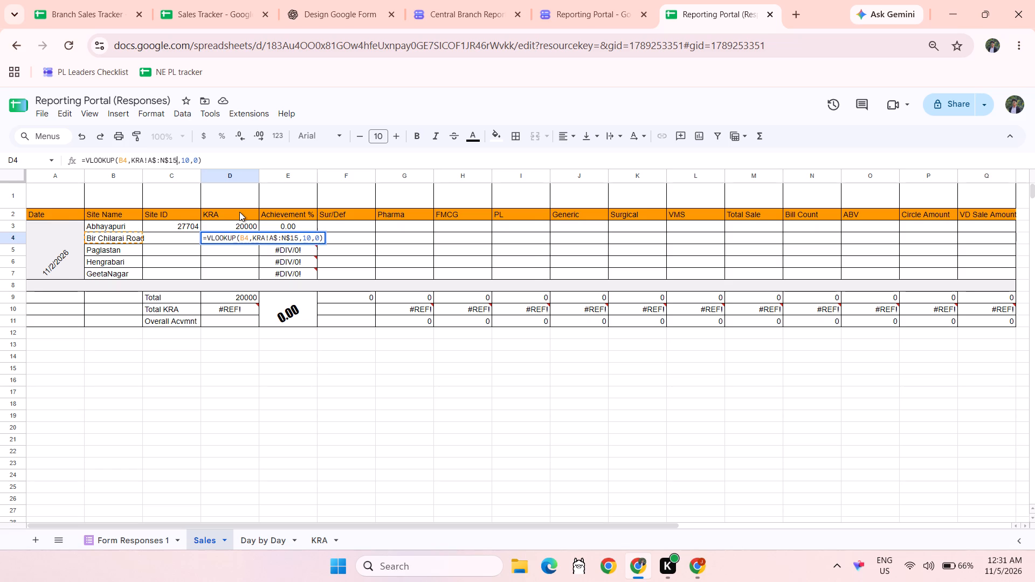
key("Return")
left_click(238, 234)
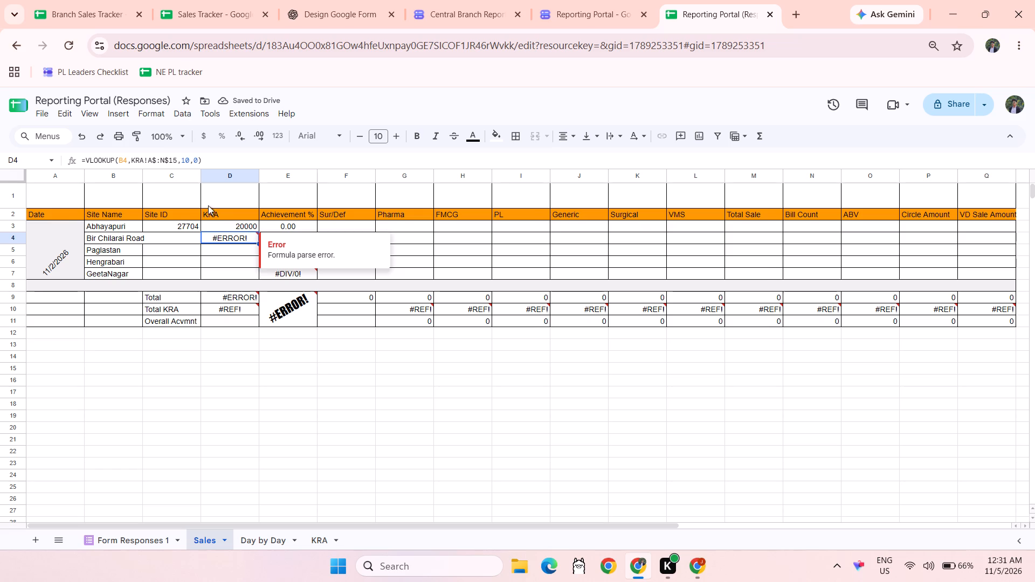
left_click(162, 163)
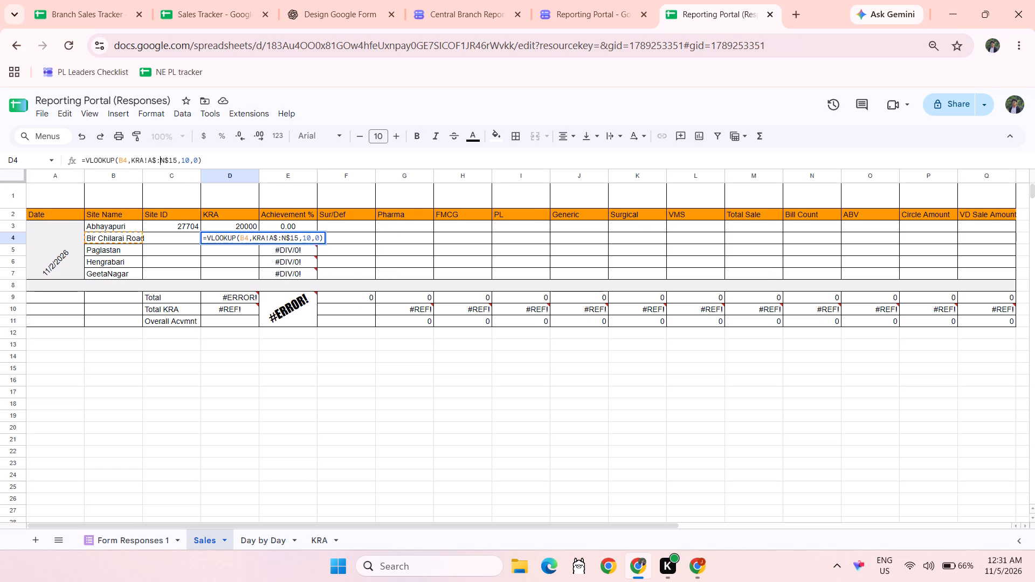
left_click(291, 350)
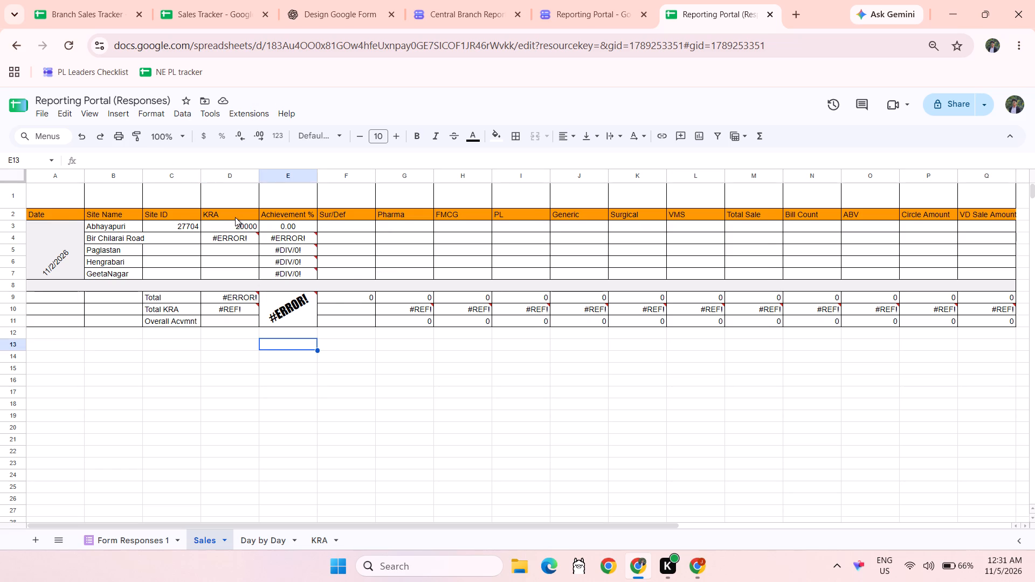
Lock the row references in Abhayapuri's D3 VLOOKUP and extend its range to KRA!A$1:N$16.
left_click(234, 224)
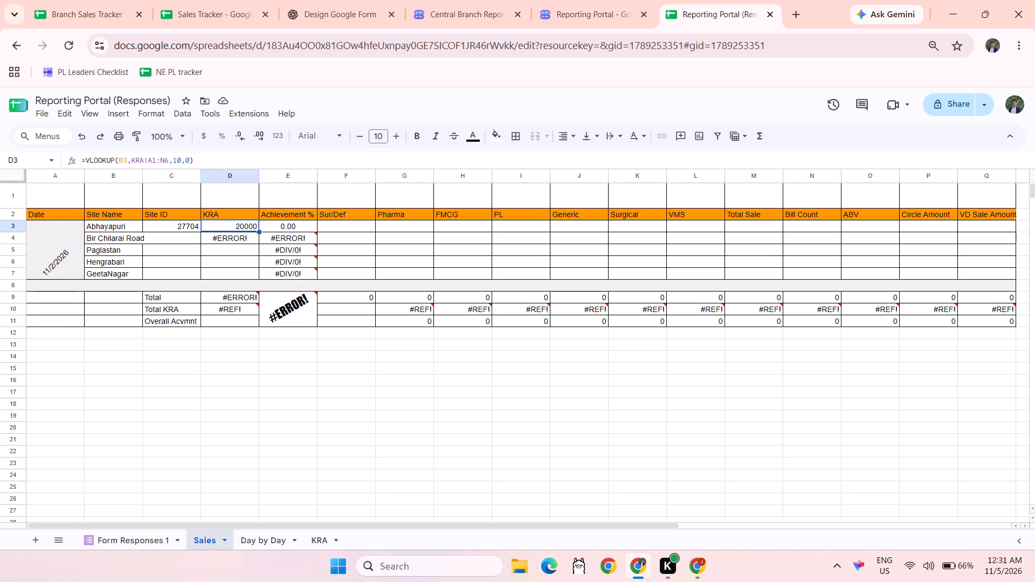
left_click(149, 159)
left_click(153, 160)
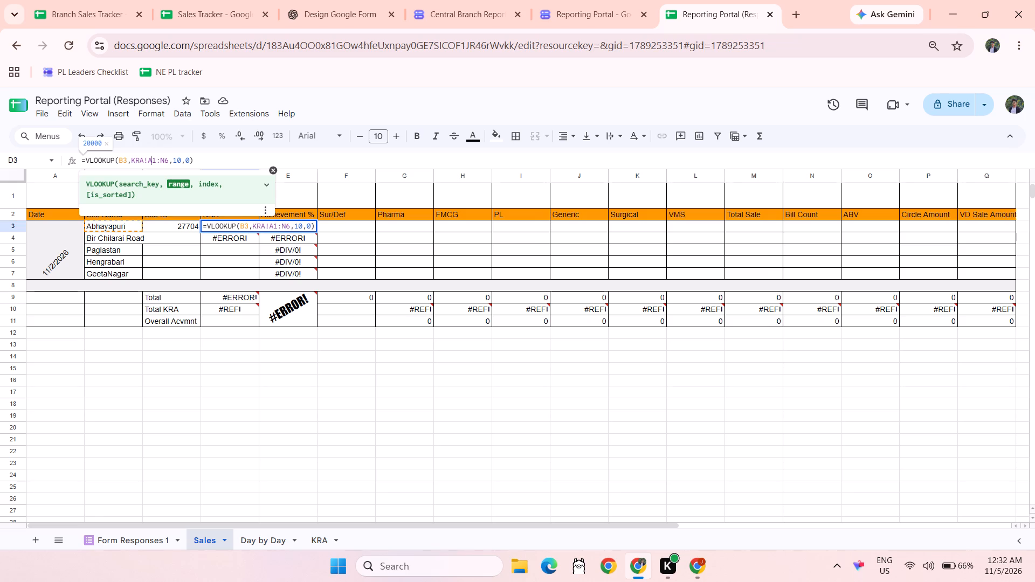
key("shift+dollar")
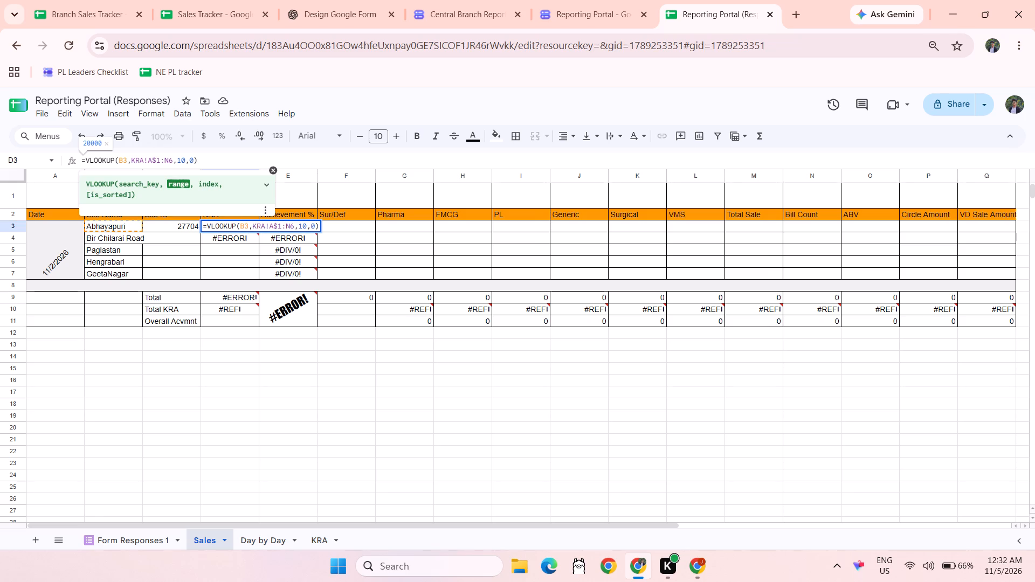
left_click(169, 162)
key("shift+dollar")
key("Right")
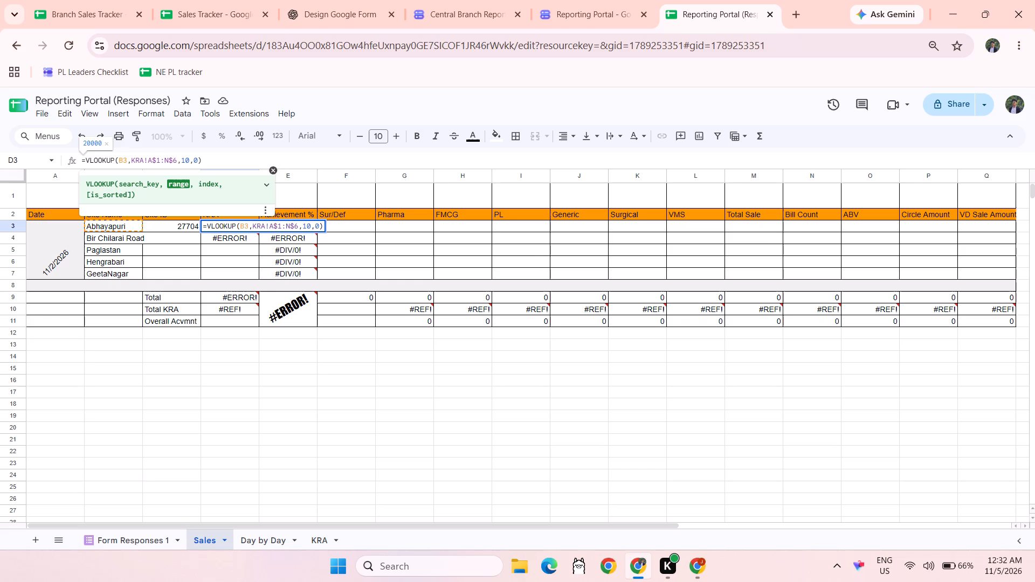
key("Left")
key("1")
key("Return")
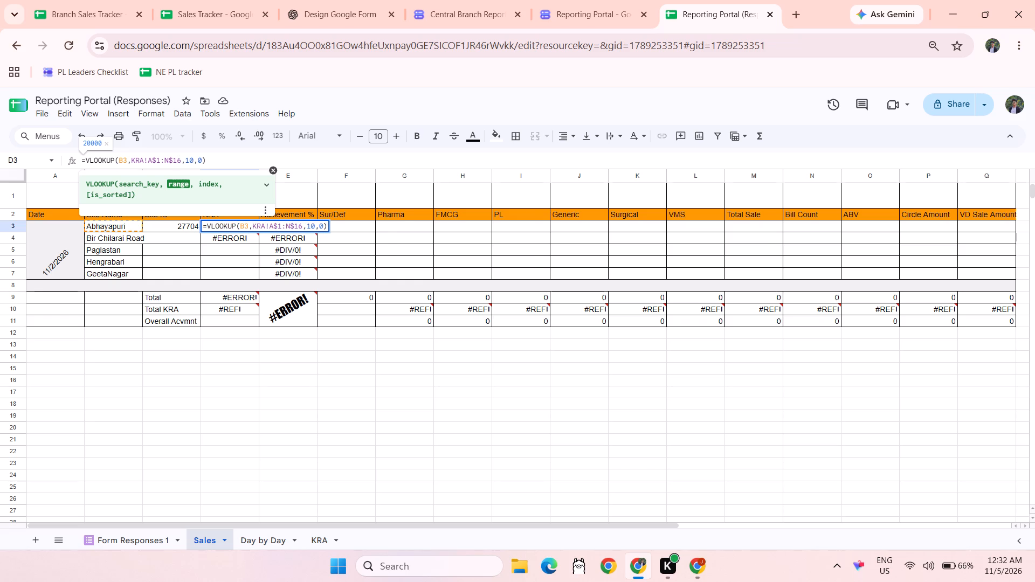
Fill the row-locked KRA lookup from D3 down through D7 for the remaining branches.
left_click(233, 224)
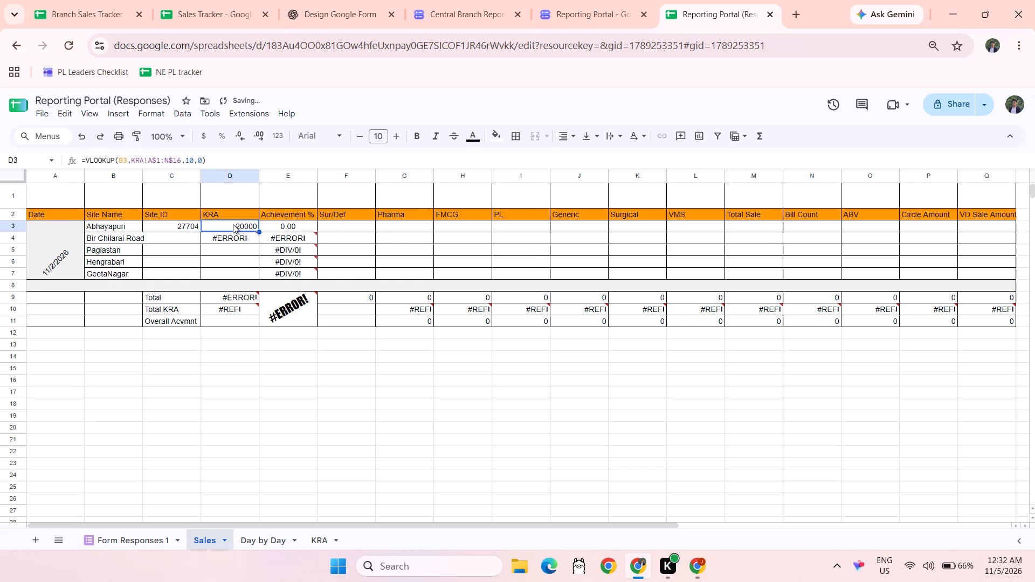
left_click_drag(259, 231, 258, 274)
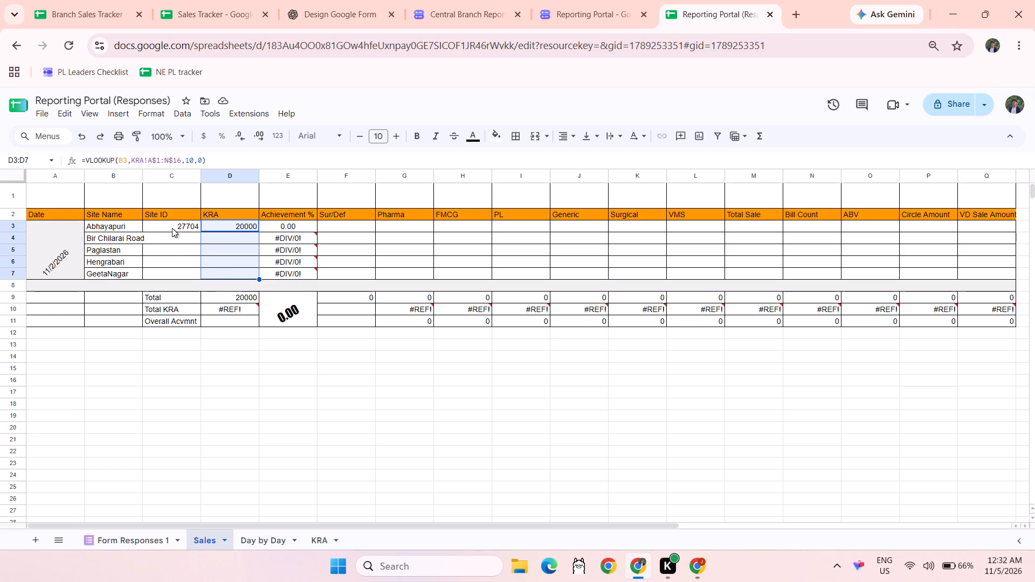
Enter the Sur/Def formula =M3-D3 for Abhayapuri in F3, subtracting KRA from Total Sale.
left_click(360, 227)
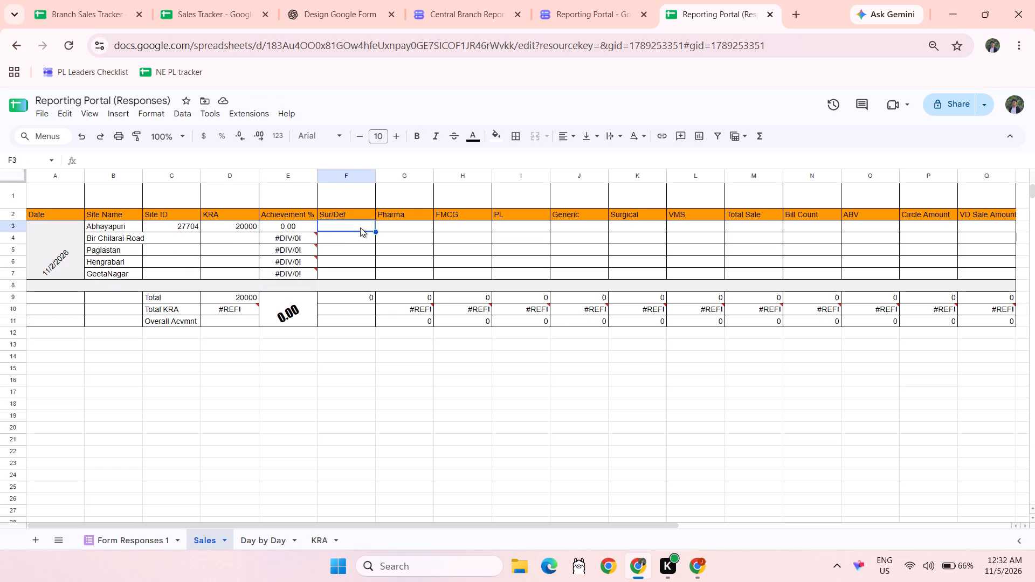
key("equal")
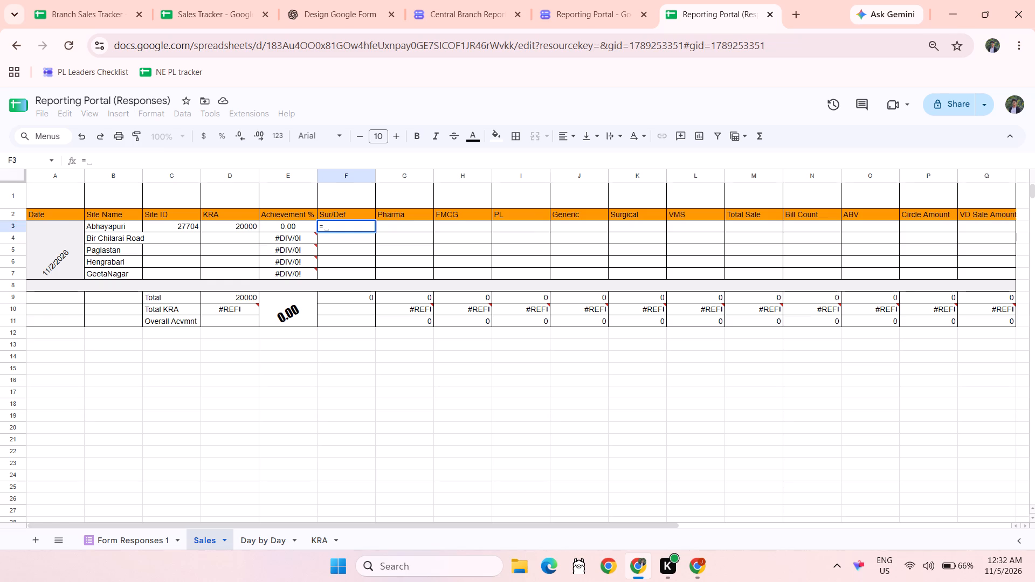
key("Right")
key("Right")
key("Right")
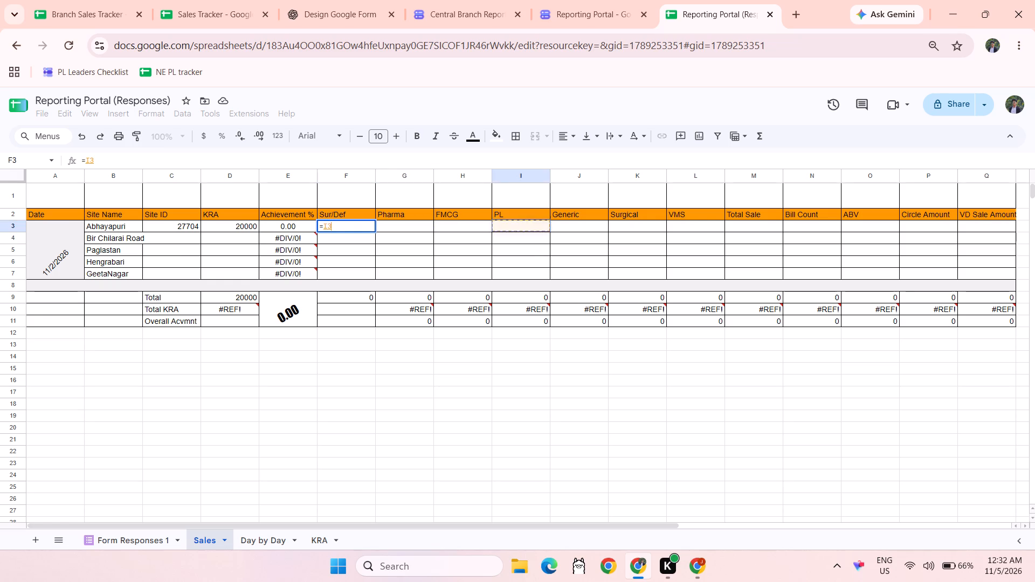
key("Right")
key("Right")
key("Right")
key("Right")
key("minus")
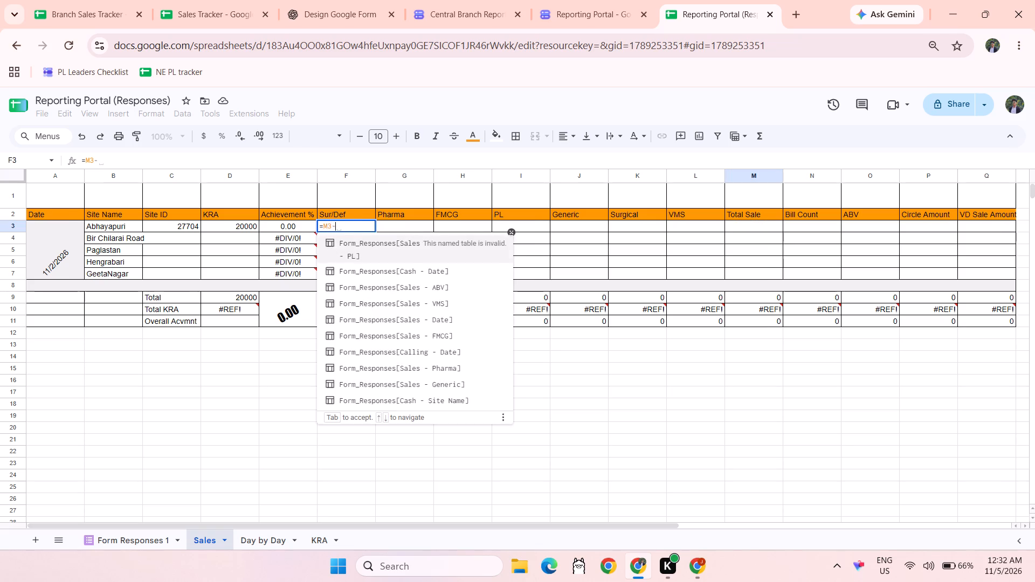
key("Left")
key("Left")
key("Left")
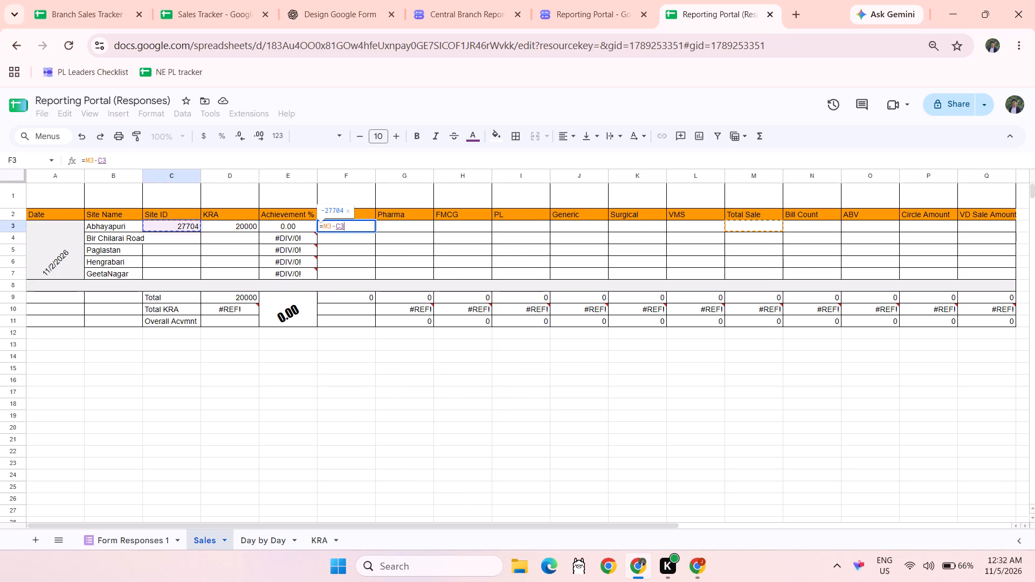
key("Right")
key("Return")
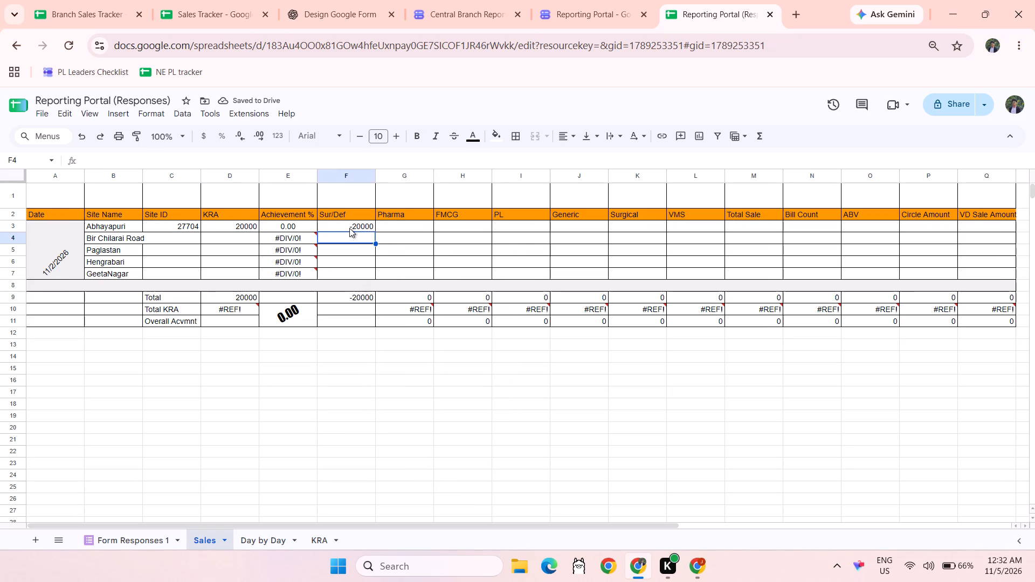
Fill the Sur/Def formula from F3 down through F7 for the remaining branches.
left_click(348, 228)
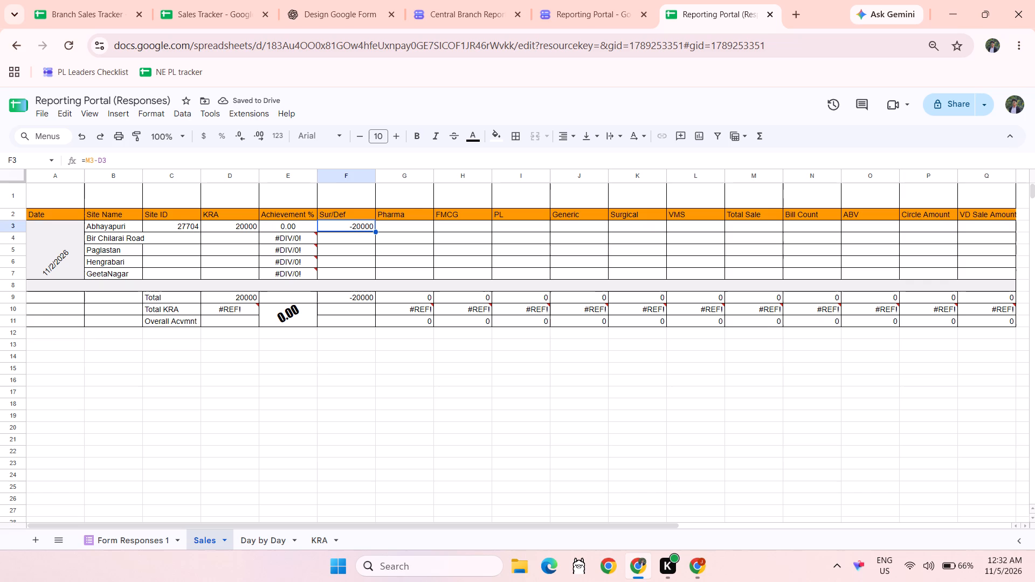
left_click_drag(374, 233, 375, 273)
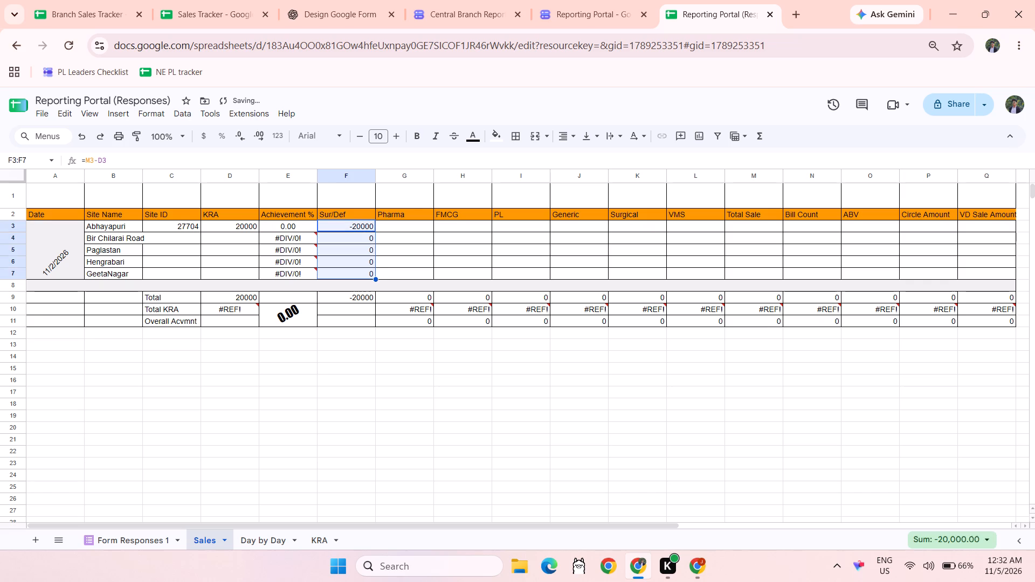
Start a SUMIF formula in Abhayapuri's Pharma cell G3 with 'Form Responses 1'!E:E as its range.
left_click(413, 225)
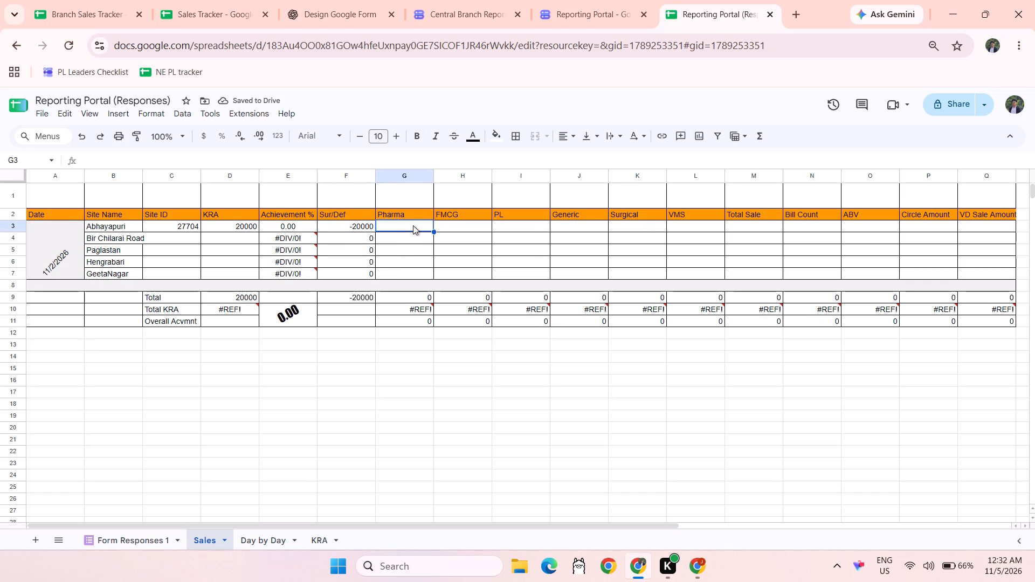
key("equal")
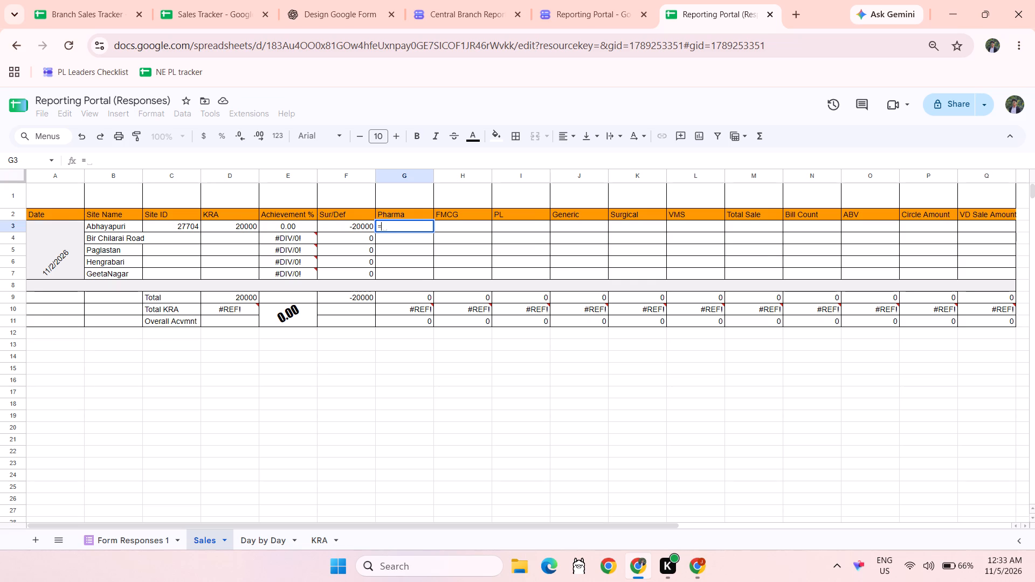
type("SUM")
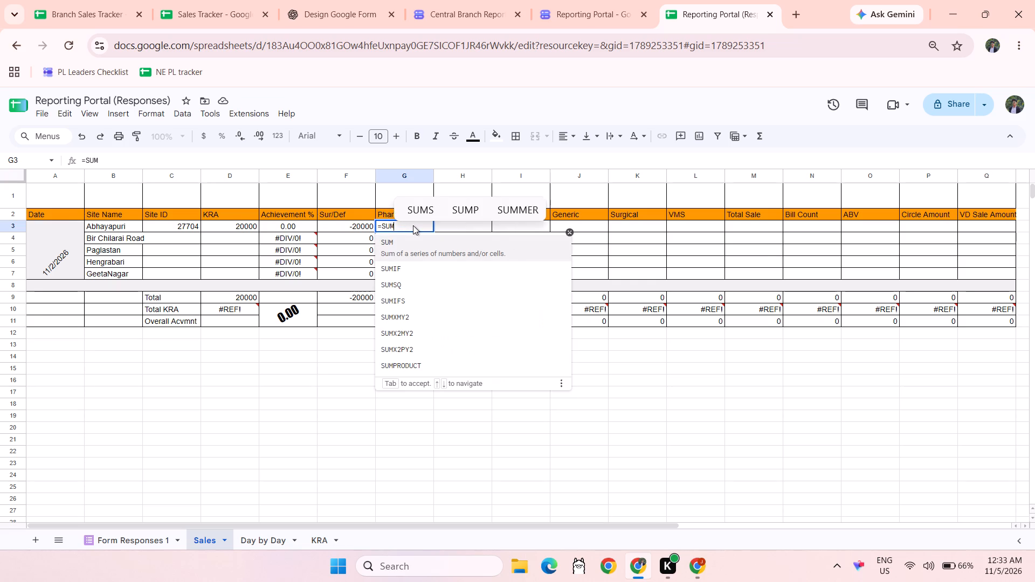
key("Down")
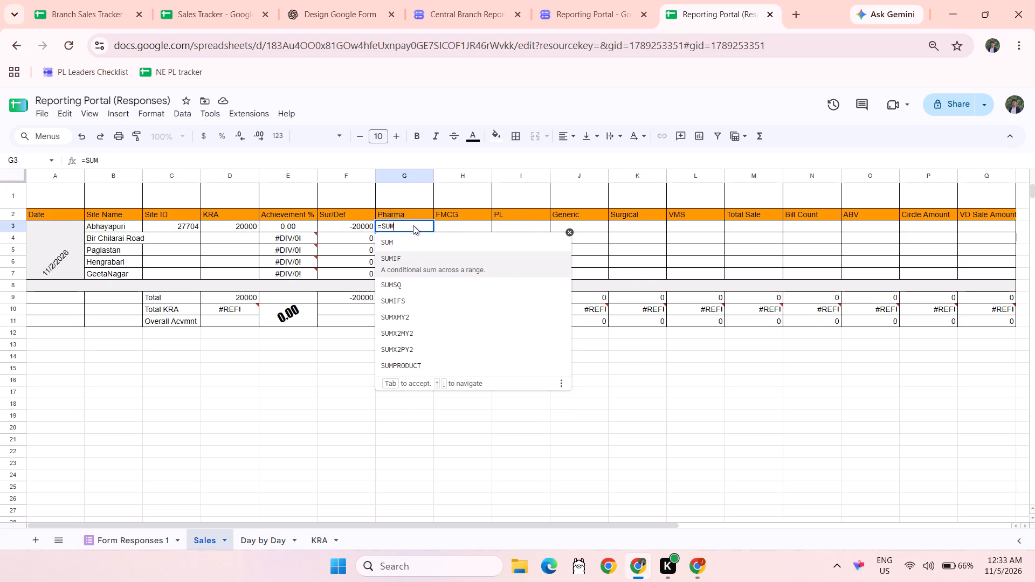
key("Tab")
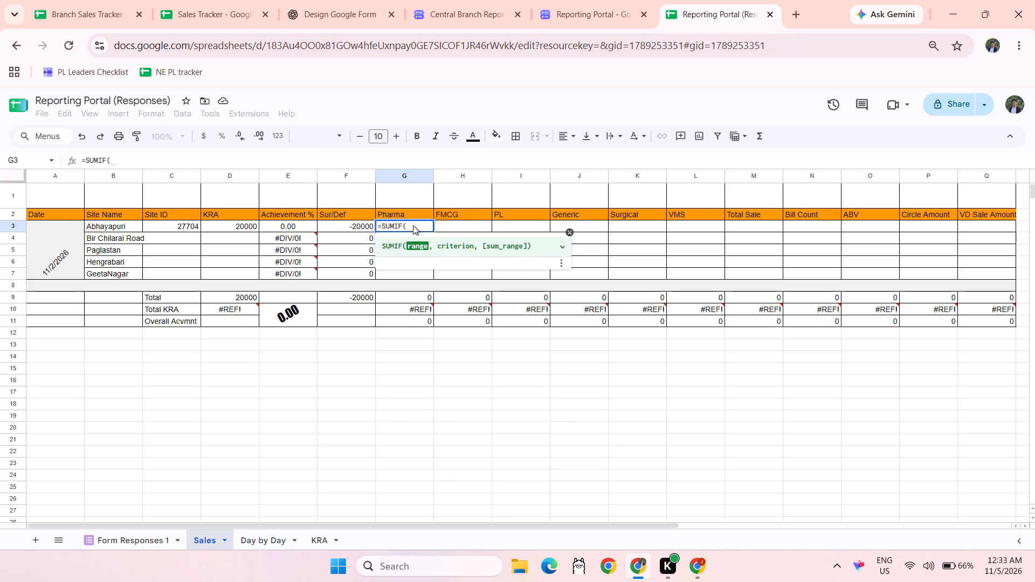
left_click(116, 541)
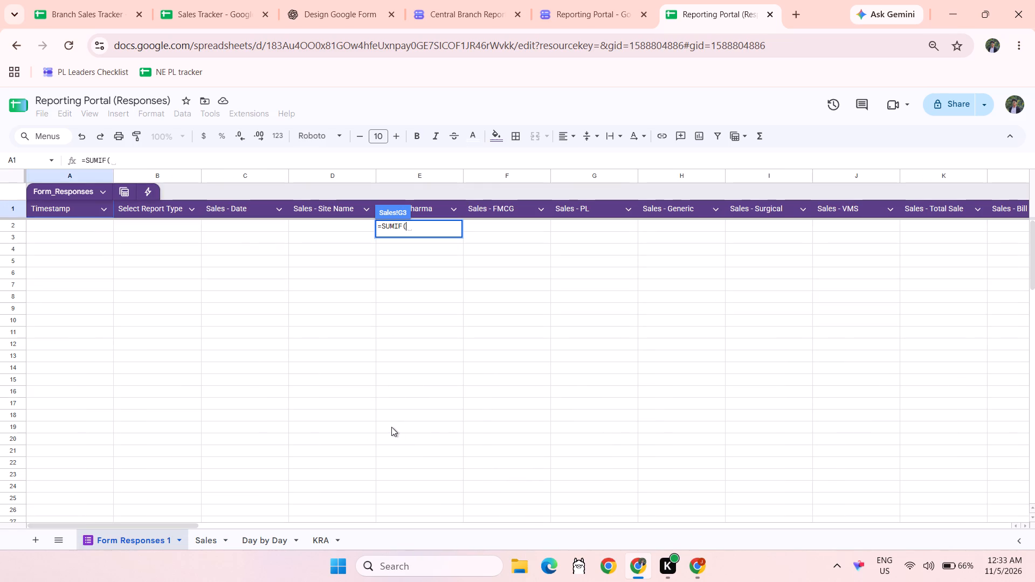
scroll(401, 410, "down", 2)
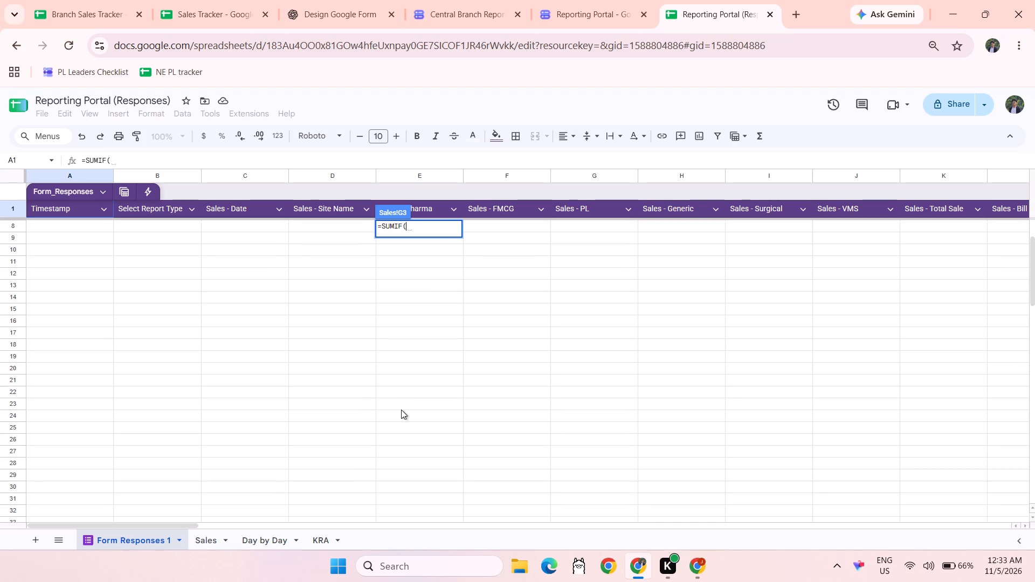
scroll(401, 410, "up", 6)
left_click(416, 178)
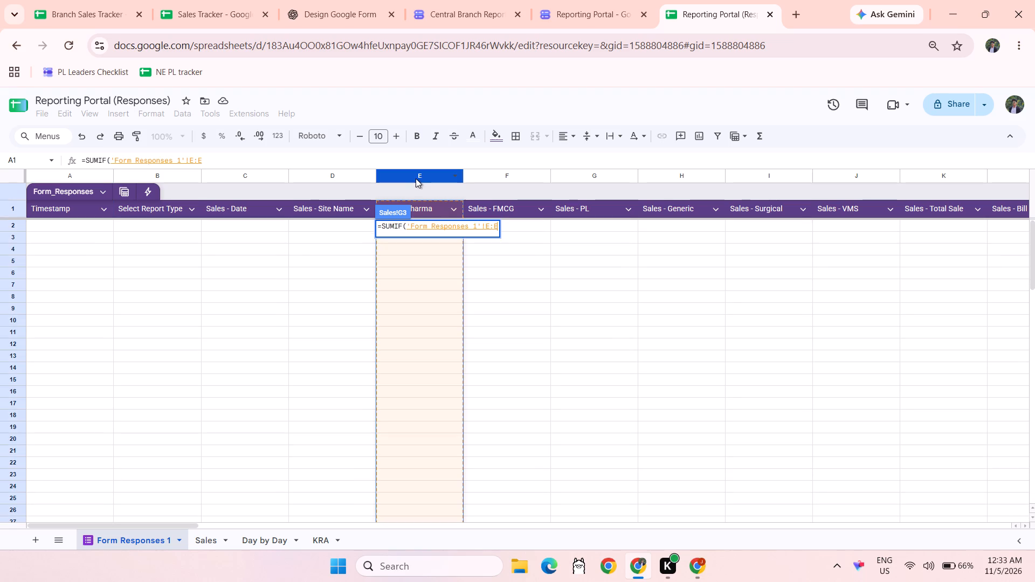
scroll(416, 178, "up", 3)
key("comma")
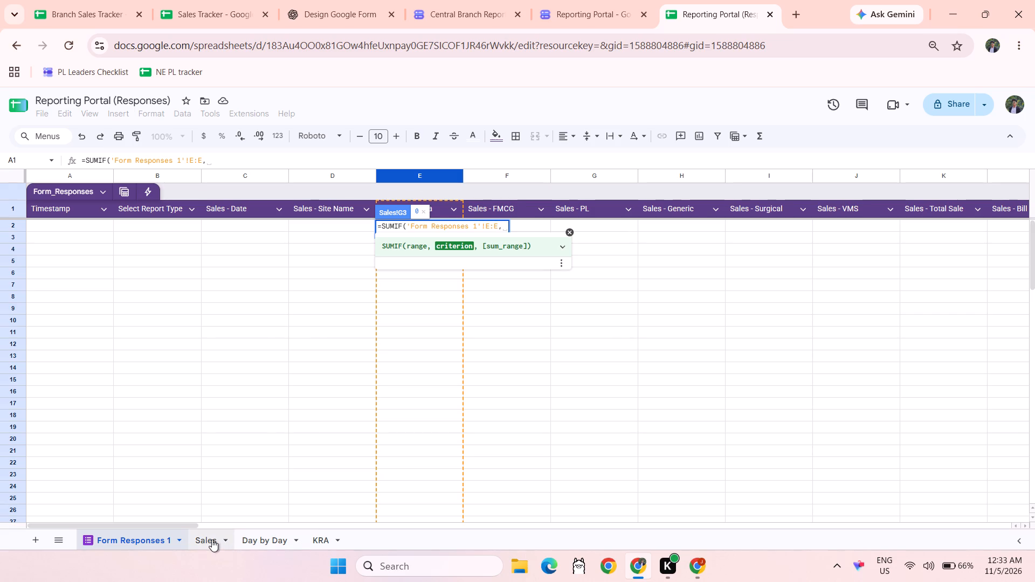
Add Abhayapuri's site name in B3 as the SUMIF criterion and 'Form Responses 1'!E:E as the sum range.
left_click(212, 538)
scroll(440, 310, "down", 1)
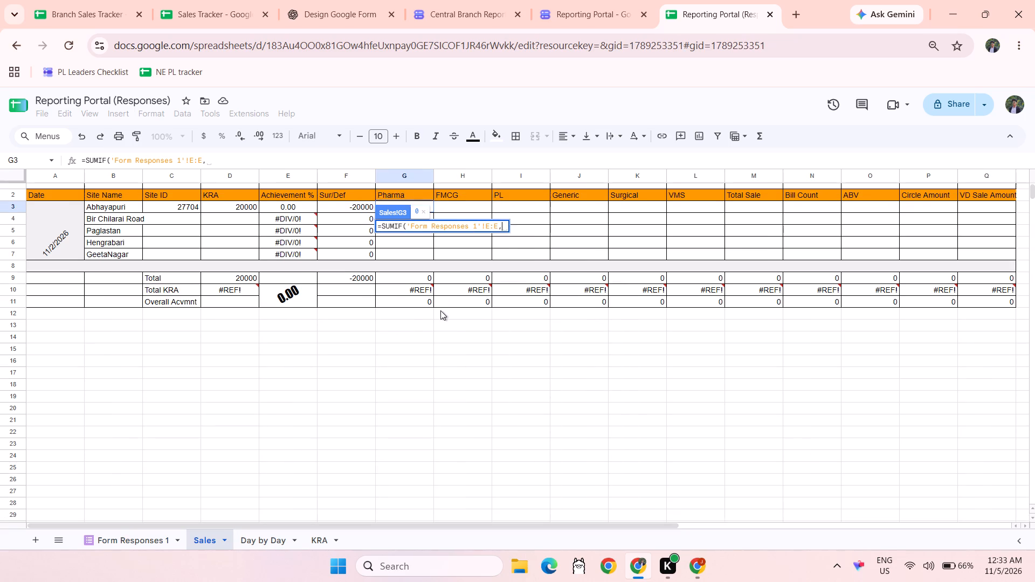
scroll(440, 310, "down", 2)
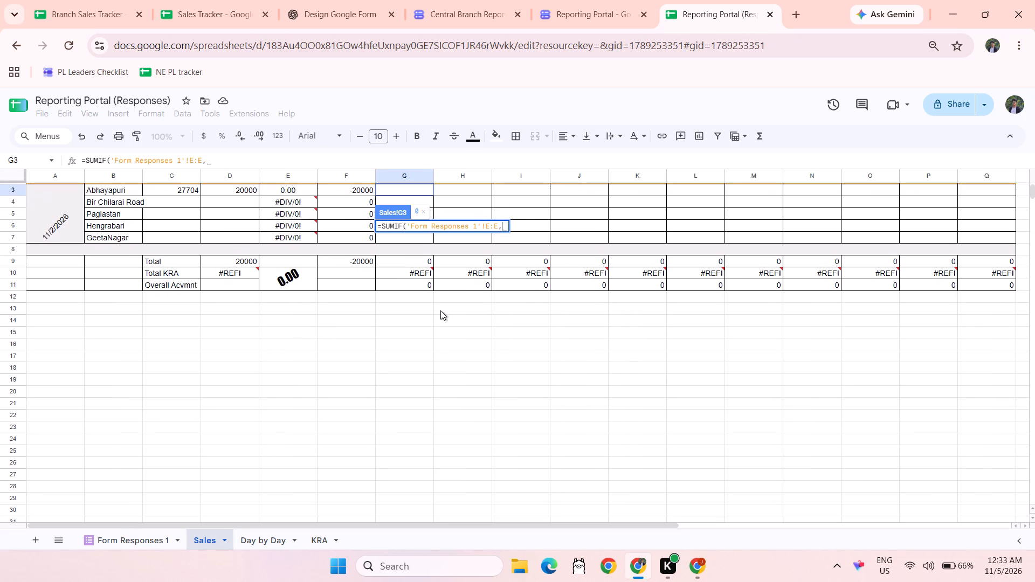
scroll(440, 310, "down", 1)
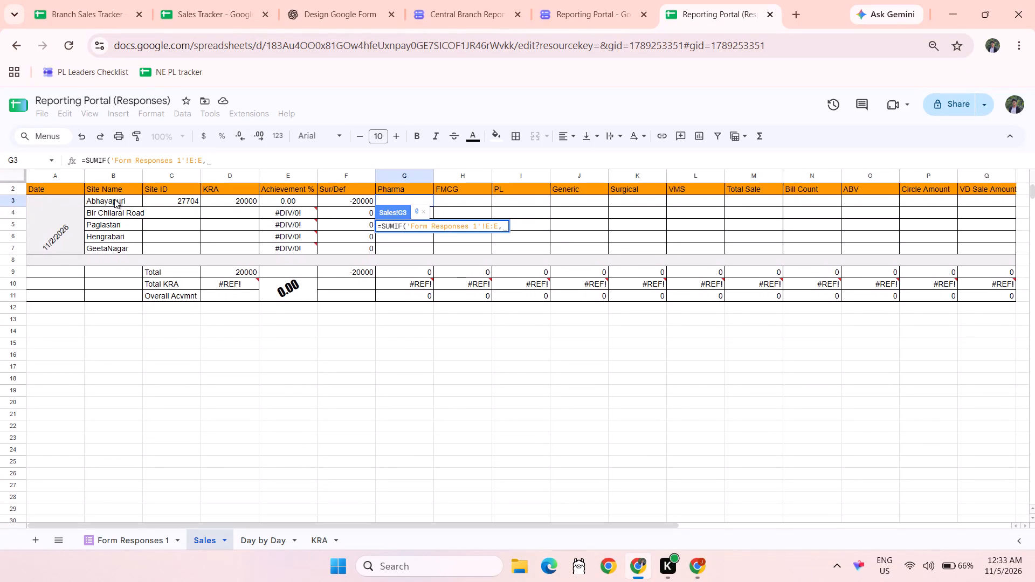
left_click(128, 200)
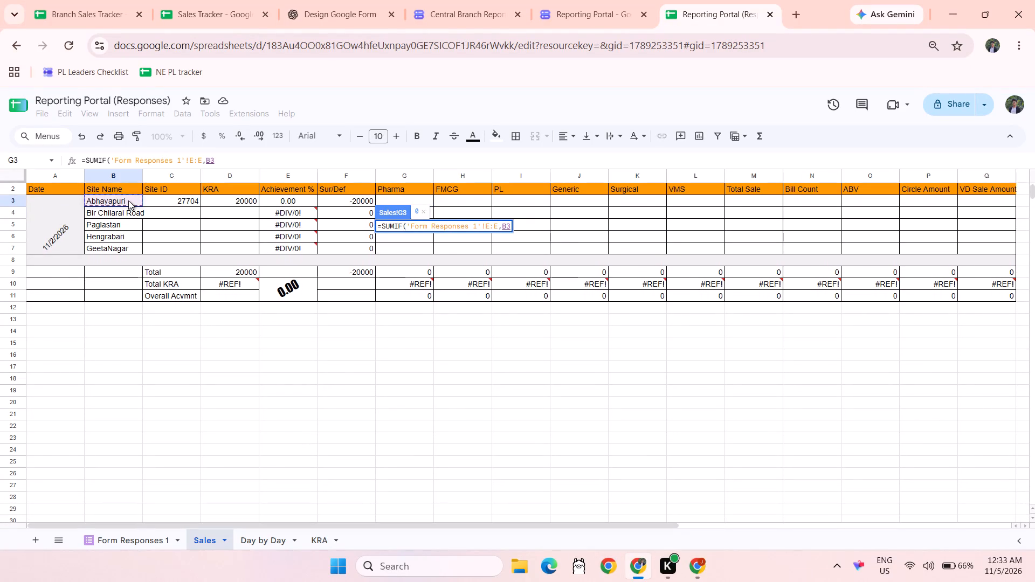
key("comma")
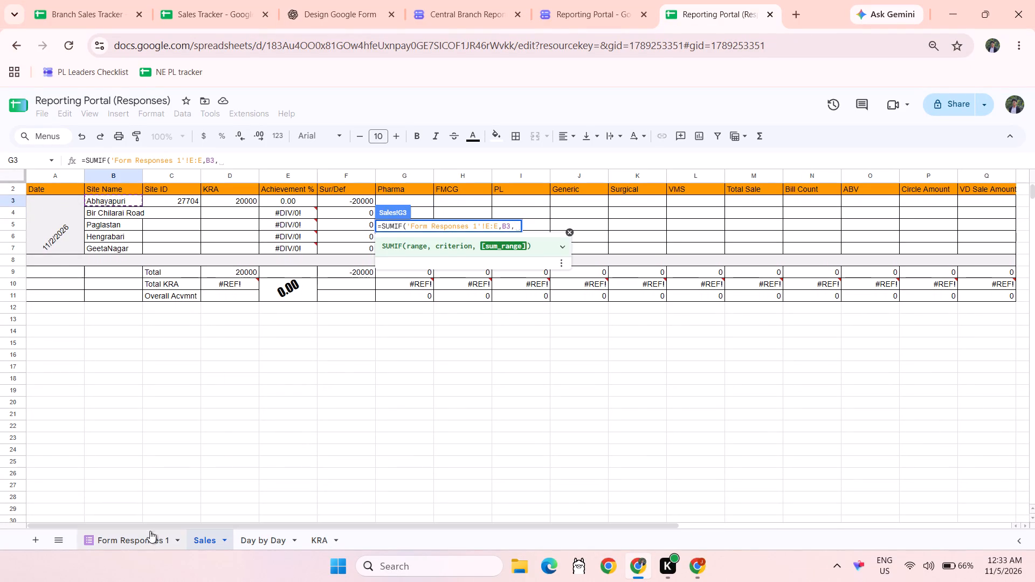
left_click(147, 535)
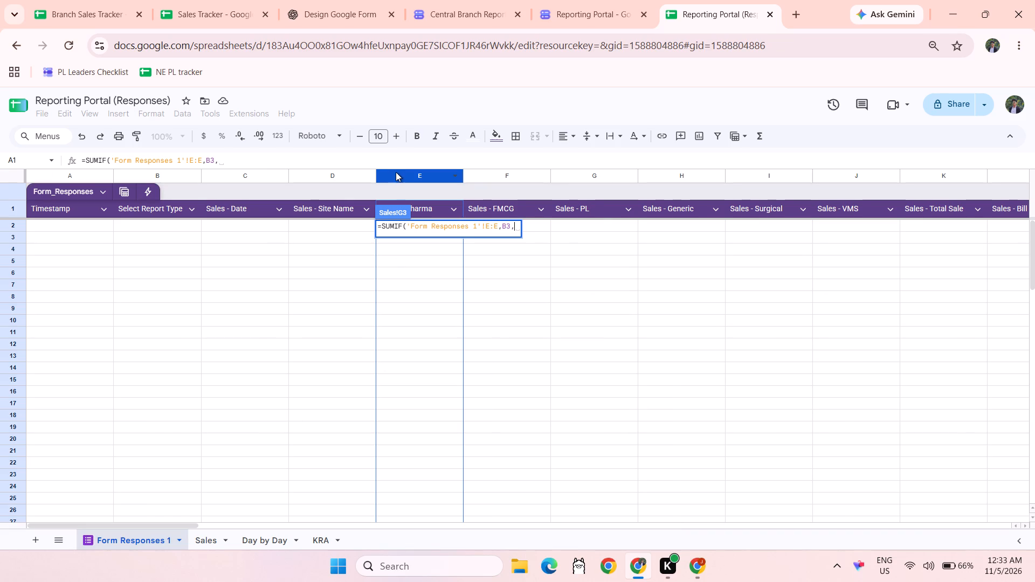
left_click(396, 173)
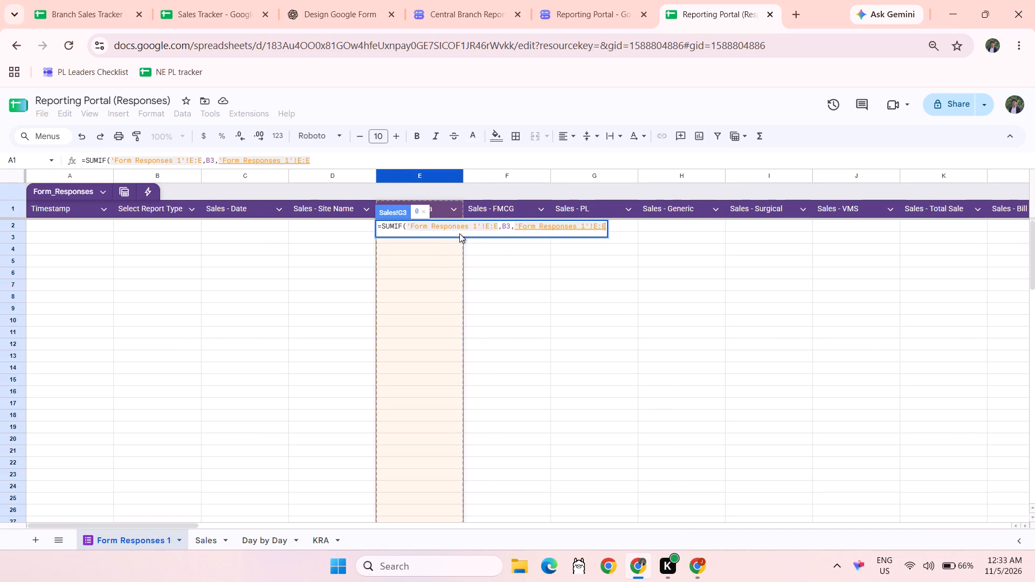
Change the criteria range of G3's SUMIF to the Sales - Site Name column, 'Form Responses 1'!D:D.
scroll(402, 337, "right", 1)
left_click(492, 228)
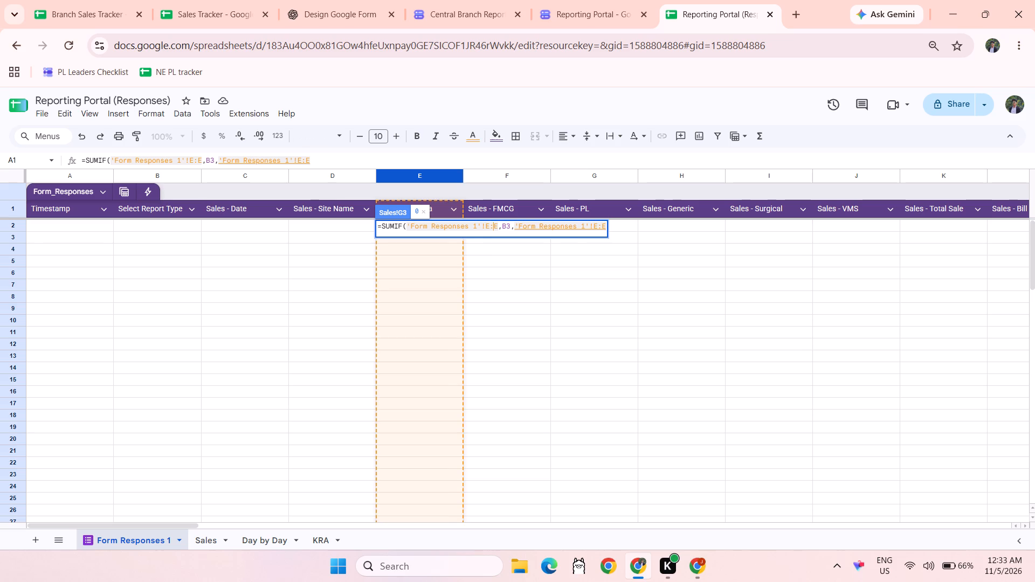
key("Left")
key("BackSpace")
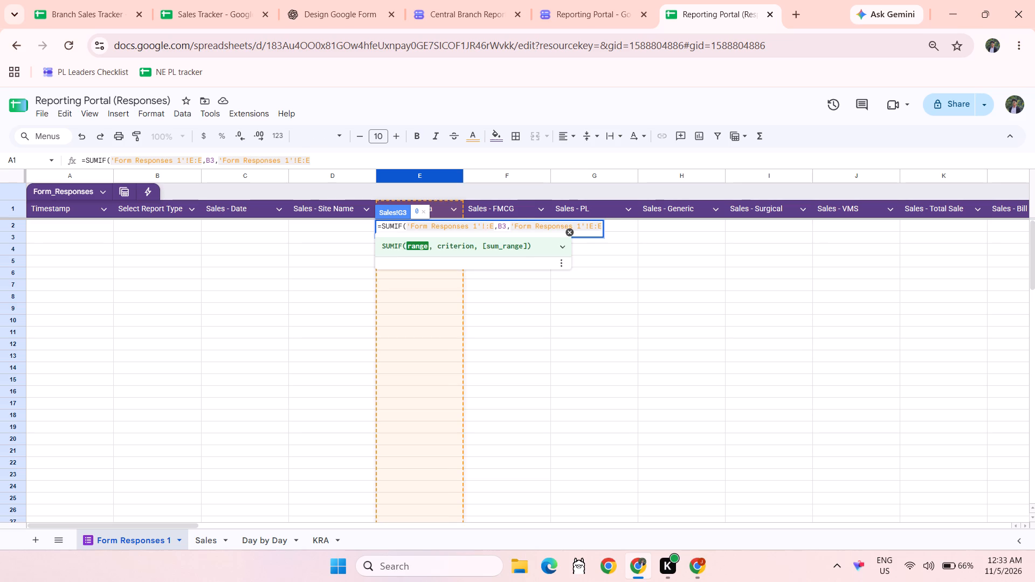
key("shift+d")
key("Right")
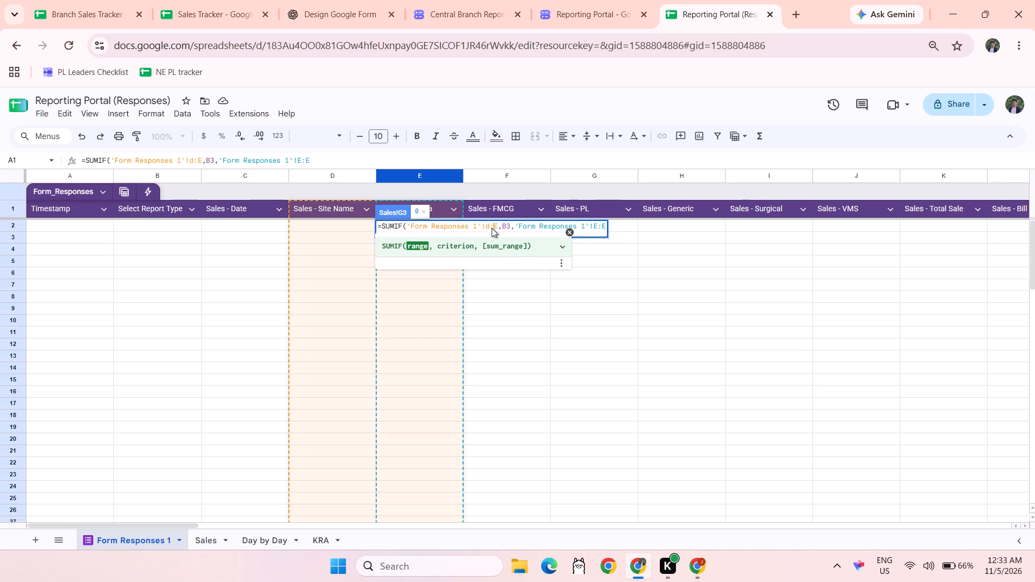
key("Right")
key("BackSpace")
key("d")
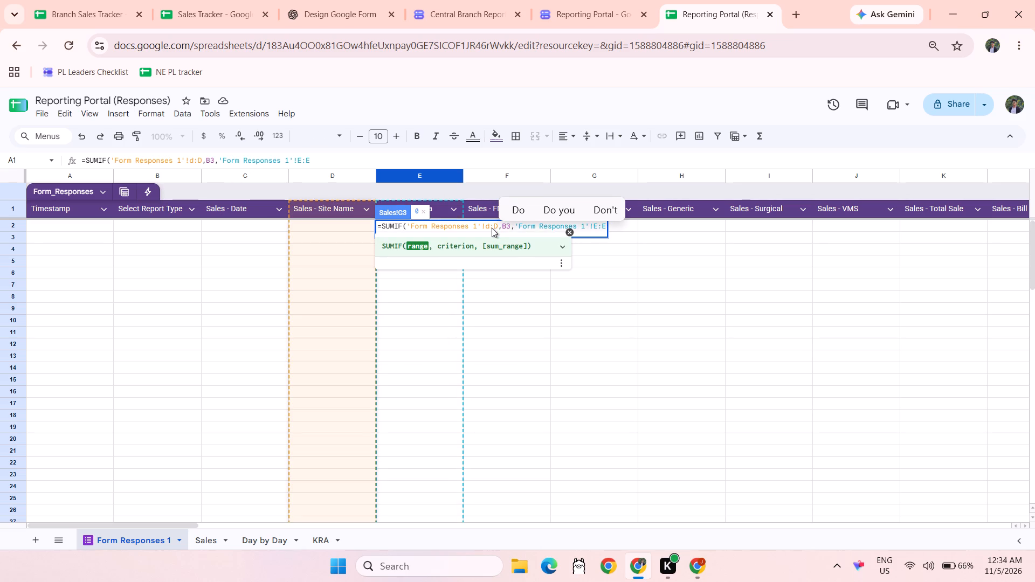
key("Left")
key("Left")
key("Left")
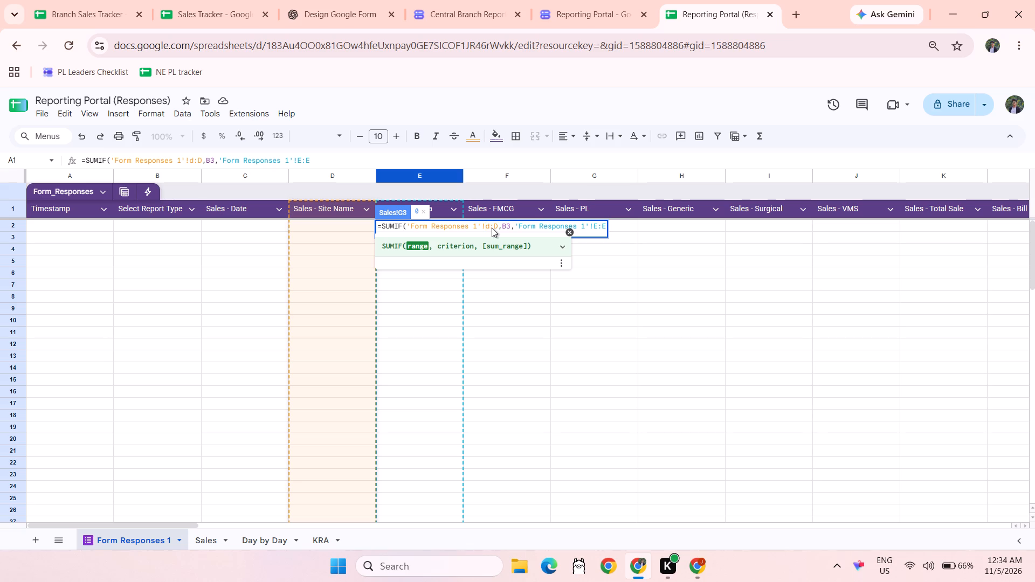
key("Right")
key("BackSpace")
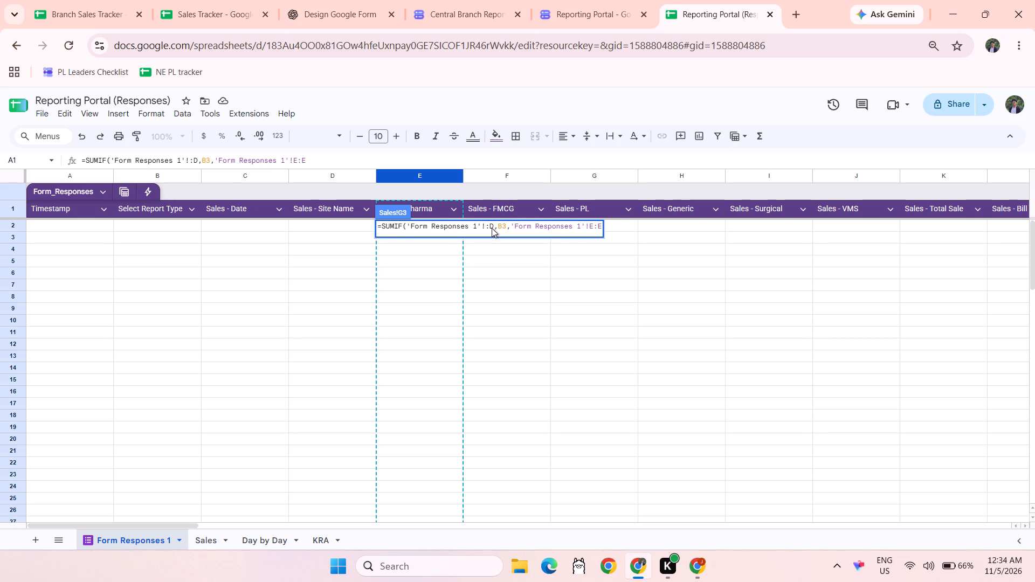
key("d")
key("Right")
key("Left")
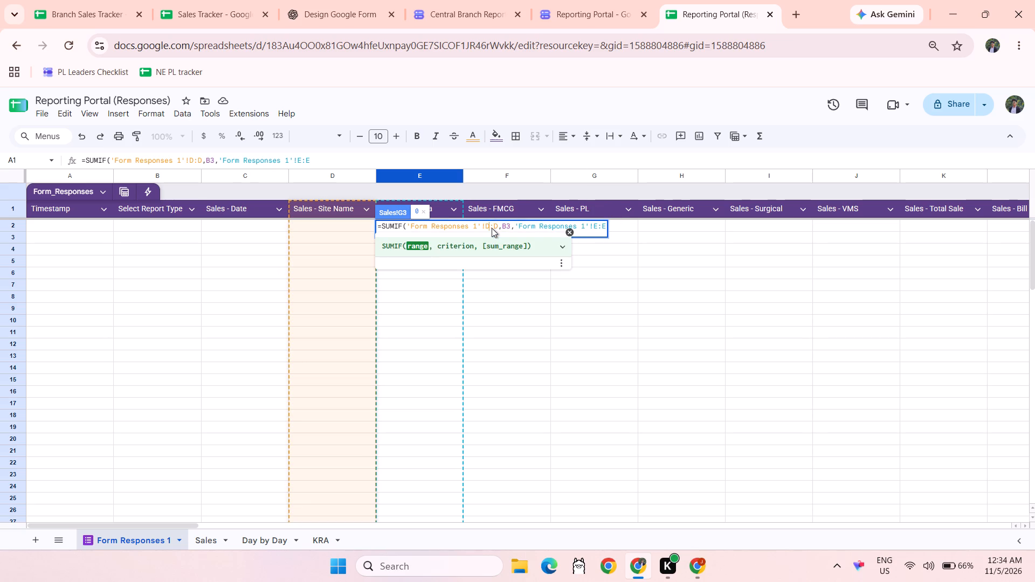
Change the criteria range of G3's SUMIF to 'Form Responses 1'!$D1:$D$100.
key("Left")
key("shift+dollar")
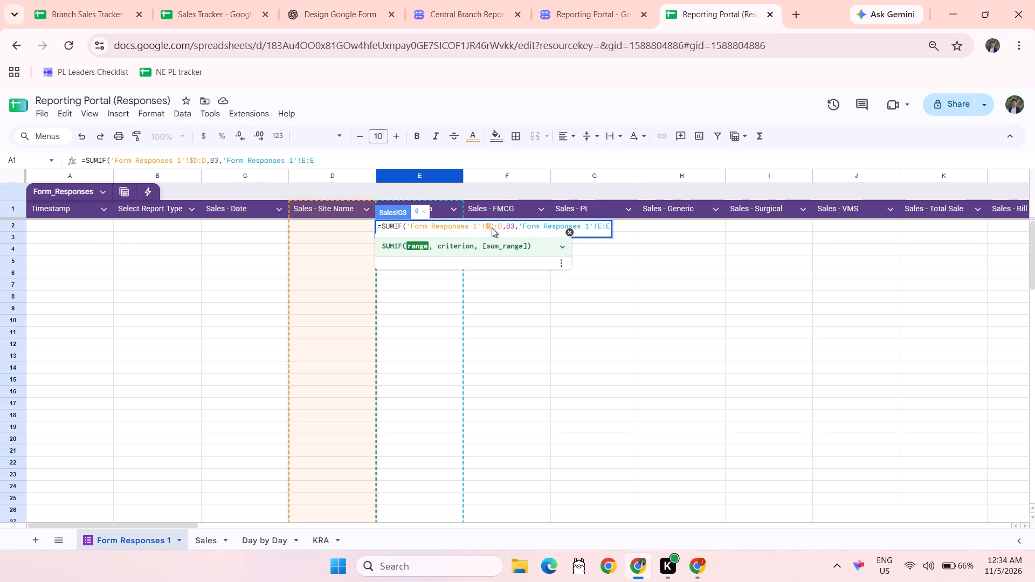
key("Right")
key("Right")
key("shift+dollar")
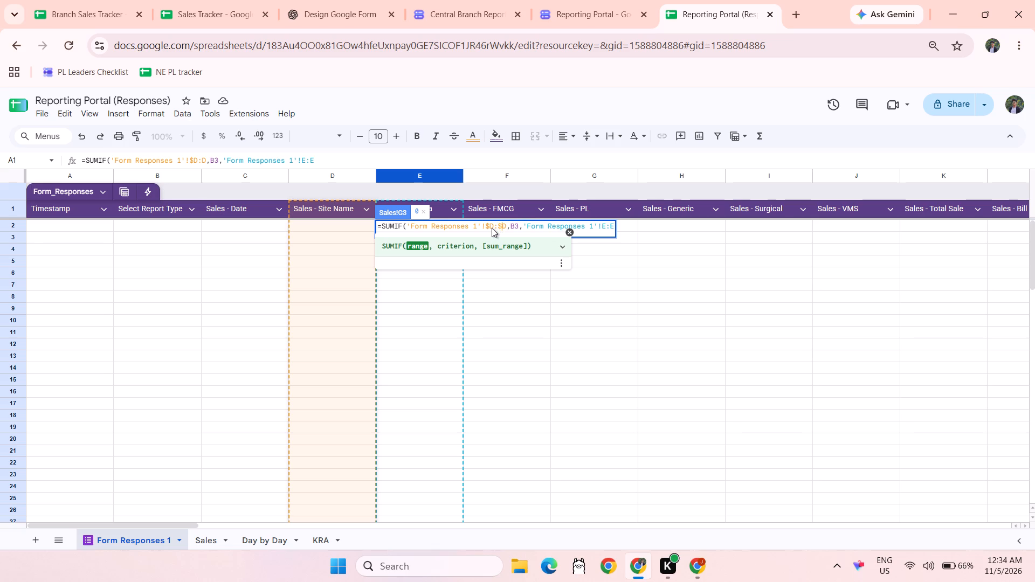
key("Left")
key("Left")
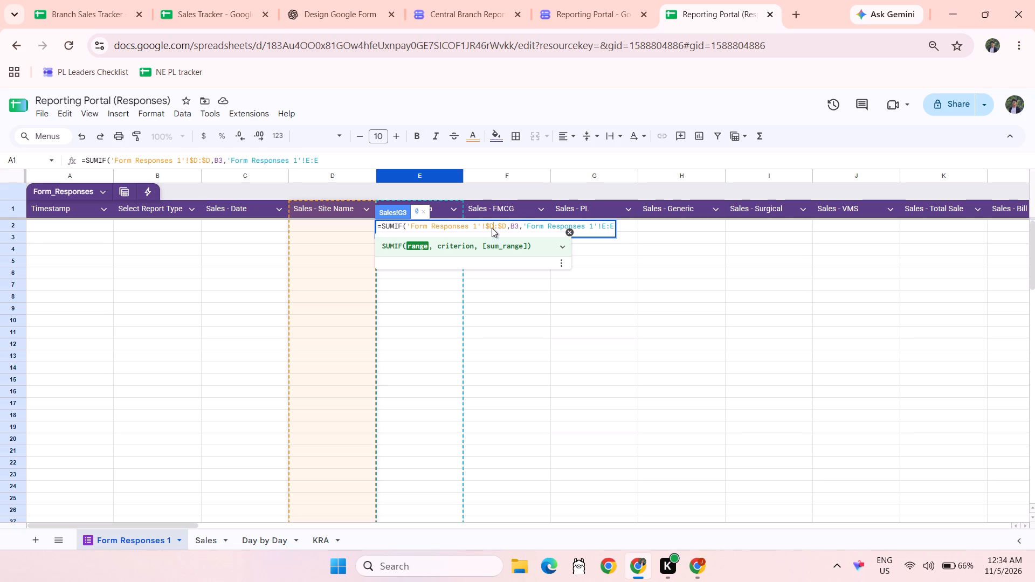
key("1")
key("Right")
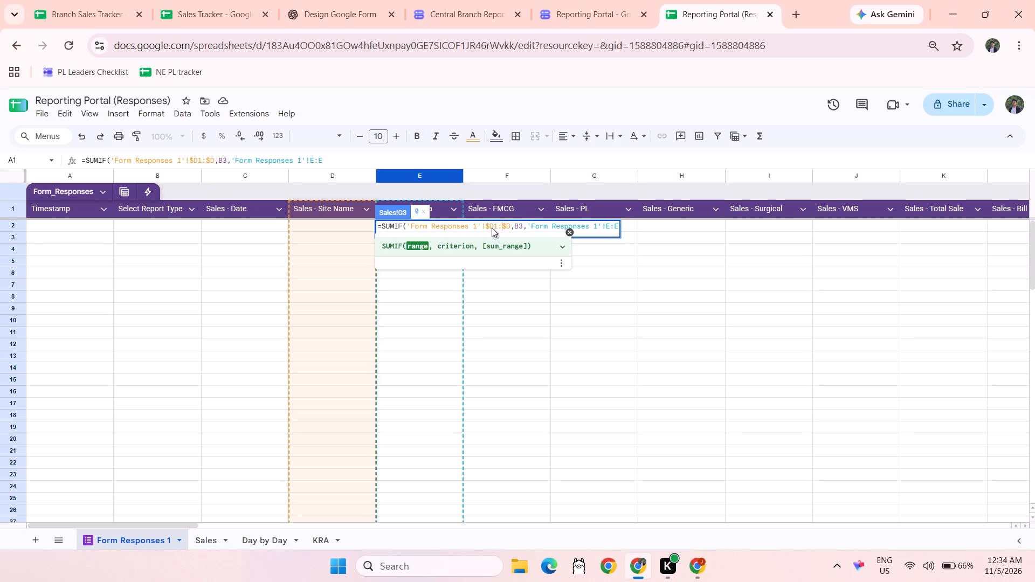
key("Right")
type("100")
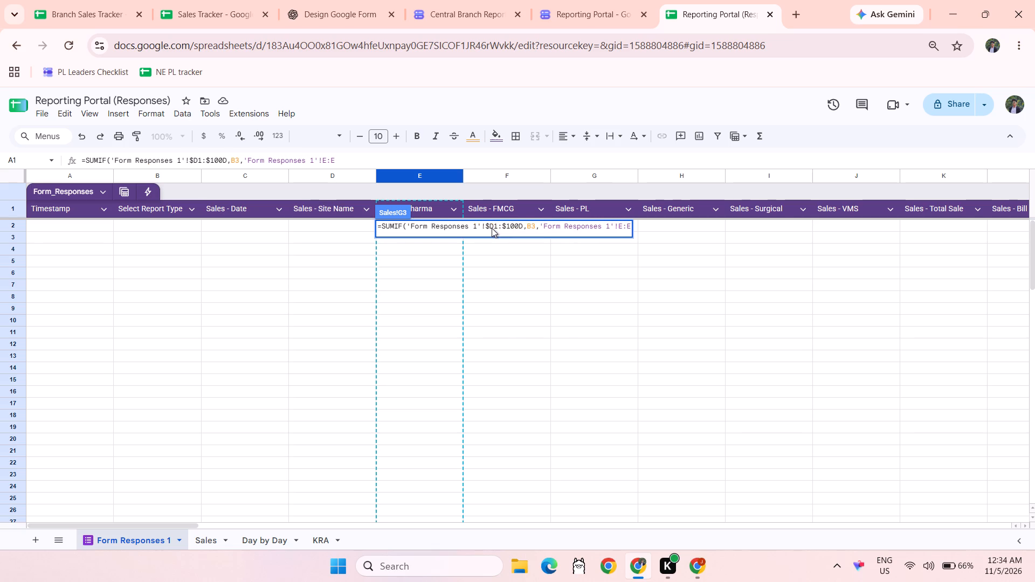
key("BackSpace")
key("BackSpace")
key("BackSpace")
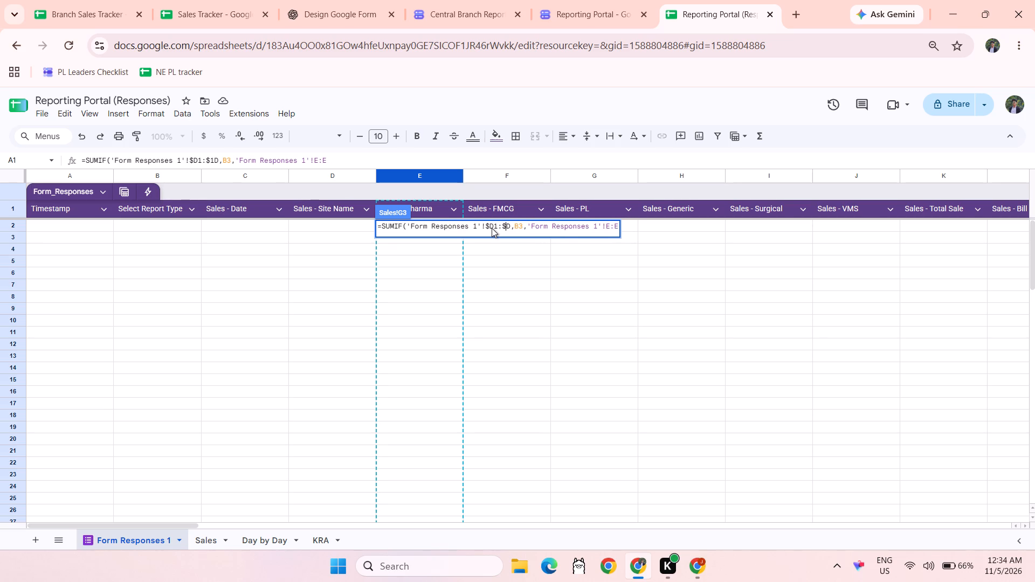
key("Right")
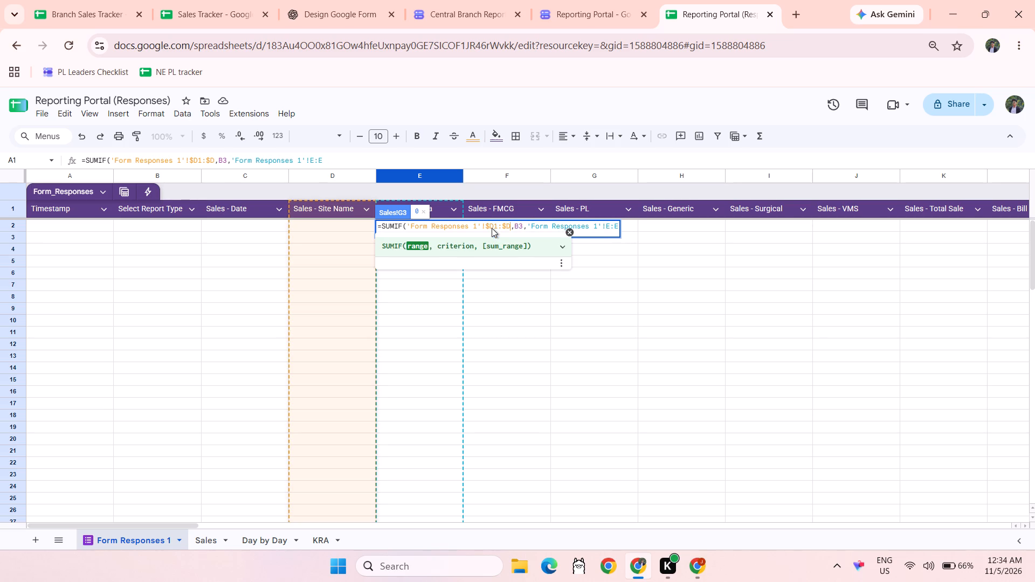
type("$100")
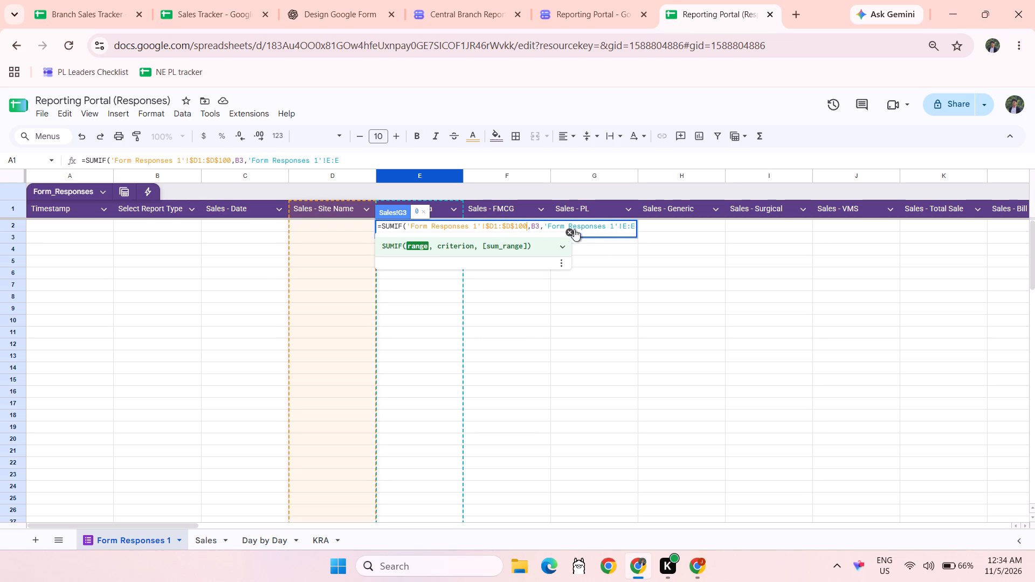
Bound the sum range of G3's SUMIF to 'Form Responses 1'!E$1:E$100 and commit the formula.
left_click(625, 226)
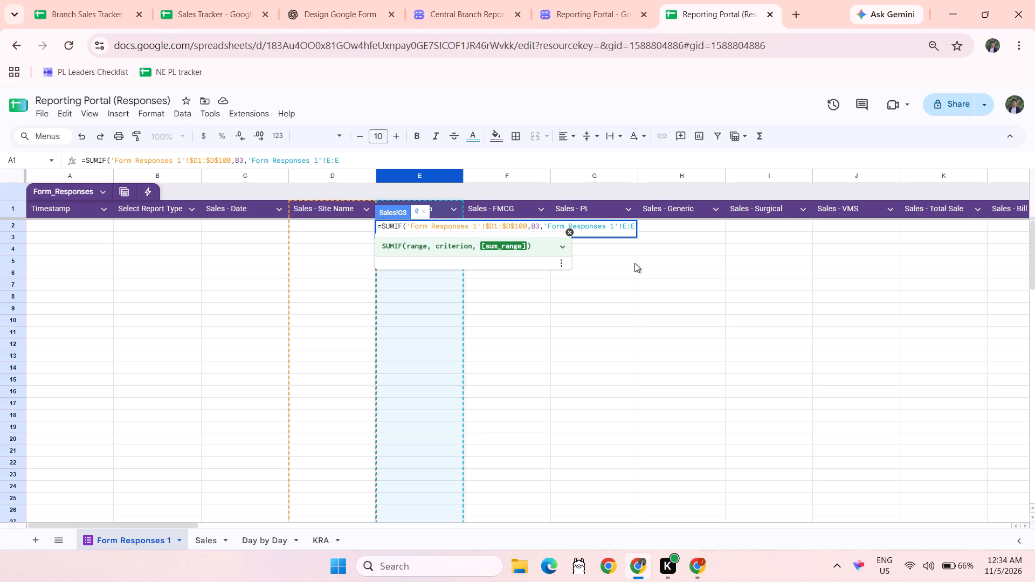
key("1")
key("Left")
key("shift+dollar")
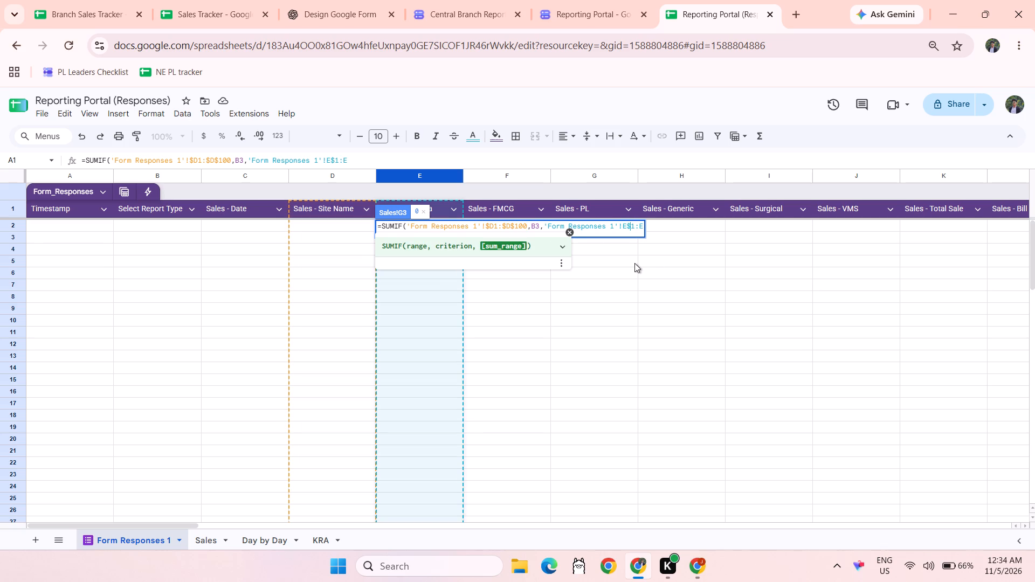
key("Down")
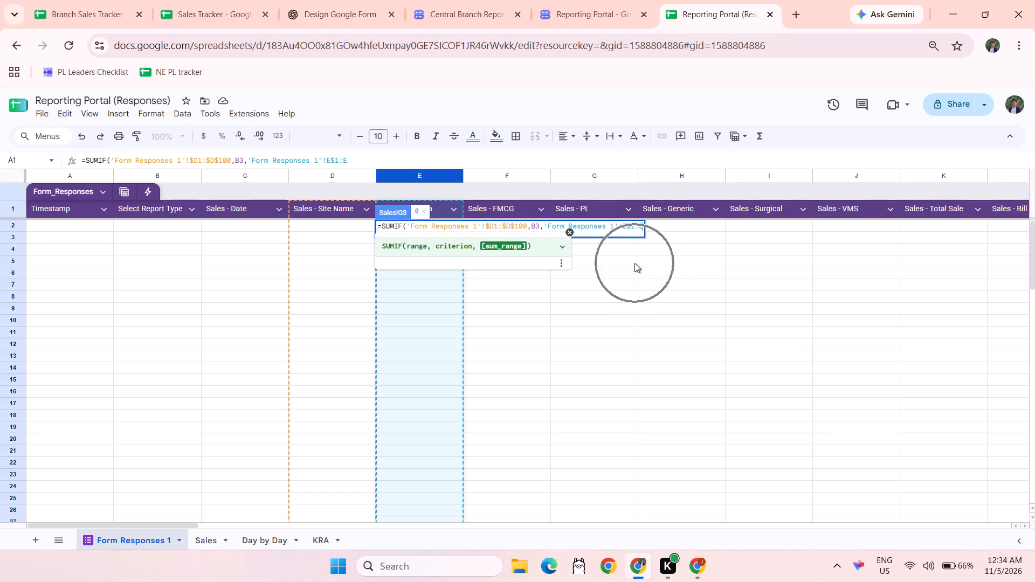
type("$100")
key("Return")
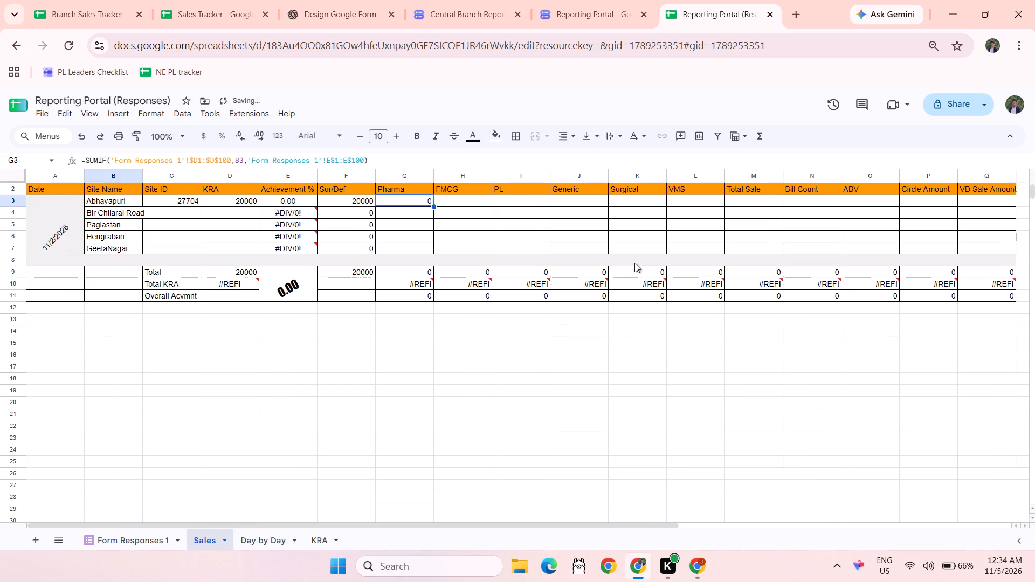
Fill the Pharma SUMIF formula from G3 down through G7 for the remaining branches.
scroll(634, 263, "up", 1)
left_click(458, 396)
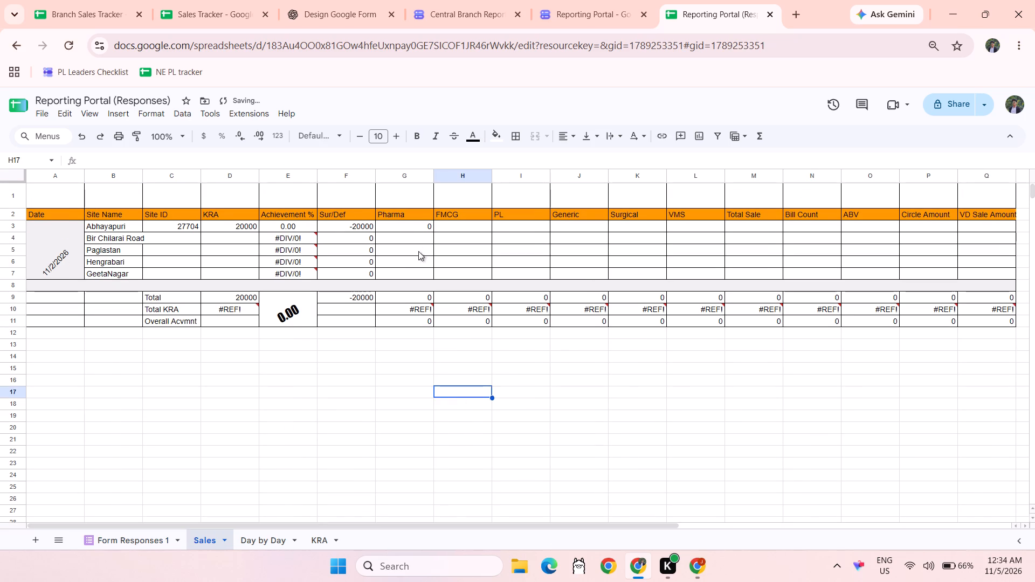
left_click(410, 222)
double_click(433, 231)
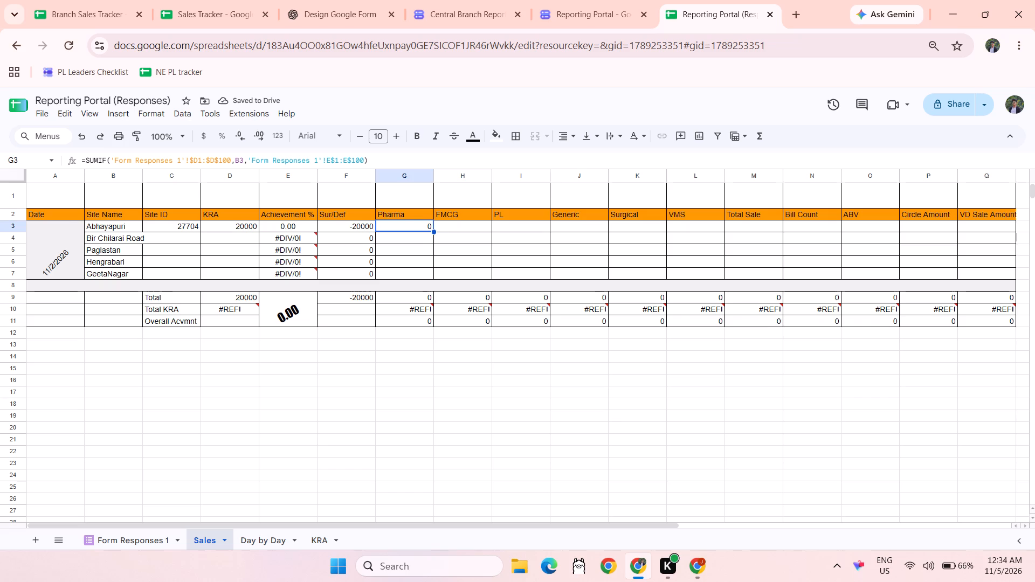
left_click(450, 379)
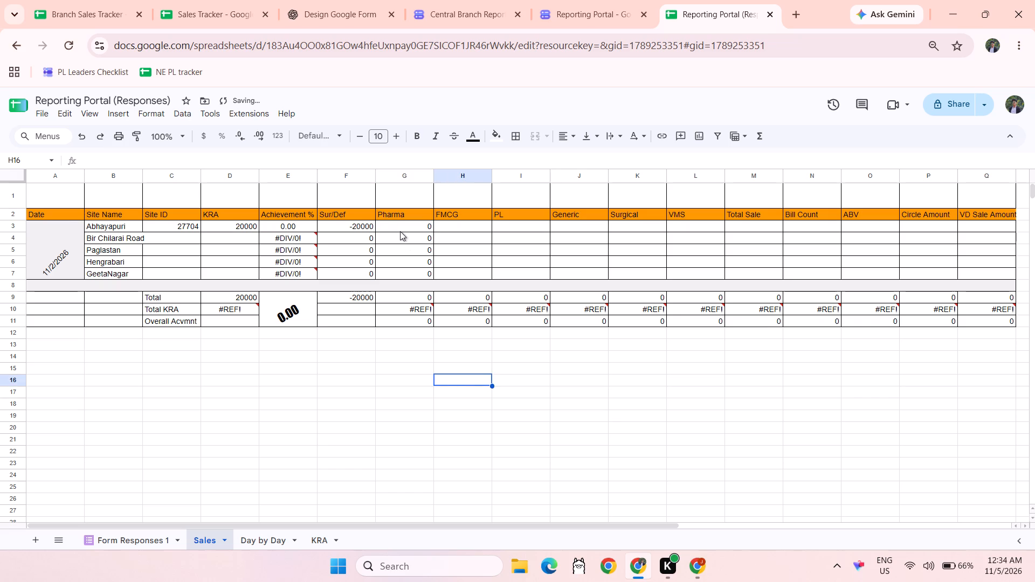
Copy Abhayapuri's Pharma SUMIF from G3 into the FMCG cell H3, checking it against the Form Responses 1 columns.
left_click(400, 231)
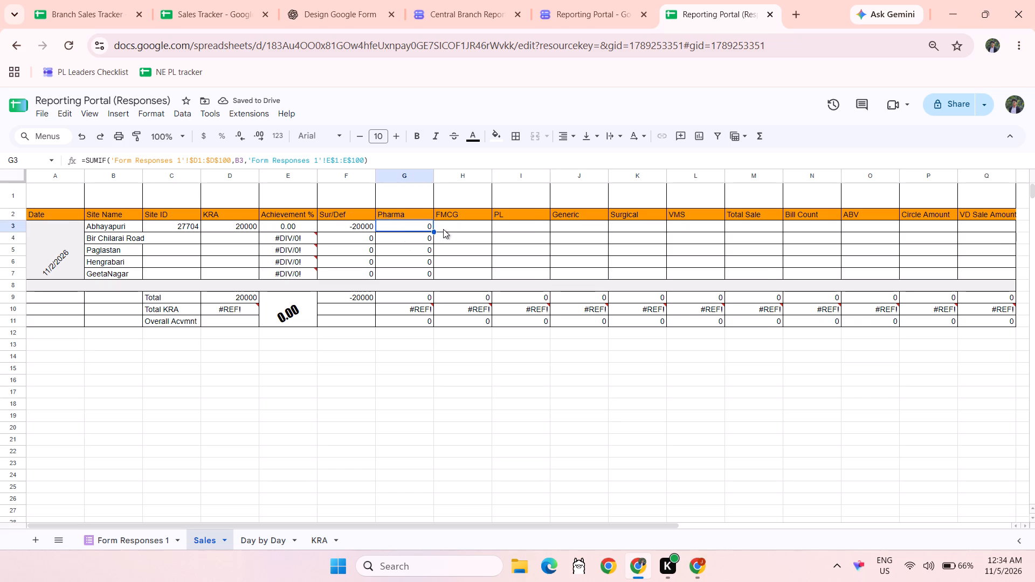
key("ctrl+c")
key("Right")
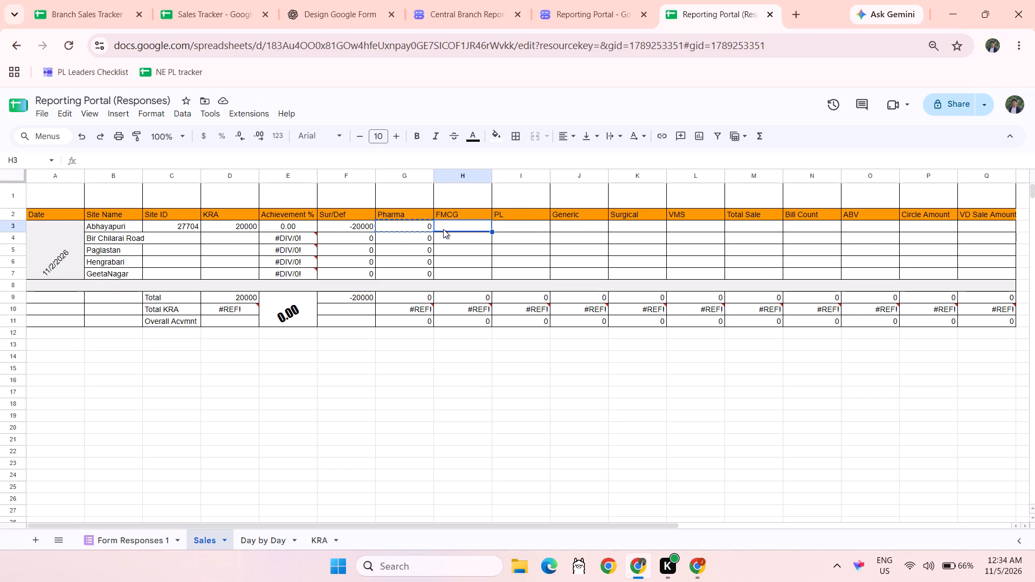
key("ctrl+v")
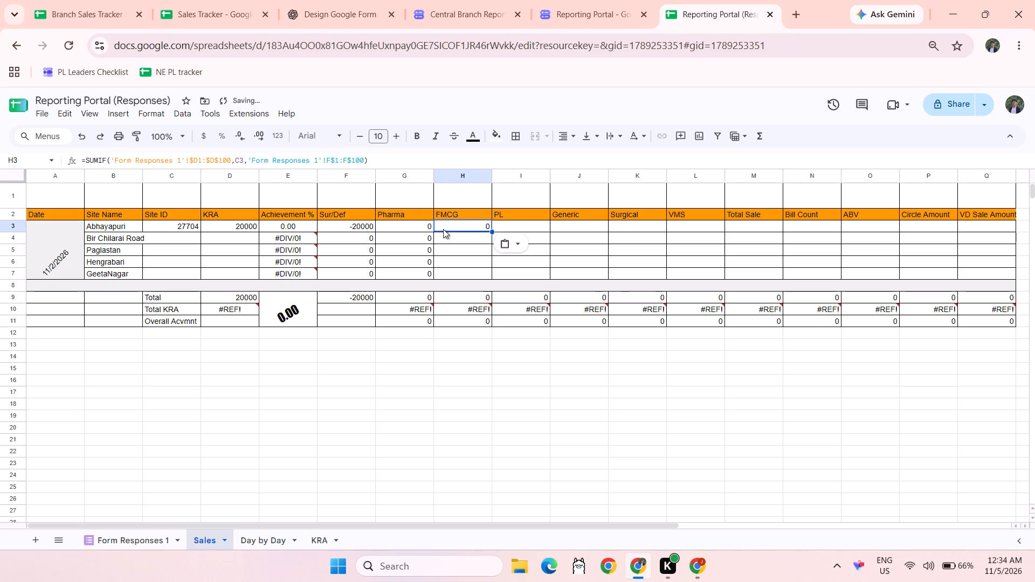
left_click(123, 545)
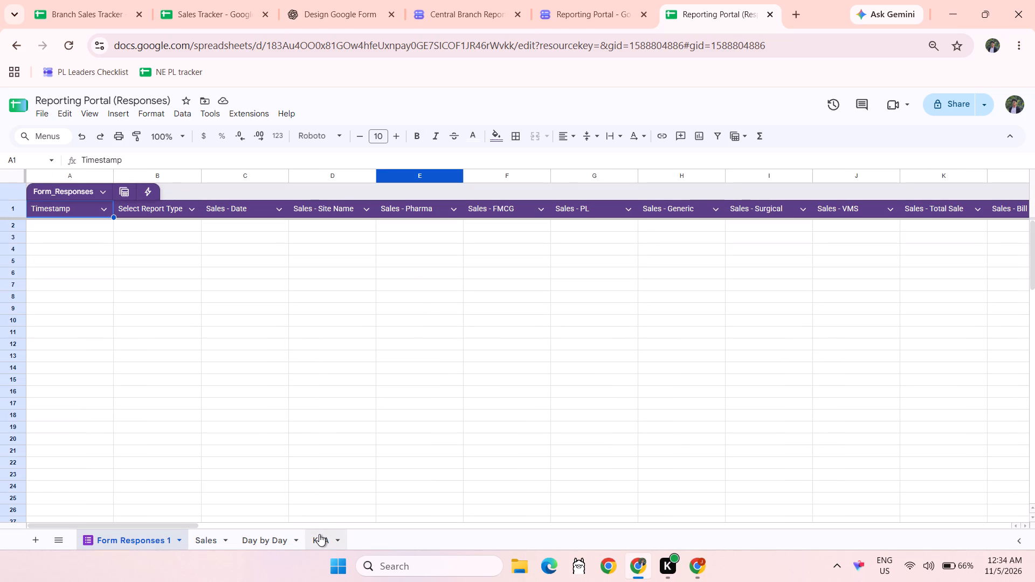
left_click(215, 545)
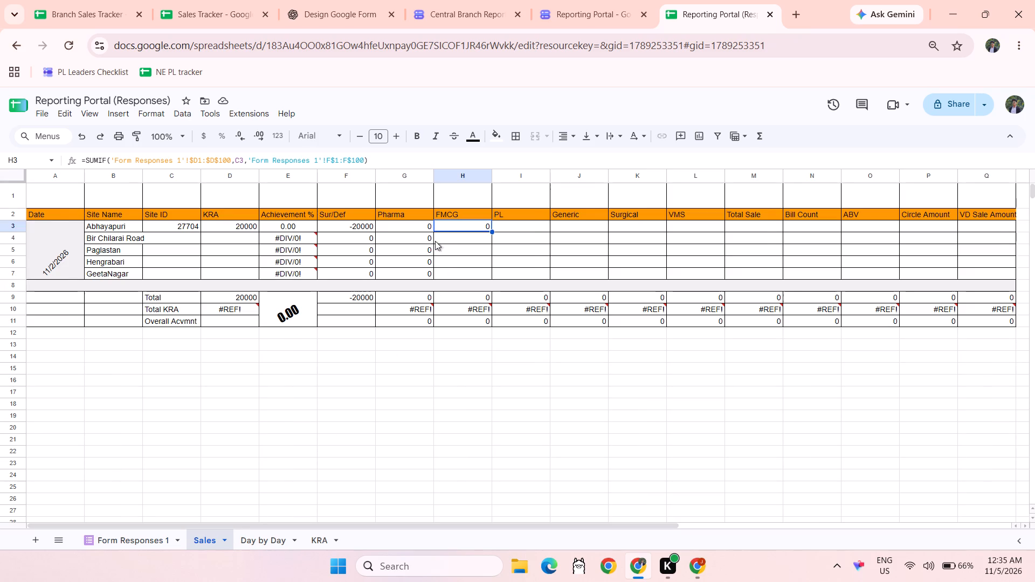
left_click(402, 223)
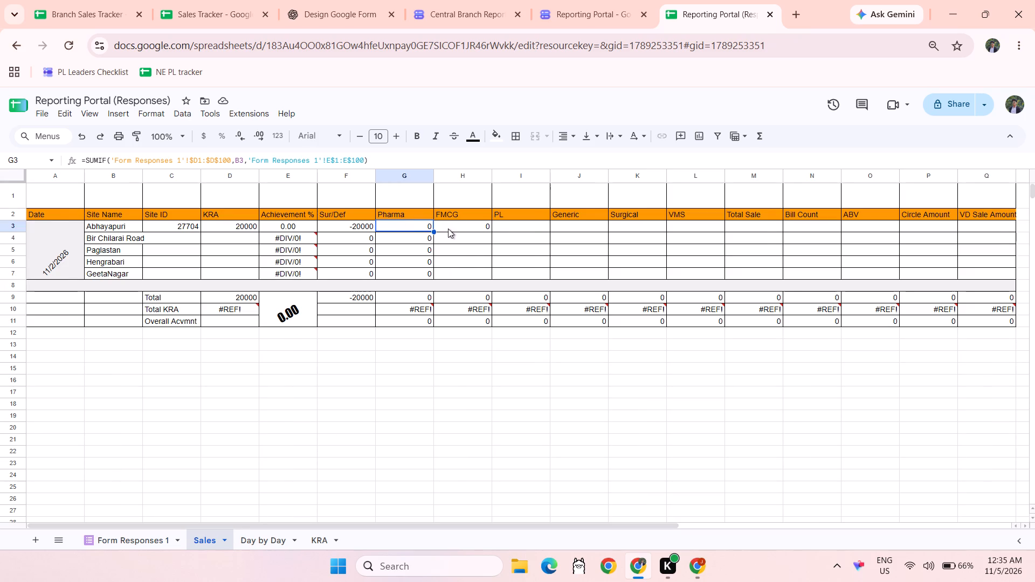
Copy the FMCG SUMIF from H3 into Abhayapuri's PL, Generic and Surgical cells, I3 through K3.
left_click(448, 228)
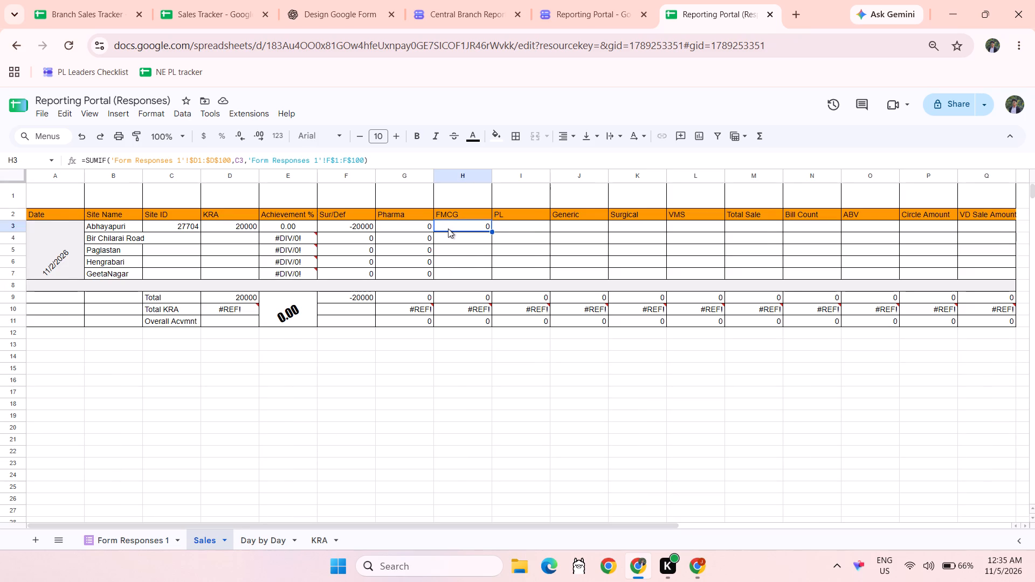
key("ctrl+c")
key("Right")
key("shift+Right")
key("shift+Right")
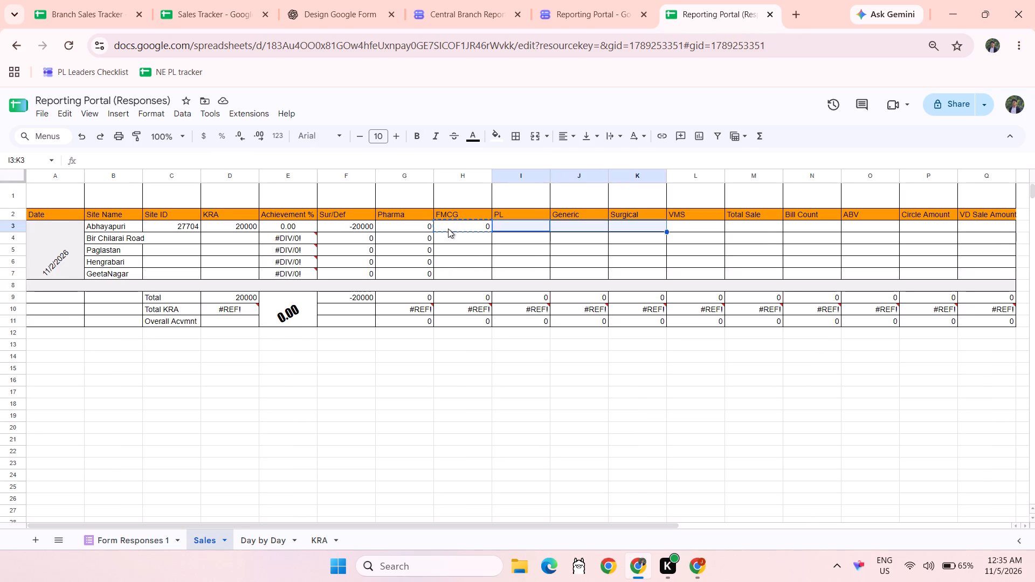
key("shift+Right")
key("shift+Right")
key("shift+Right")
key("shift+Right")
key("shift+Right")
key("shift+Right")
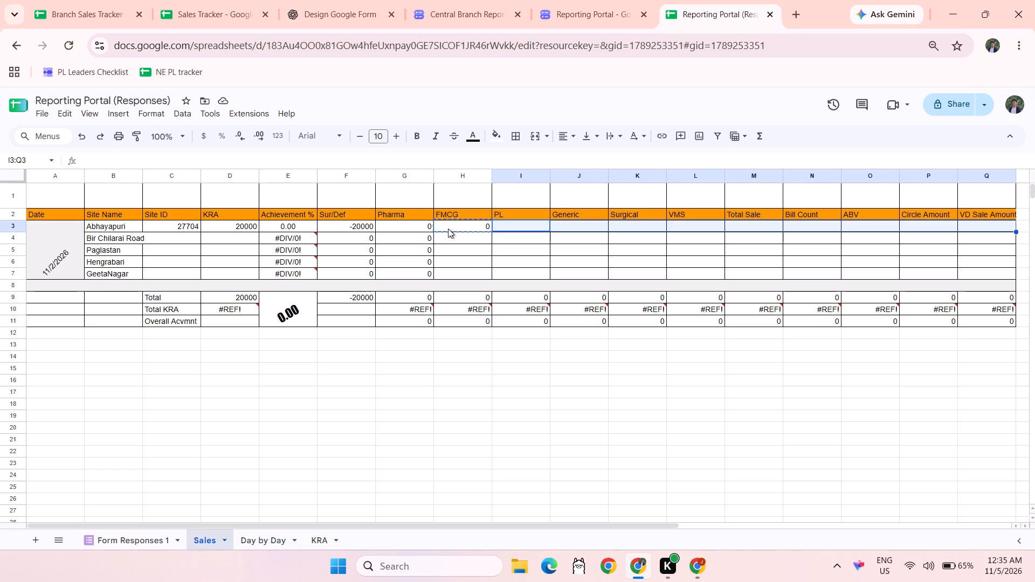
key("shift+Left")
key("shift+Left")
key("shift+Left")
key("shift+Left")
key("shift+Left")
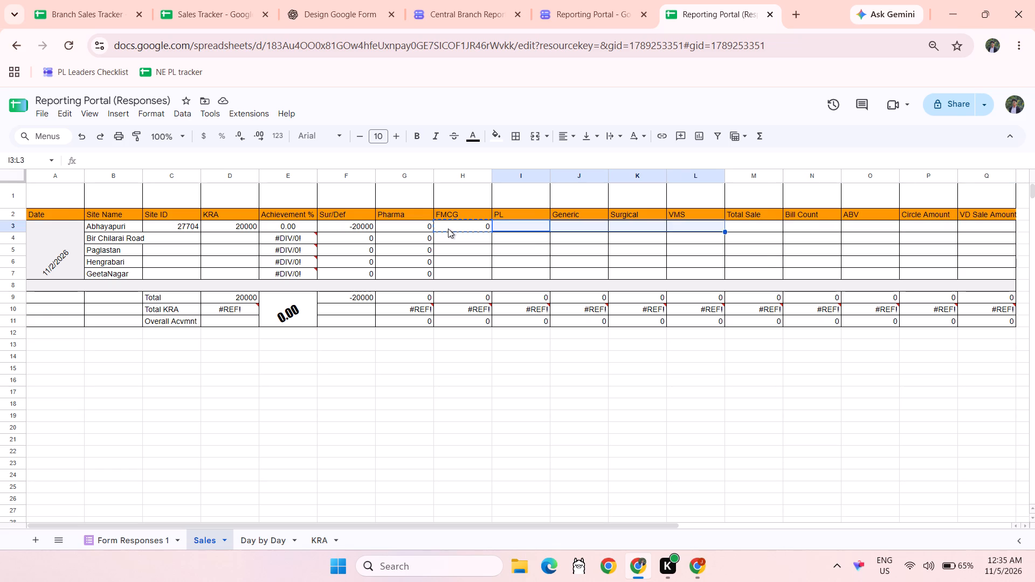
key("shift+Left")
key("ctrl+v")
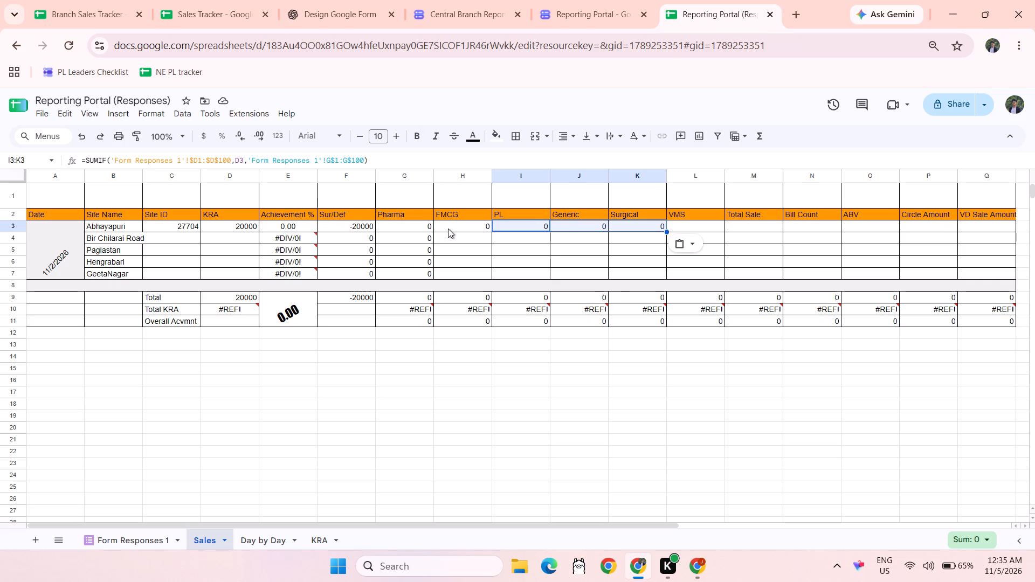
Copy the Surgical SUMIF from K3 into Abhayapuri's VMS through VD Sale Amount cells, L3 through Q3.
key("Right")
key("Right")
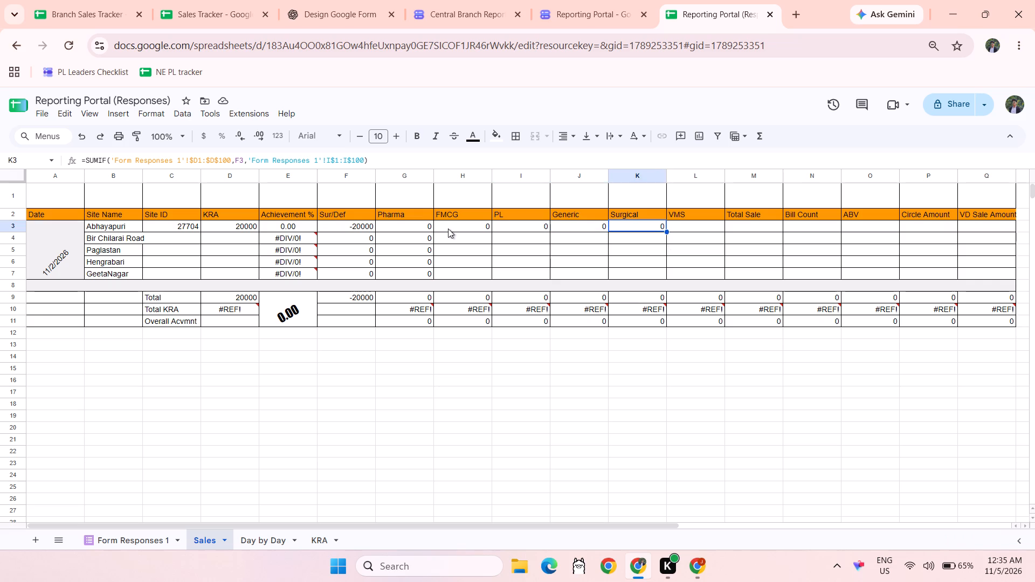
key("Right")
key("Left")
key("ctrl+c")
key("Right")
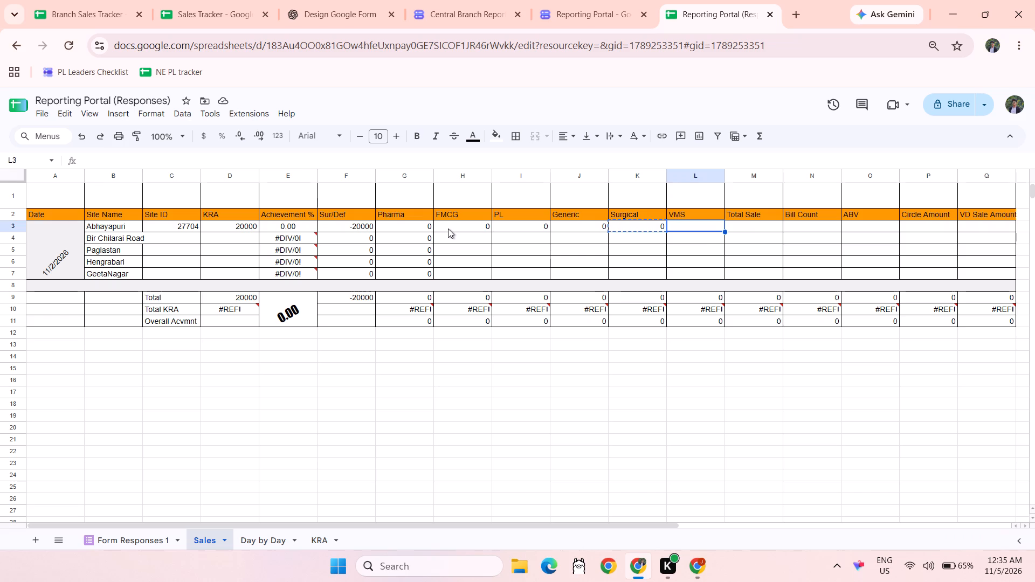
key("Right")
key("Right")
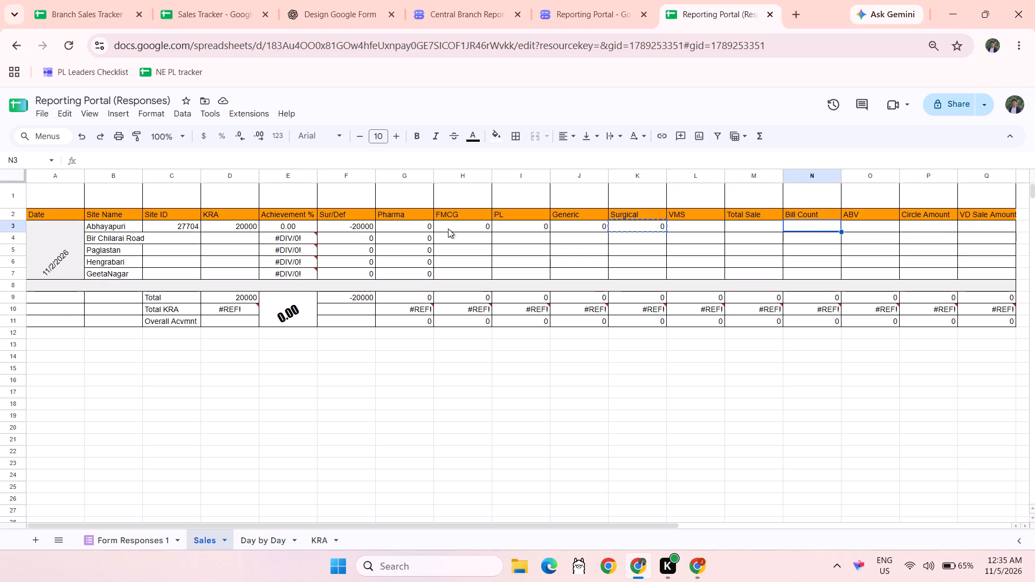
key("Right")
key("Right")
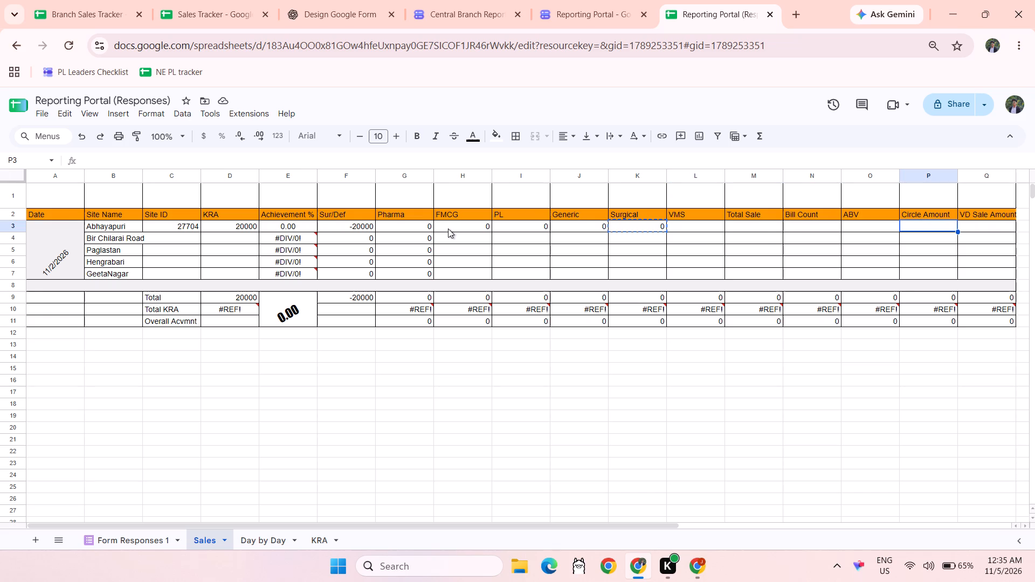
key("Right")
key("Right")
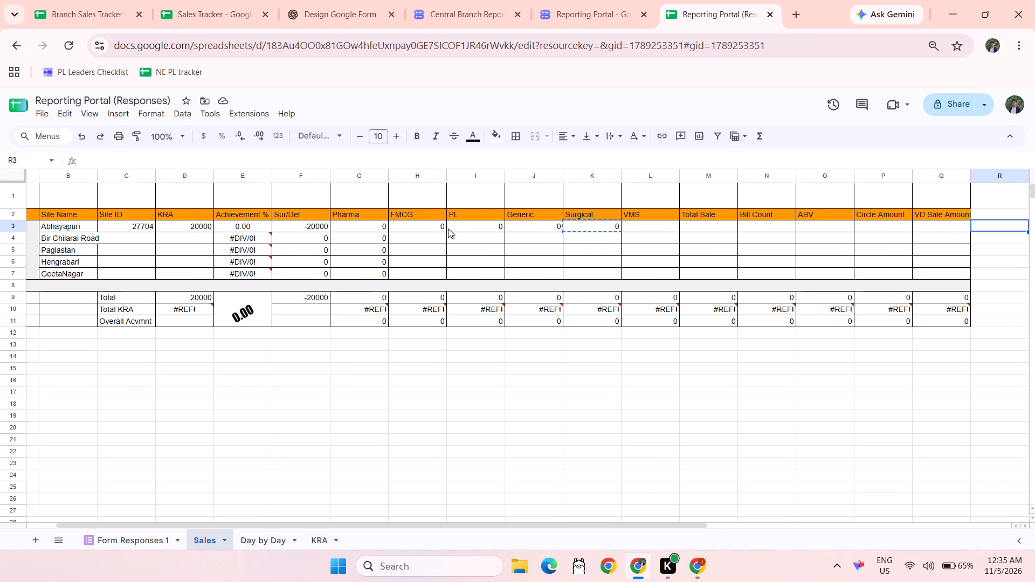
key("Left")
key("shift+Left")
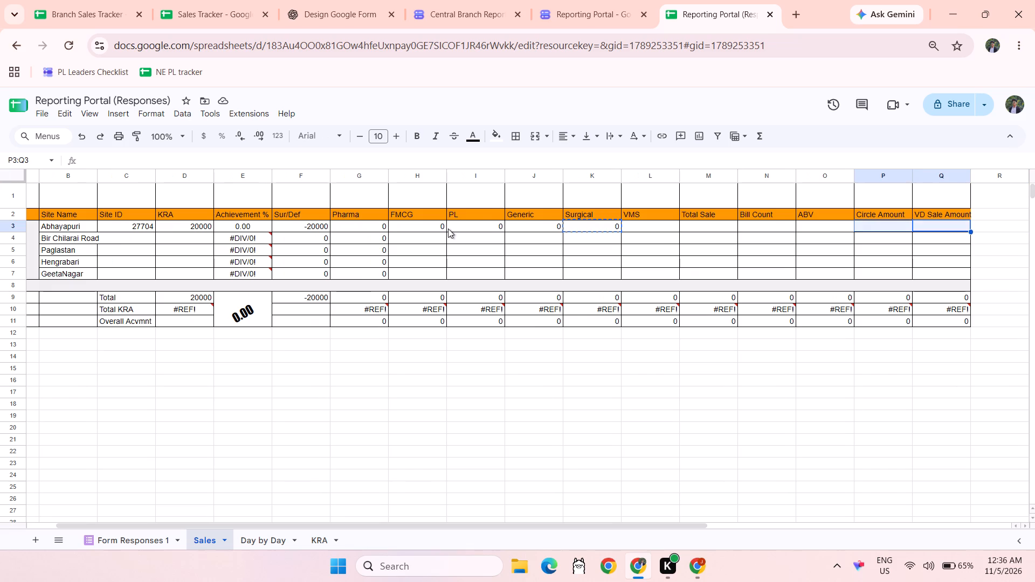
key("shift+Left")
key("shift+Left")
key("shift+Left")
key("shift+Left")
key("ctrl+v")
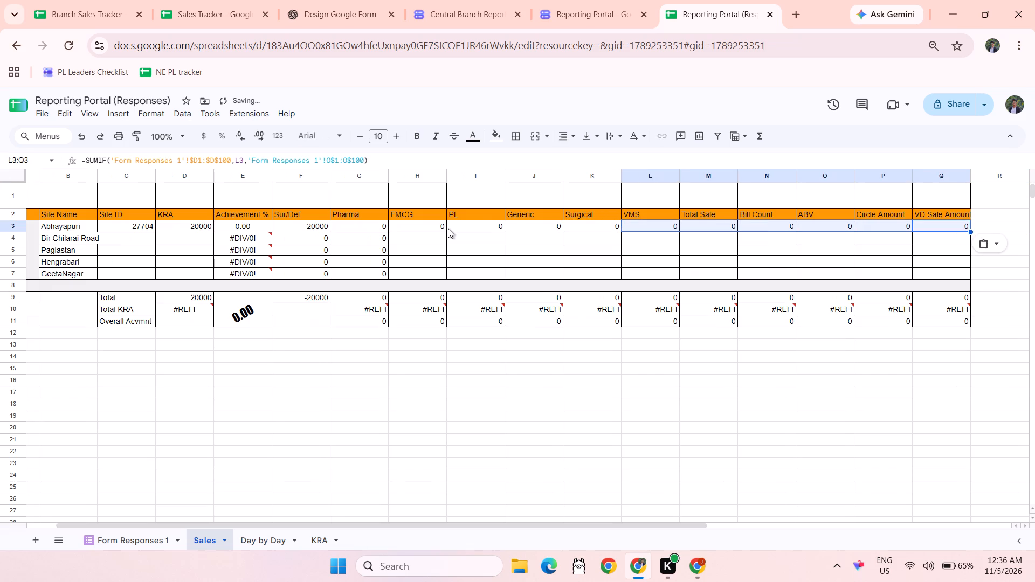
Copy Abhayapuri's FMCG through VD Sale Amount SUMIFs, H3:Q3, down to the remaining branches in rows 4 through 7.
key("Right")
key("Left")
key("Left")
key("Left")
key("Left")
key("Left")
key("Left")
key("Left")
key("Left")
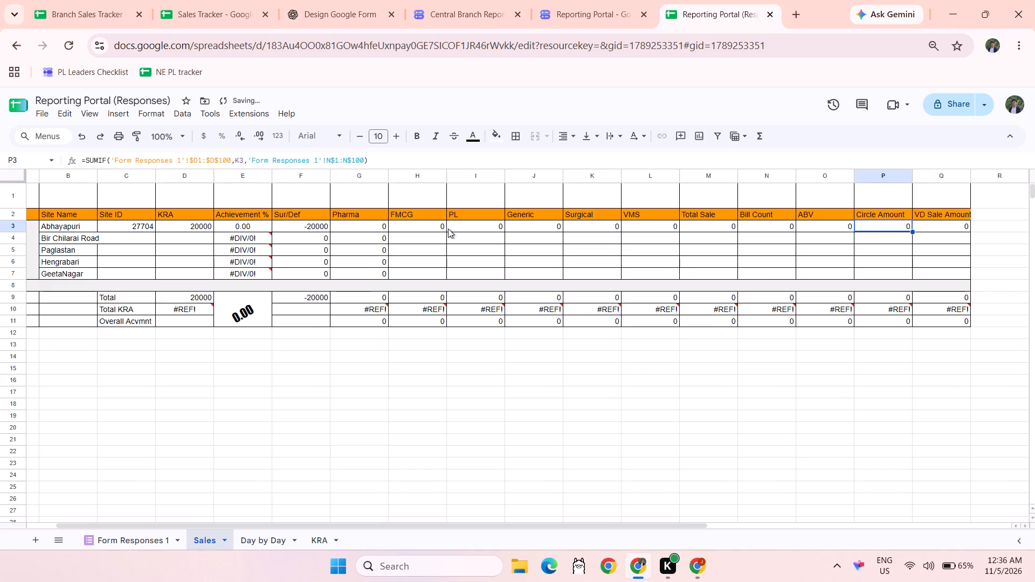
key("Left")
key("Left")
key("Left")
key("Right")
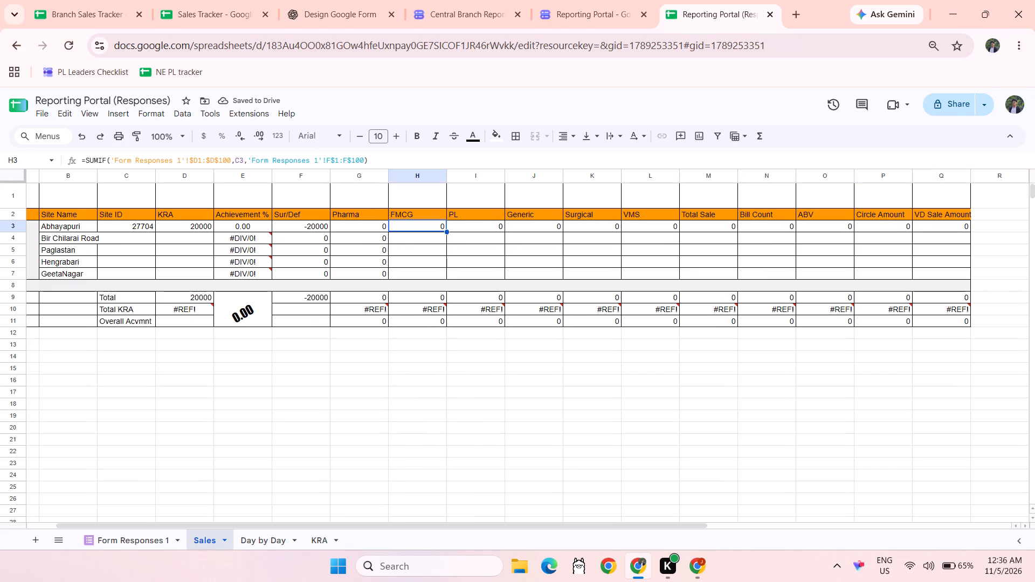
key("ctrl+shift+Right")
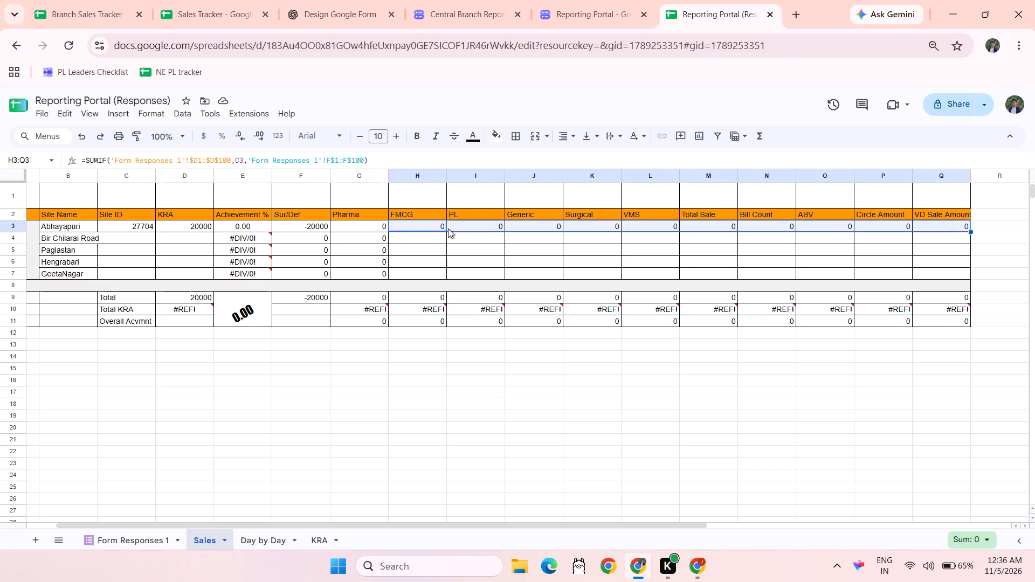
key("ctrl+c")
key("shift+Down")
key("shift+Down")
key("shift+Down")
key("shift+Down")
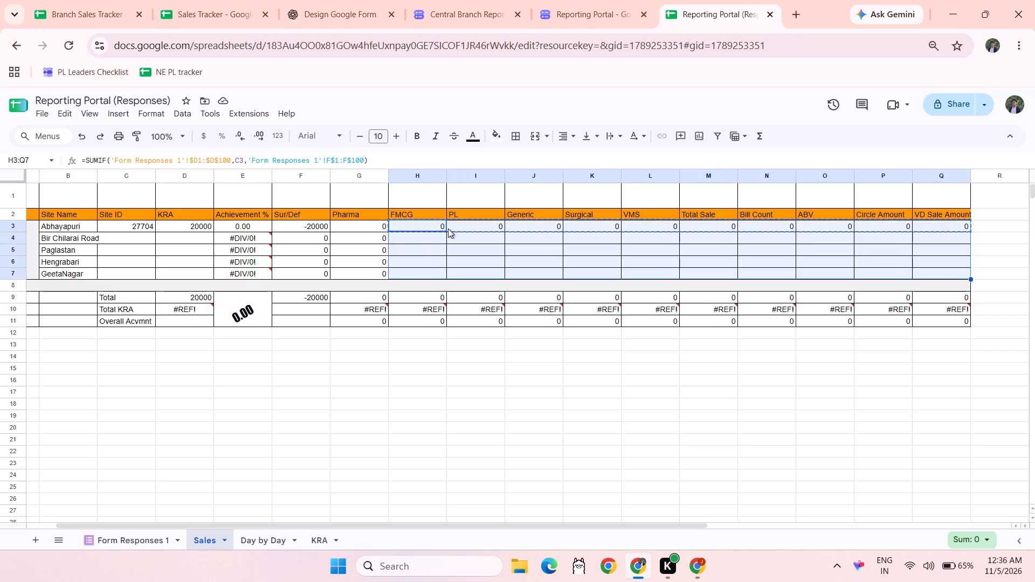
key("ctrl+v")
Examine the branches' KRA lookup, Site ID, Sur/Def and Achievement % formulas on the Sales sheet.
key("Down")
key("Down")
key("Down")
key("Down")
key("Down")
key("Down")
key("Down")
key("Down")
key("Down")
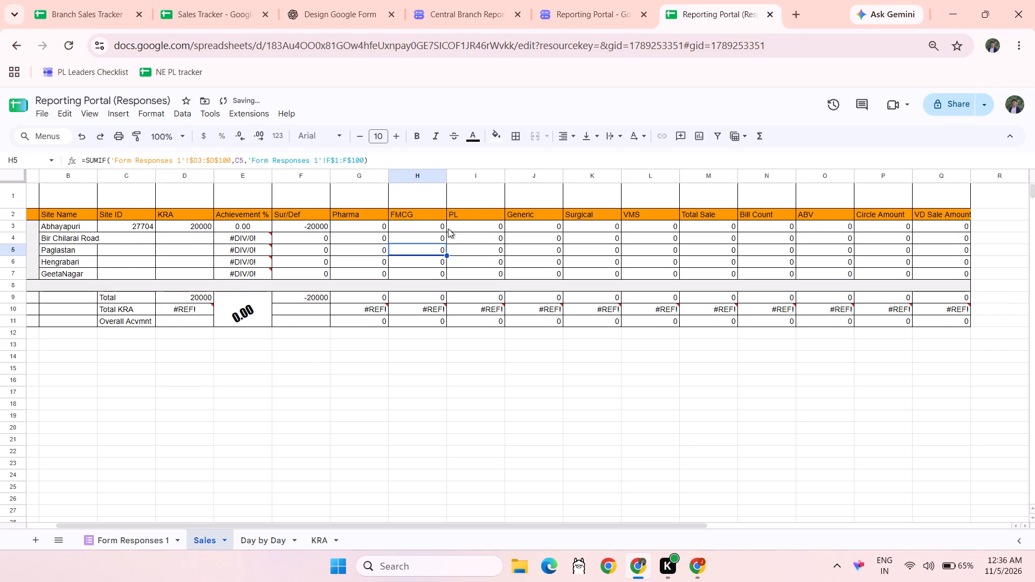
key("ctrl+Left")
key("ctrl+Left")
key("ctrl+Left")
key("ctrl+Left")
key("ctrl+Left")
key("ctrl+Left")
key("ctrl+Left")
key("ctrl+Left")
key("ctrl+Left")
key("ctrl+Left")
key("ctrl+Left")
key("ctrl+Left")
key("ctrl+Left")
key("ctrl+Left")
key("ctrl+Left")
key("ctrl+Left")
key("ctrl+Left")
key("ctrl+Left")
key("ctrl+Left")
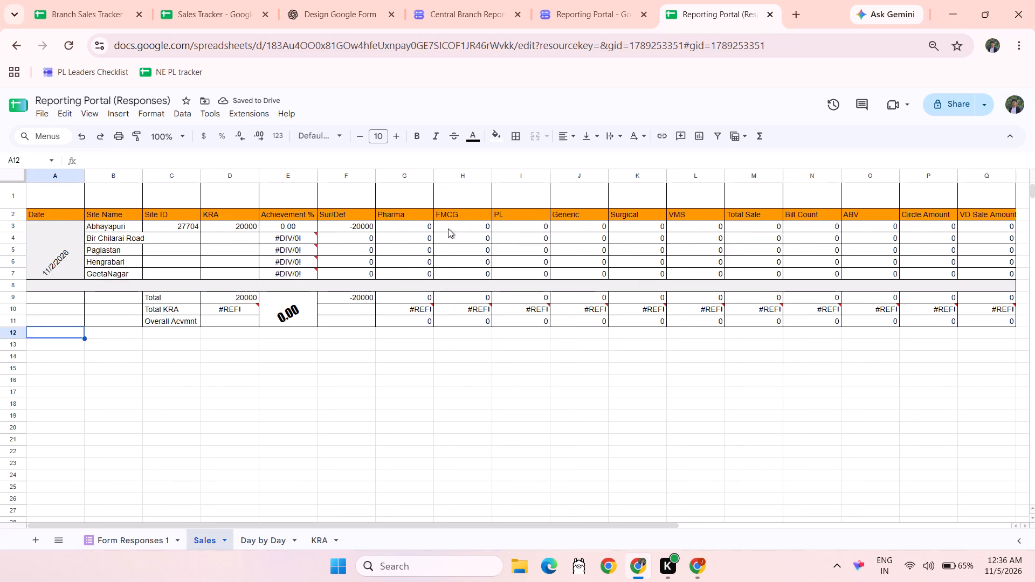
left_click(241, 239)
left_click(236, 251)
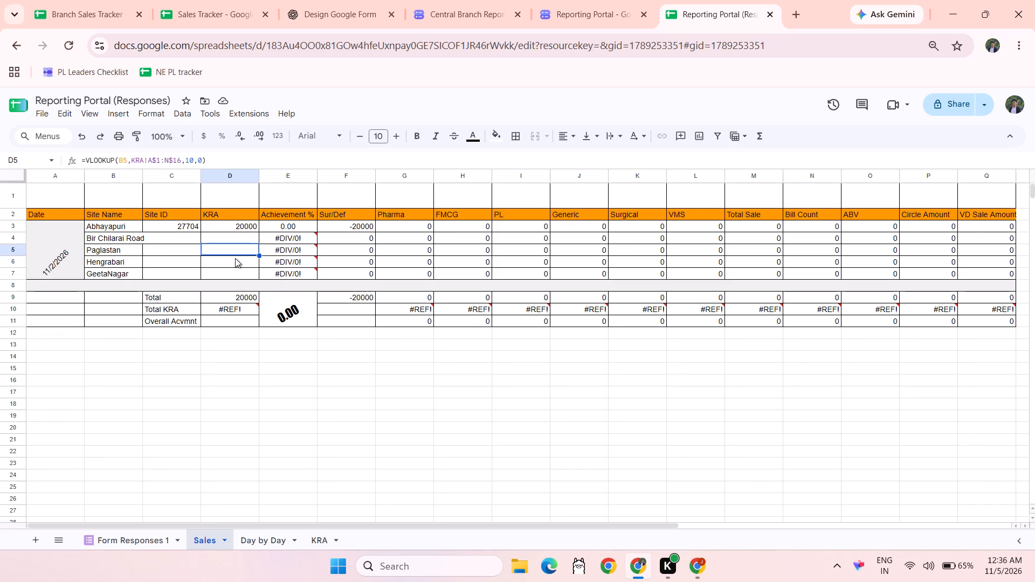
left_click(234, 261)
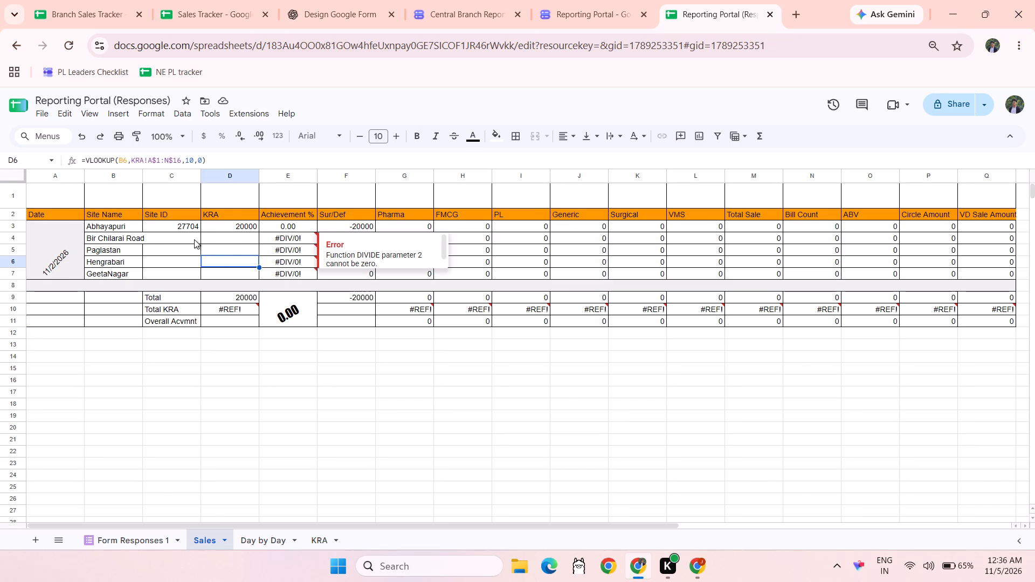
left_click(186, 239)
left_click(358, 232)
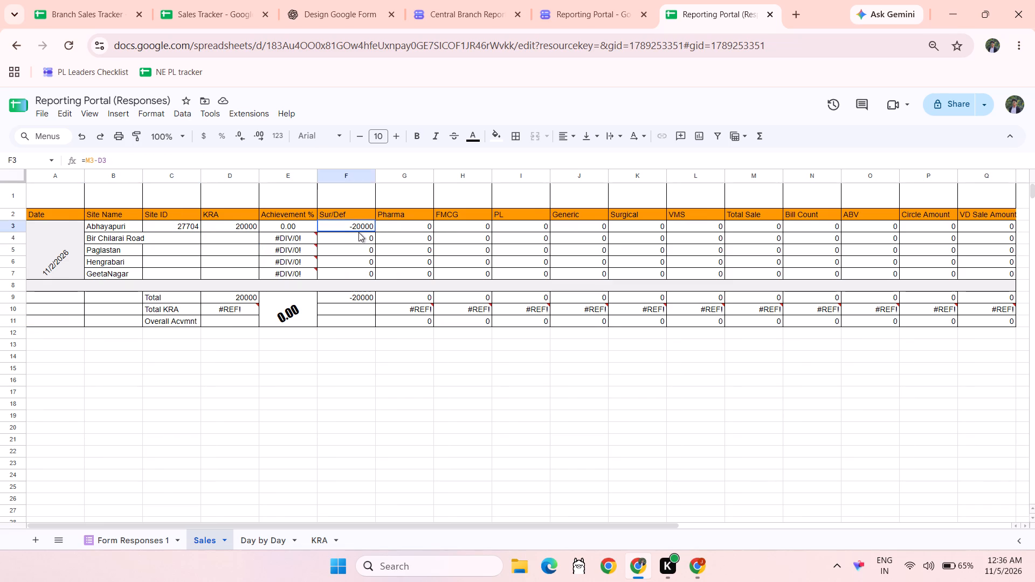
left_click(310, 236)
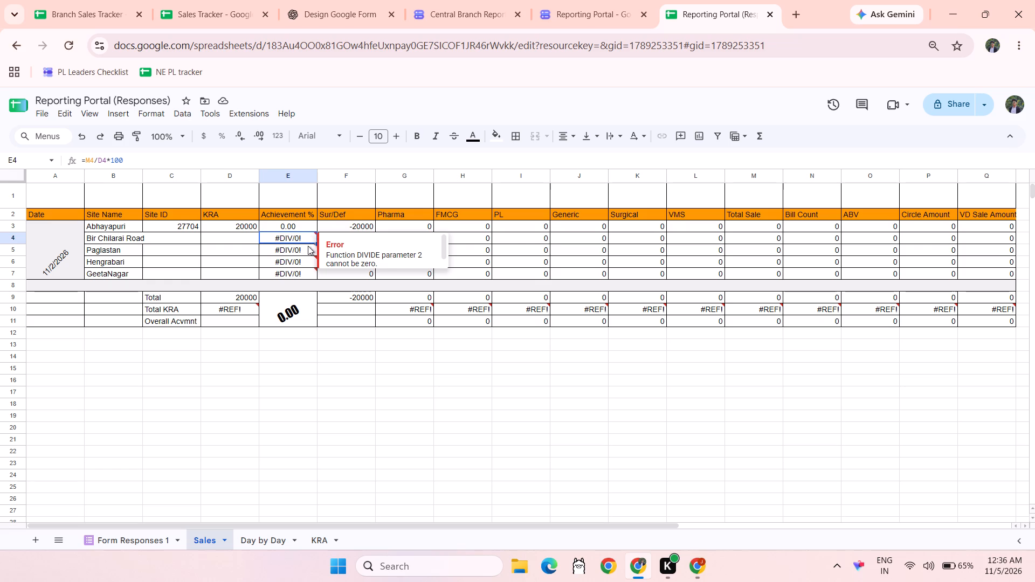
left_click(305, 250)
Examine GeetaNagar's row 7 cells and the Sur/Def column on Sales, and look over the Form Responses 1 sheet.
key("Down")
key("Down")
key("Down")
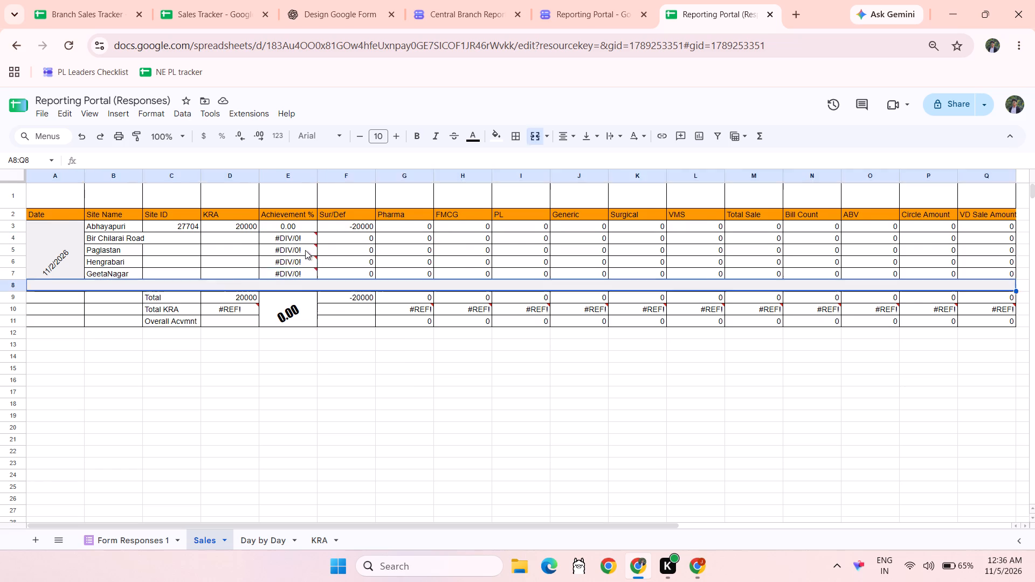
key("Right")
key("Down")
key("Up")
key("Up")
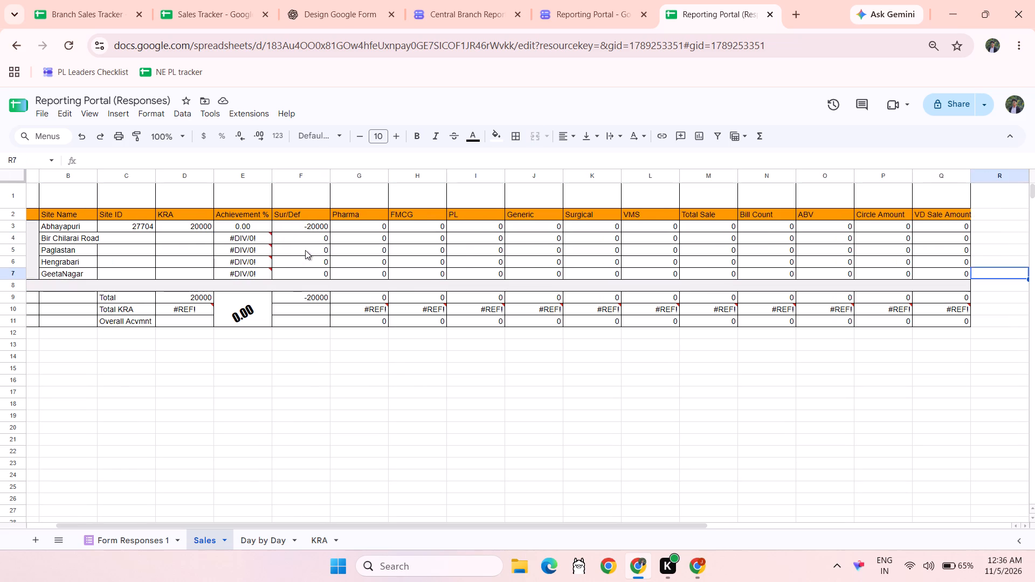
key("Left")
key("Left")
key("Left")
key("Left")
key("Left")
key("Left")
key("Left")
key("Left")
key("Left")
key("Left")
key("Left")
key("Left")
key("Left")
key("Right")
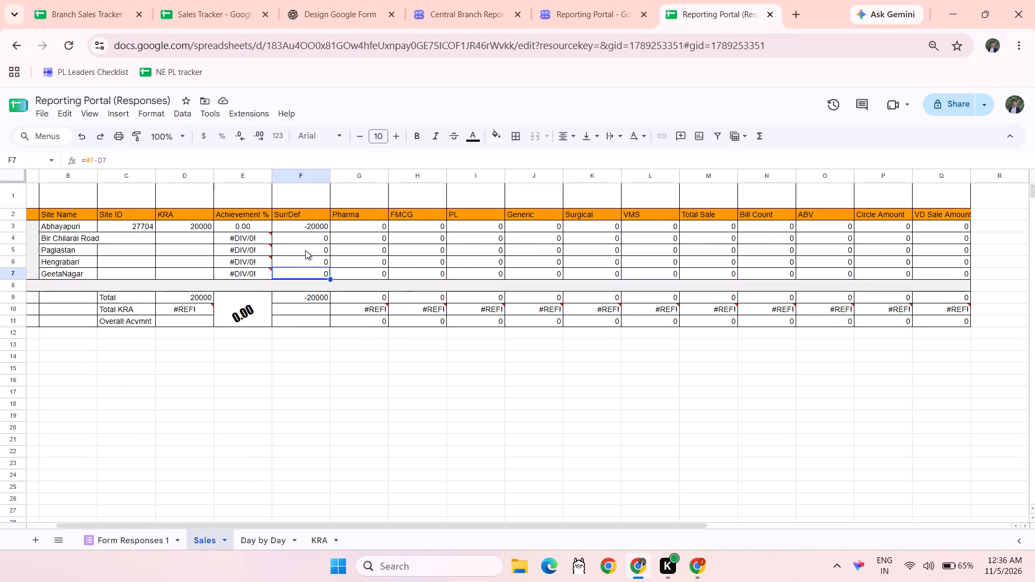
key("Up")
key("Up")
key("Up")
key("Up")
key("Down")
key("Down")
key("Down")
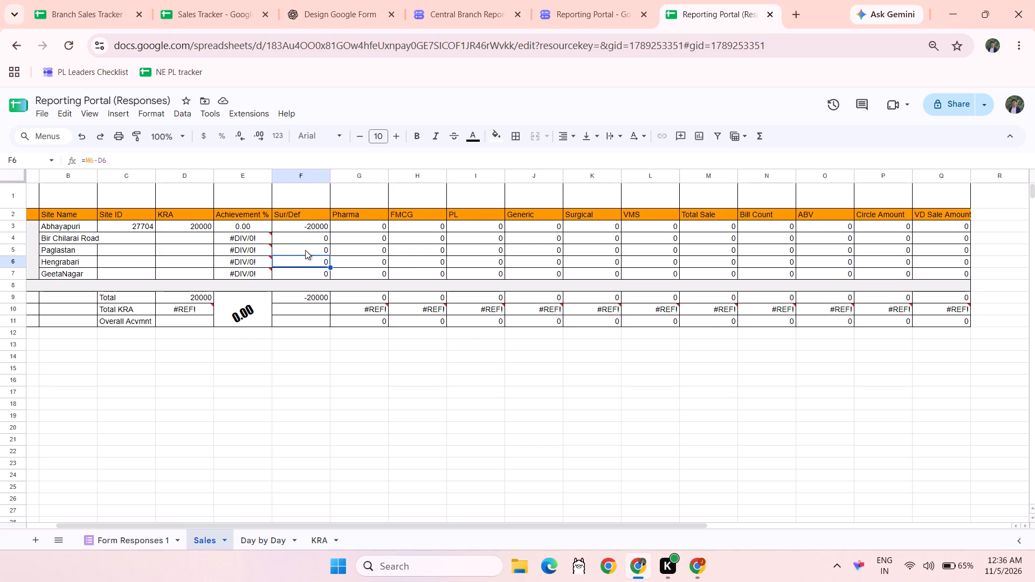
key("Down")
key("Down")
key("Down")
key("Down")
key("Down")
key("Down")
key("Down")
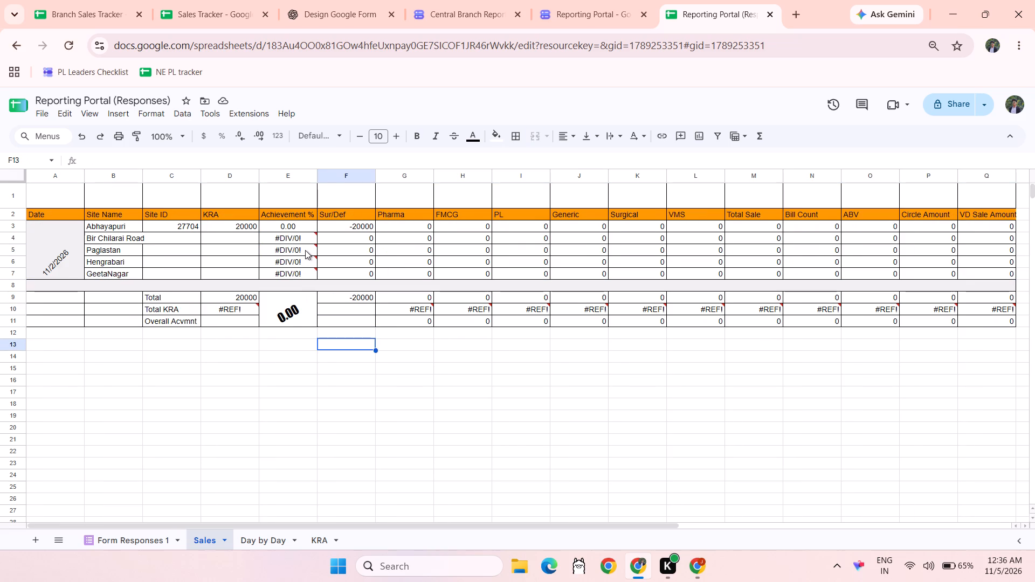
scroll(305, 250, "right", 2)
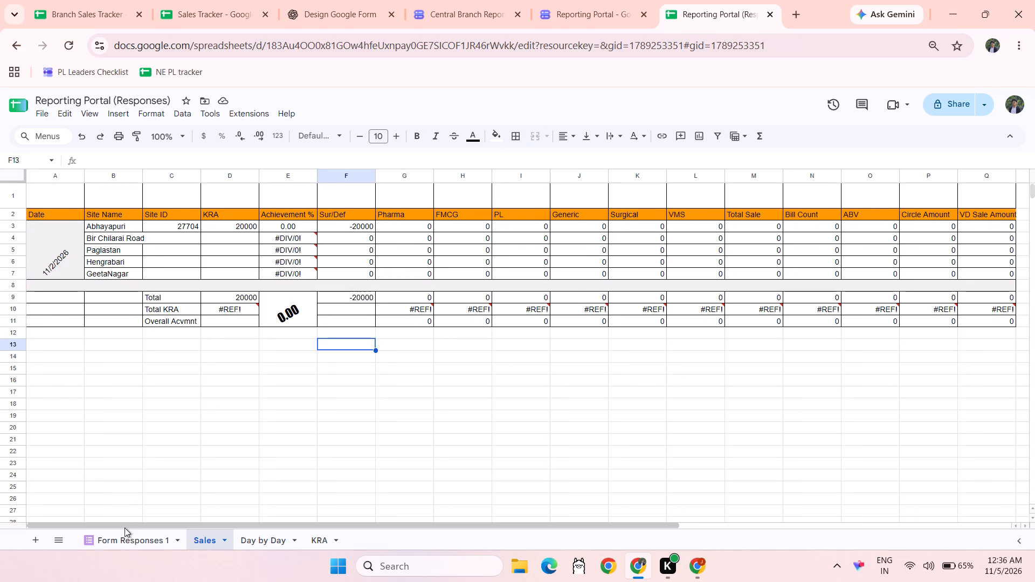
left_click(127, 533)
left_click(336, 405)
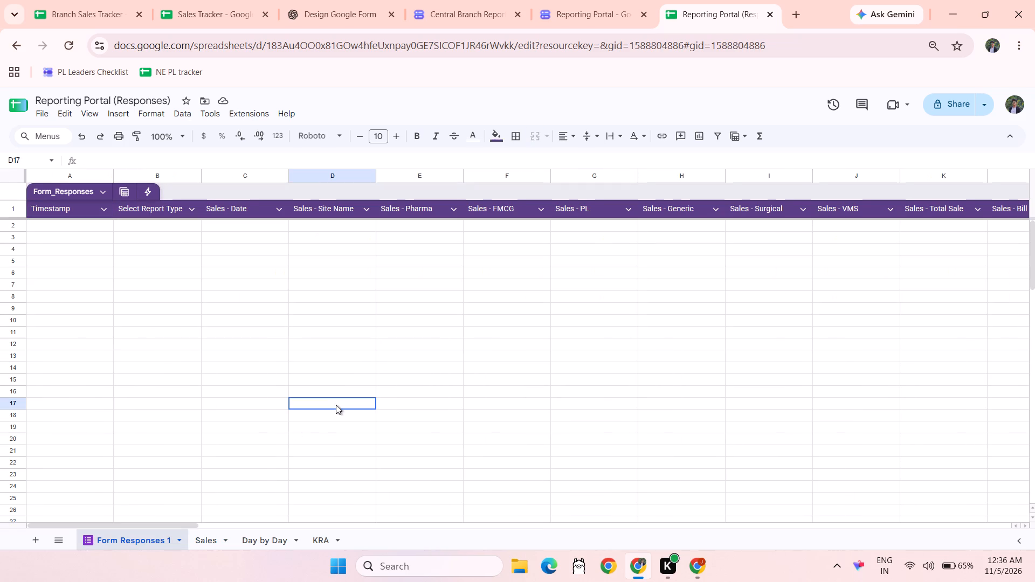
Publish the Reporting Portal form to anyone with the link and save its published options with responses accepted.
left_click(612, 6)
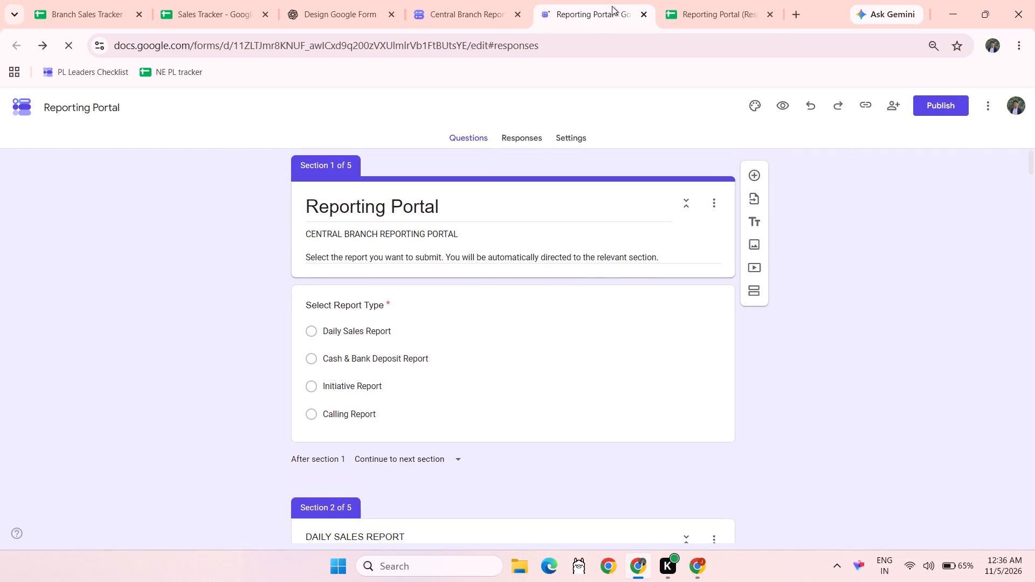
left_click(207, 367)
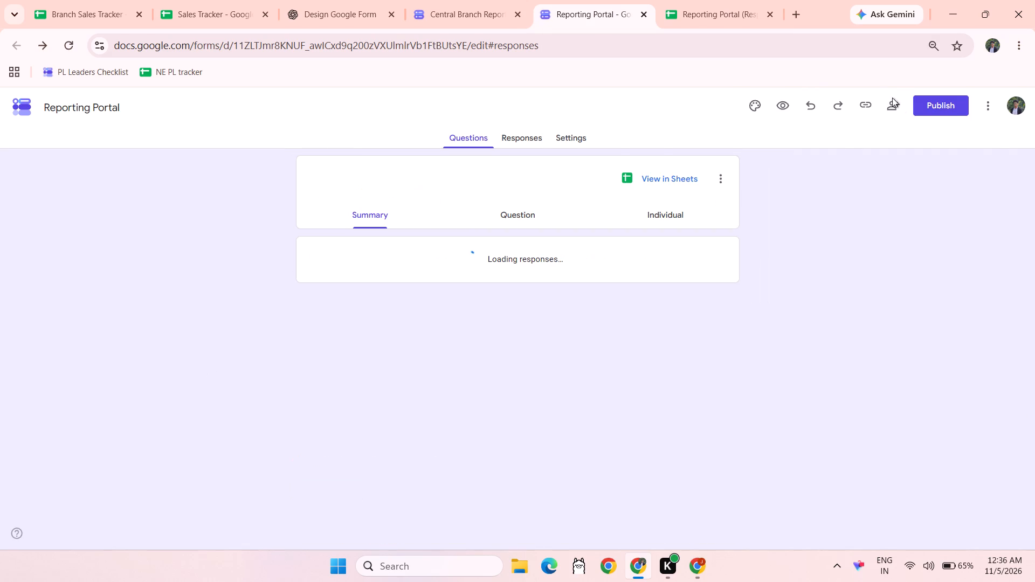
left_click(946, 113)
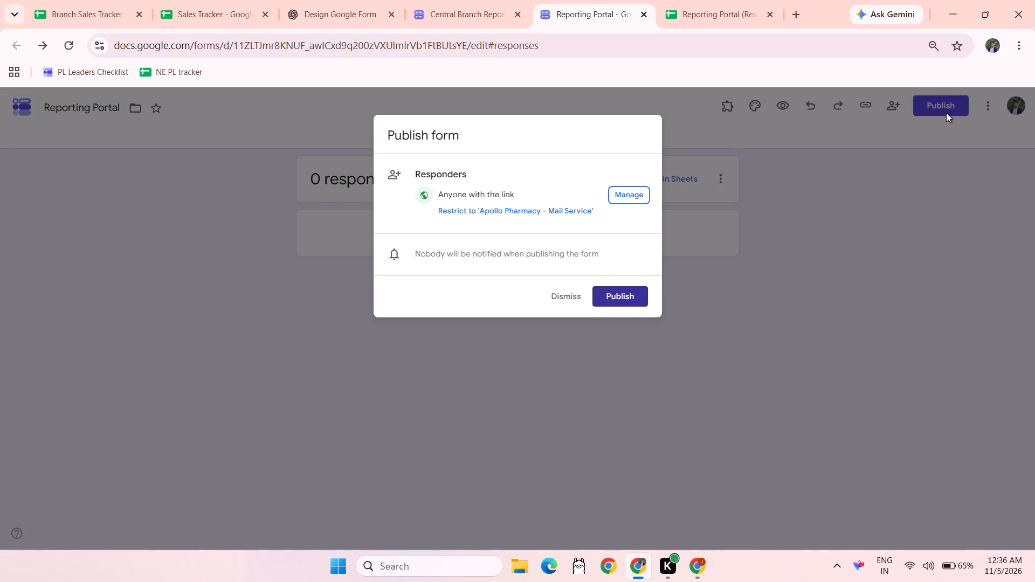
left_click(626, 290)
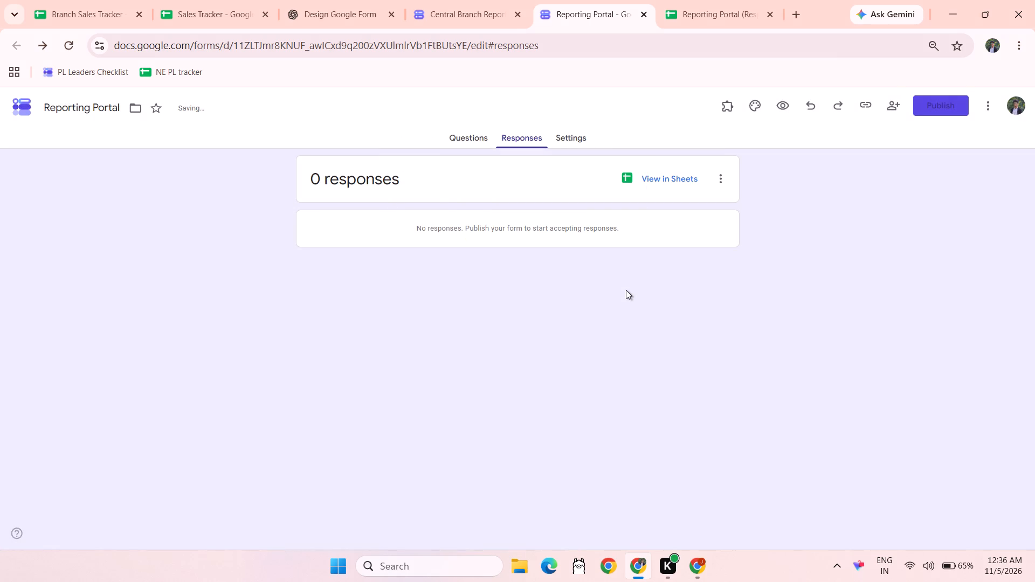
left_click(596, 52)
left_click(862, 310)
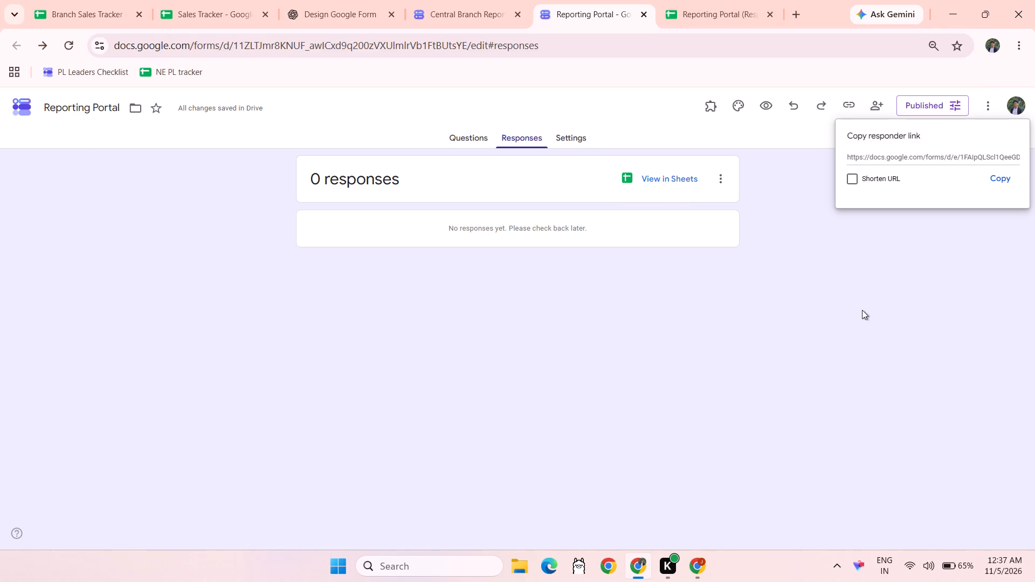
left_click(920, 112)
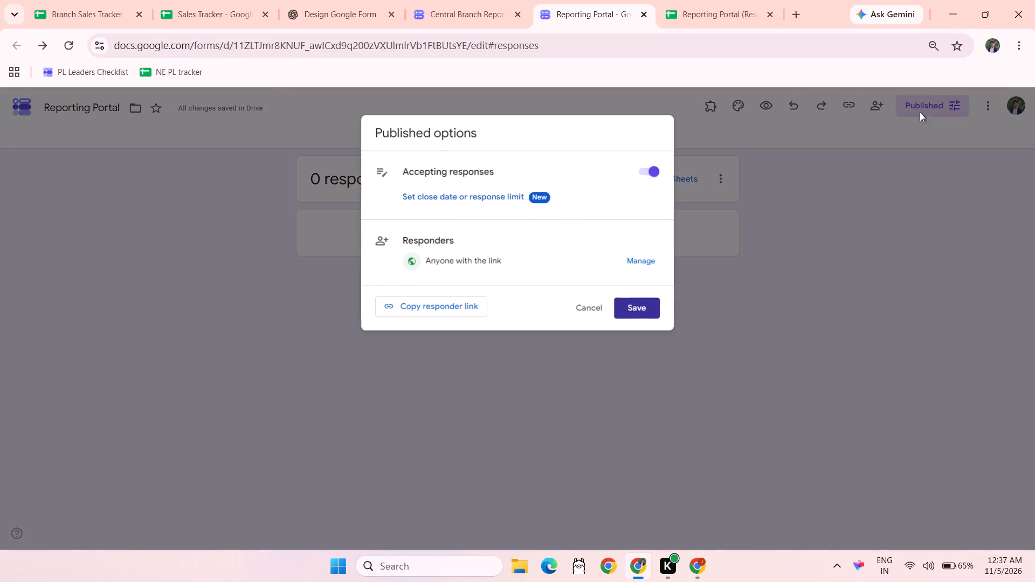
left_click(626, 318)
Copy the Reporting Portal form's responder link as a shortened URL.
left_click(851, 109)
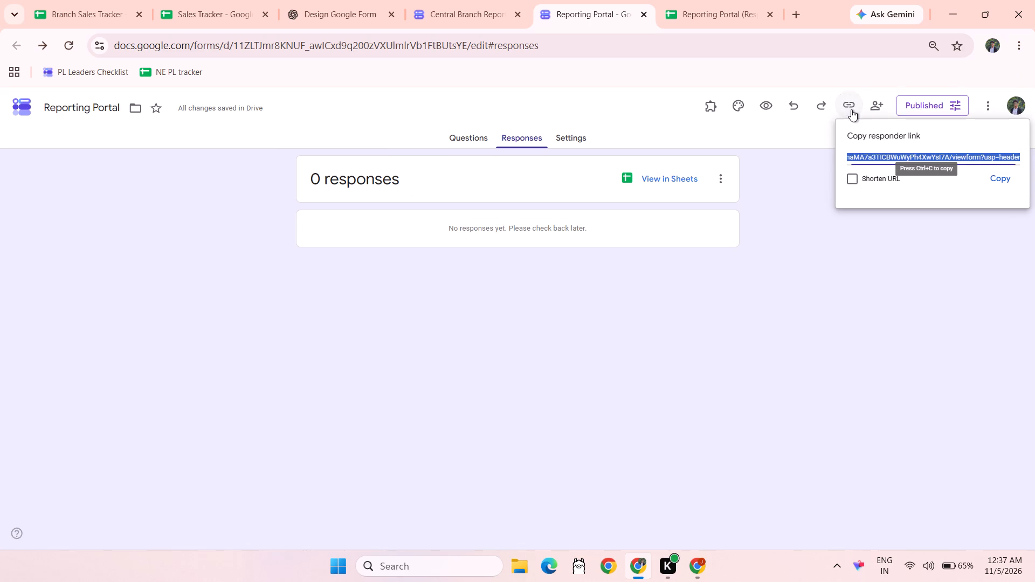
left_click(853, 186)
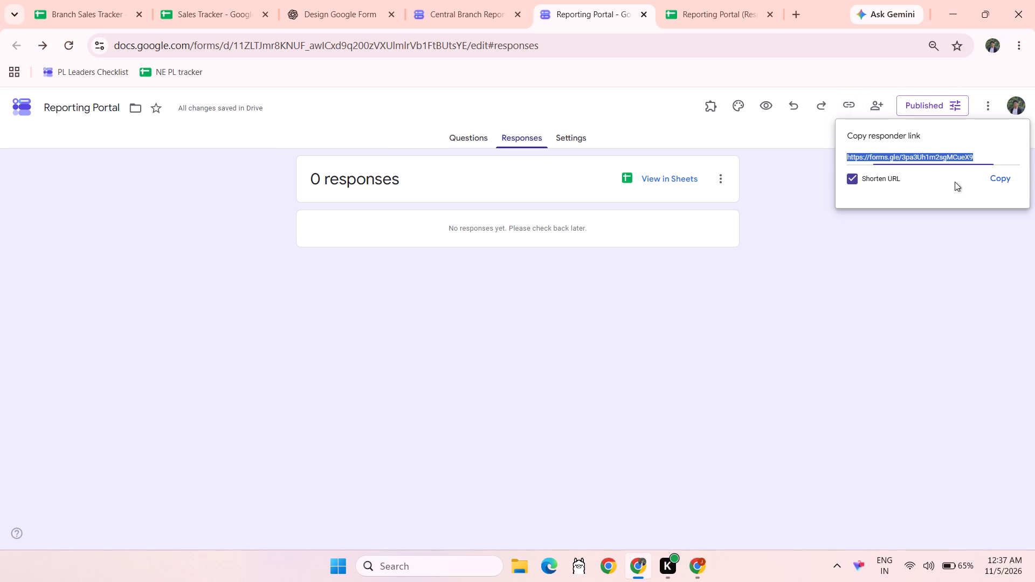
left_click(999, 176)
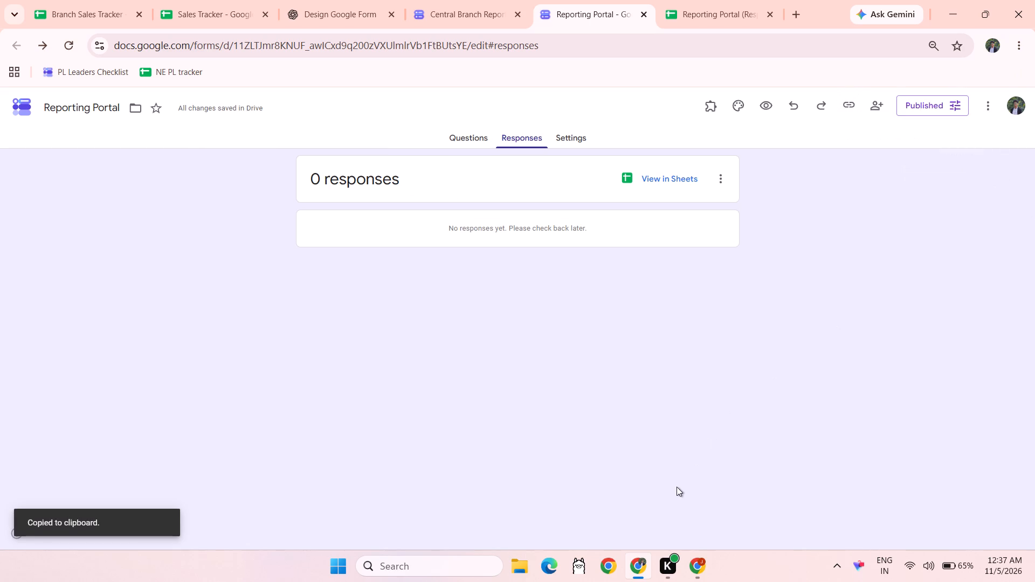
Open WhatsApp.
left_click(336, 562)
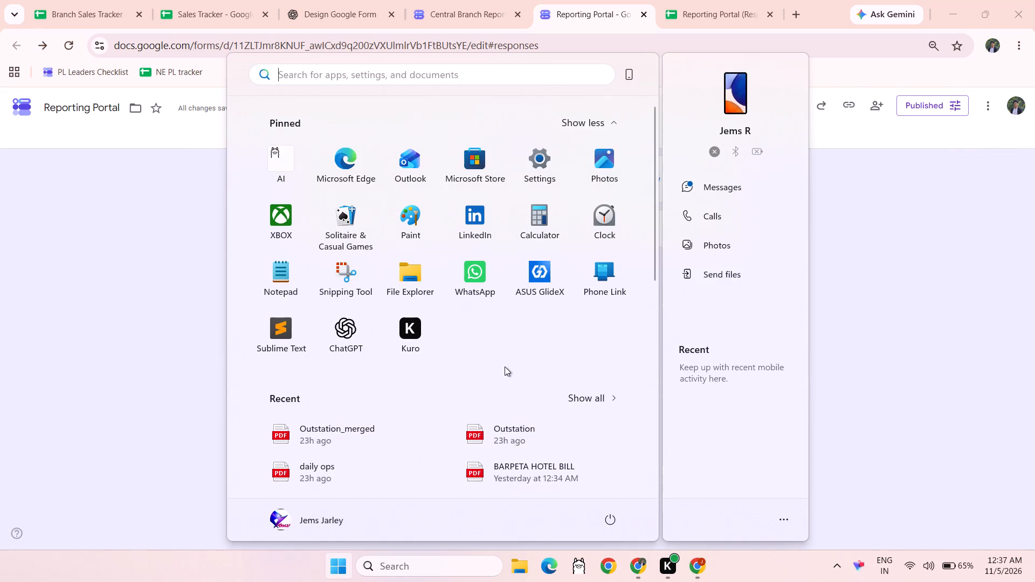
left_click(487, 281)
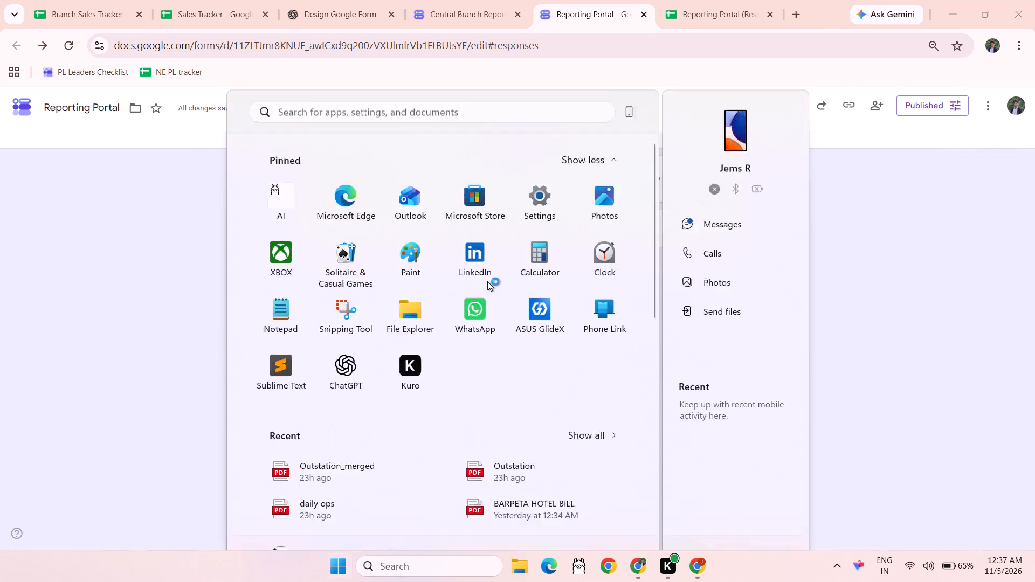
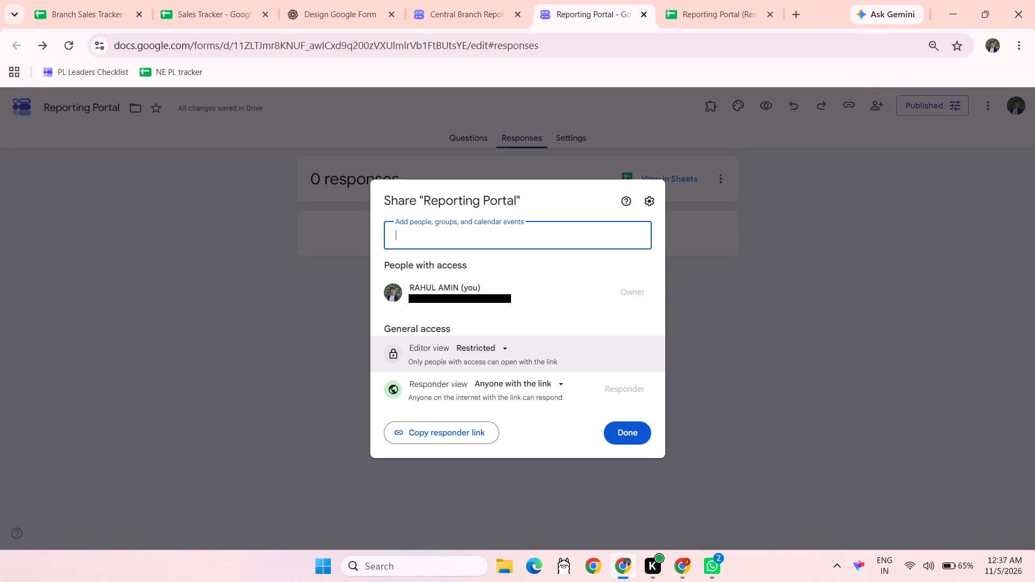
Finish and close the Reporting Portal form's sharing settings.
left_click(614, 436)
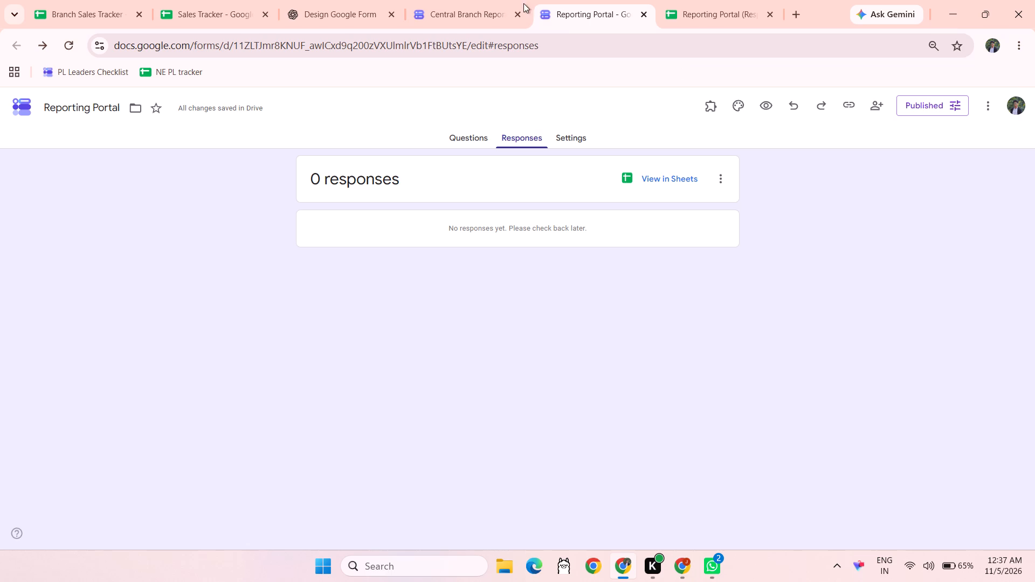
Review the Sales, KRA and Day by Day sheets of the Reporting Portal responses spreadsheet, including the product columns on Sales.
left_click(702, 24)
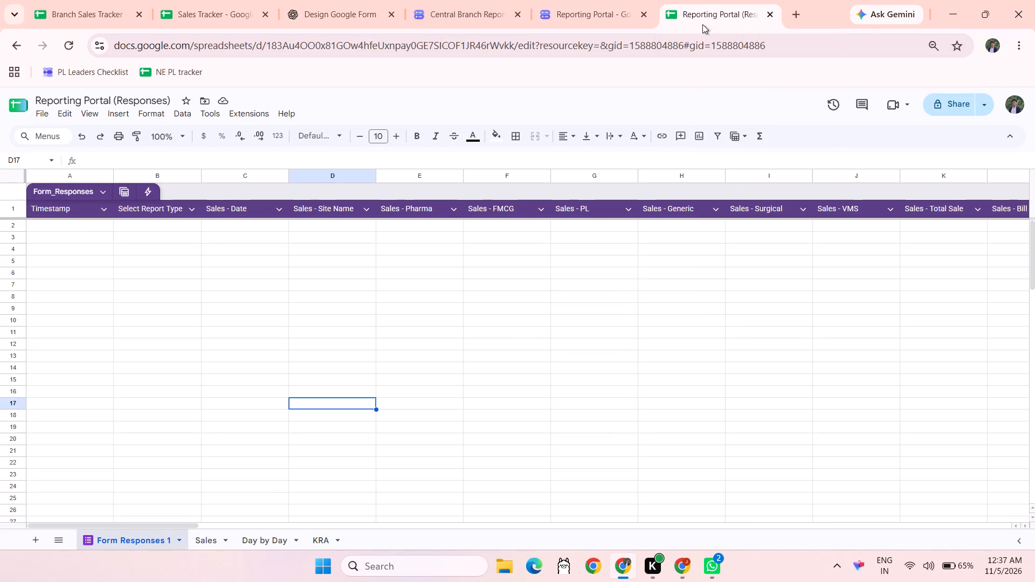
left_click(206, 539)
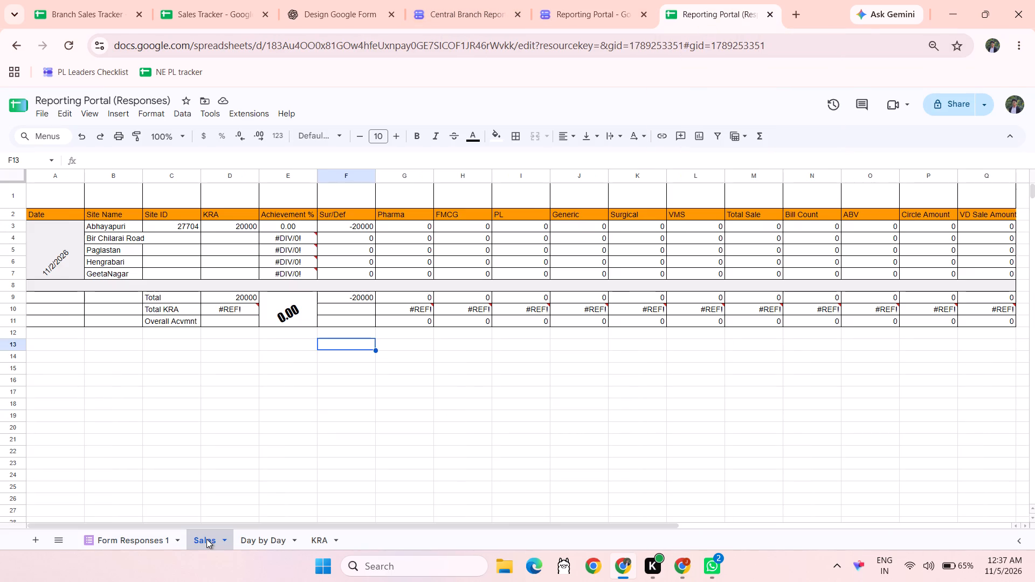
left_click(323, 531)
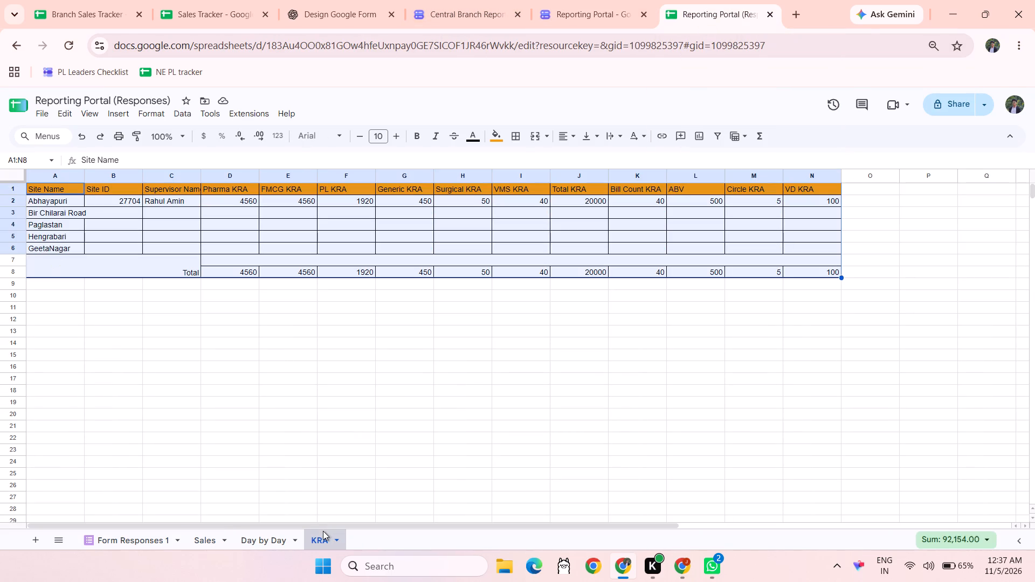
left_click(254, 546)
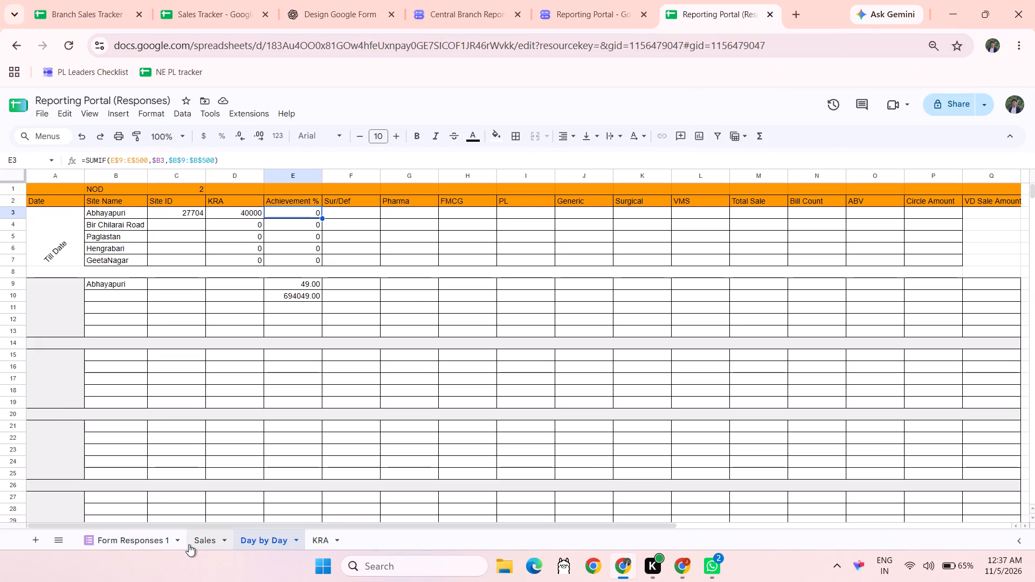
left_click(198, 538)
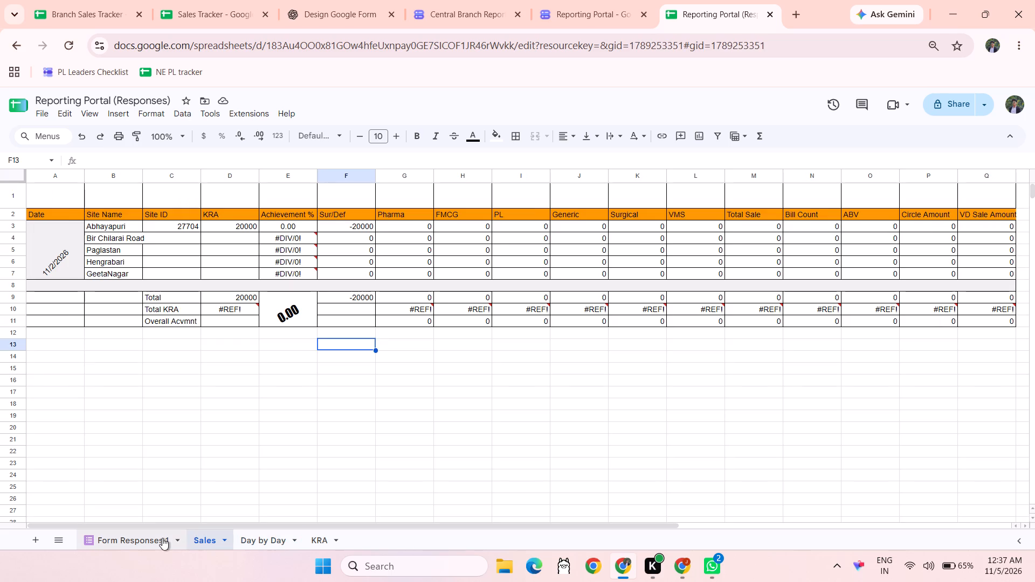
left_click(504, 458)
scroll(504, 458, "up", 1)
scroll(504, 458, "right", 1)
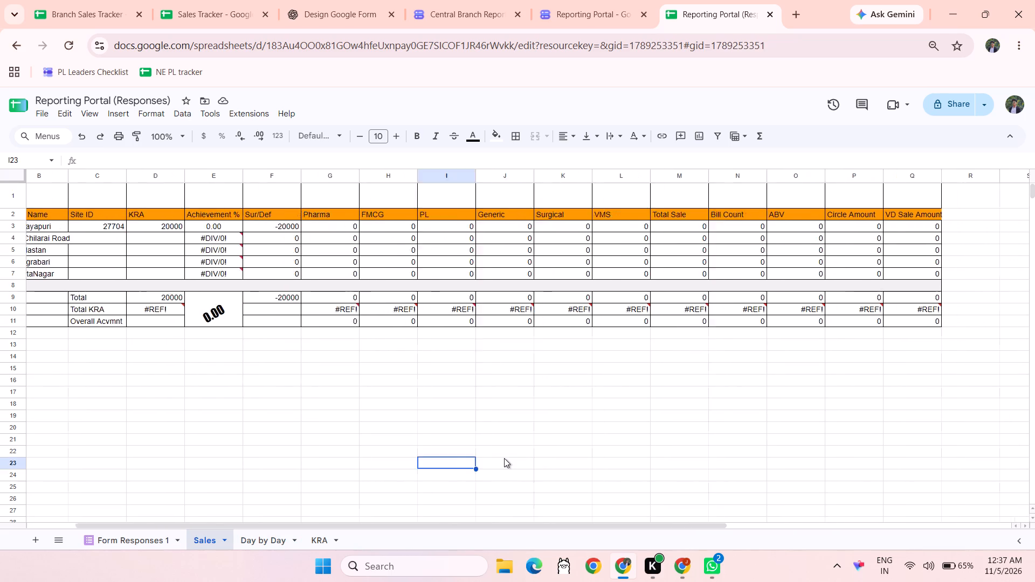
scroll(504, 458, "right", 1)
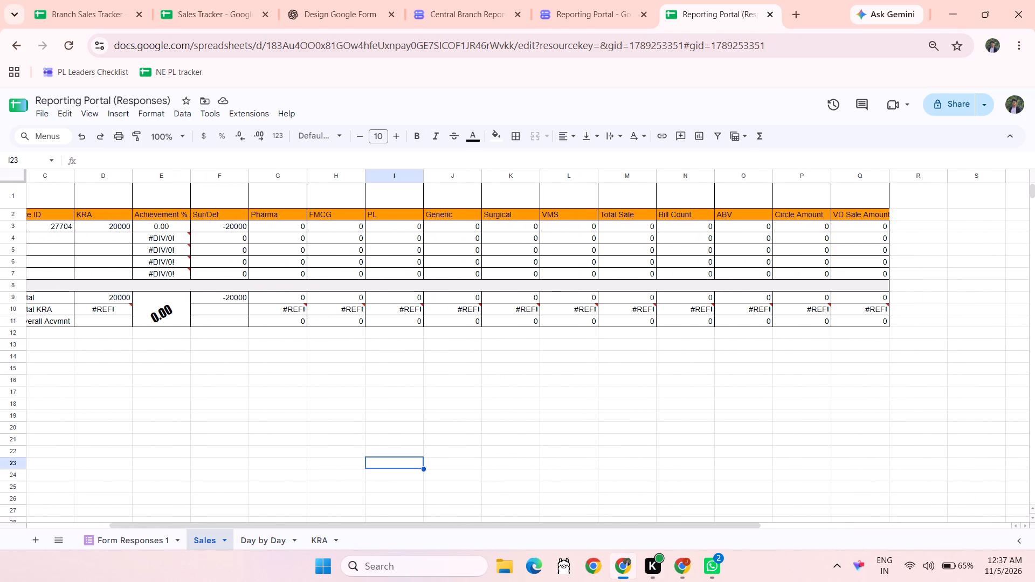
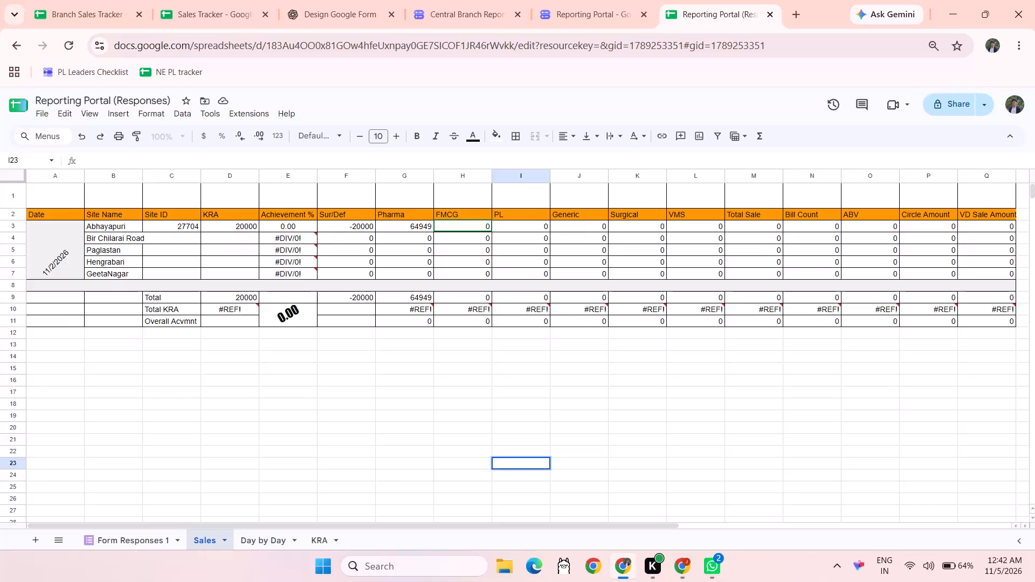
Shut down the computer.
key("super+x")
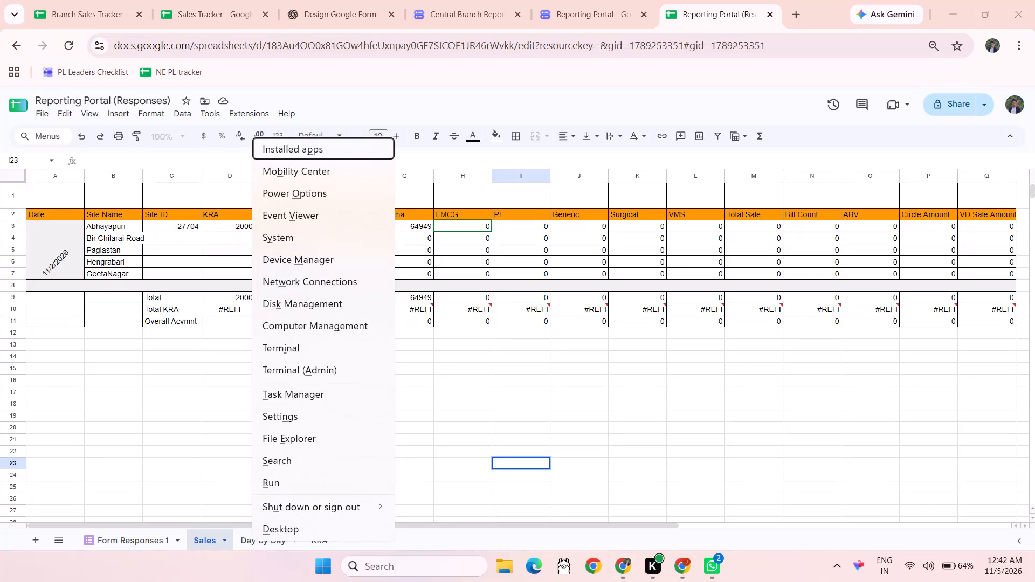
type("UU")
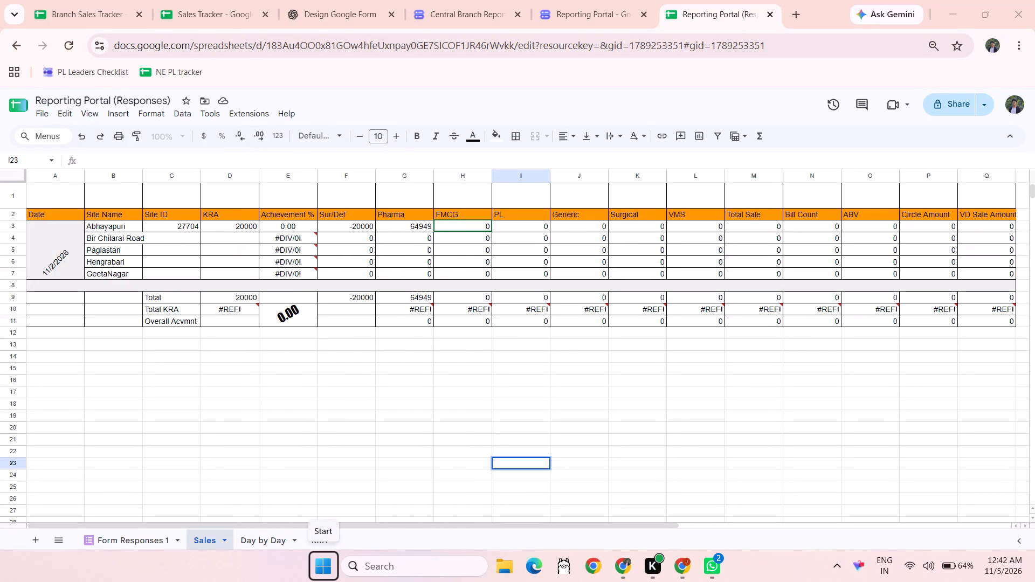